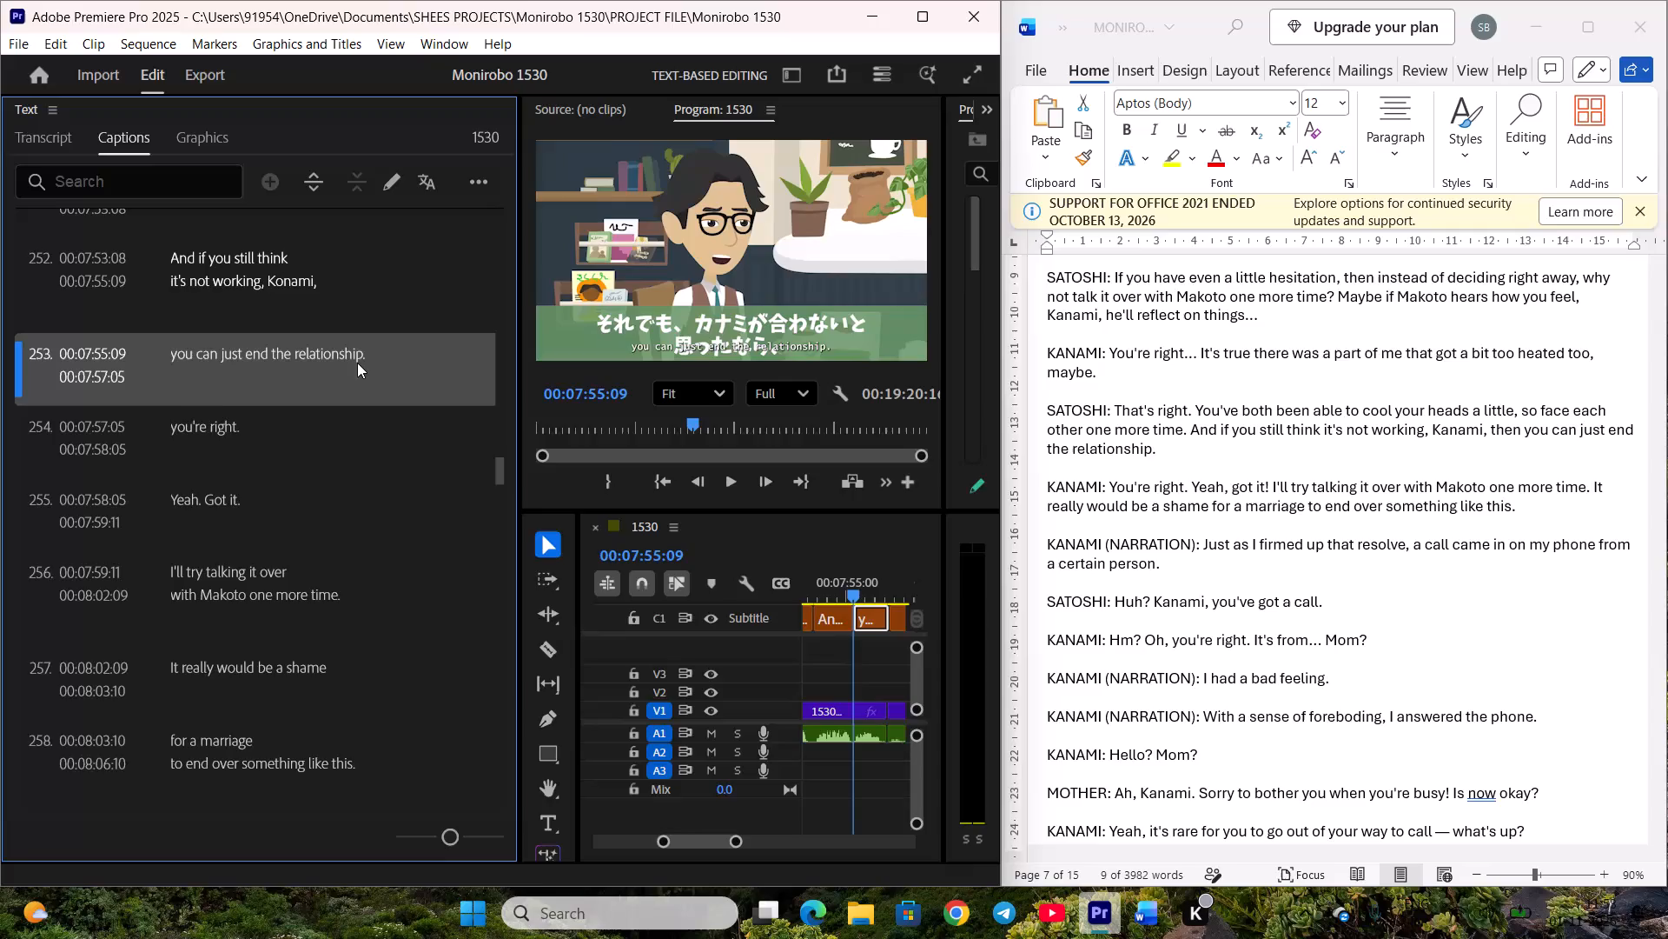
Replace caption 253 with "then you can just end the relationship." copied from the Word script, and save the project.
scroll(357, 363, "up", 2)
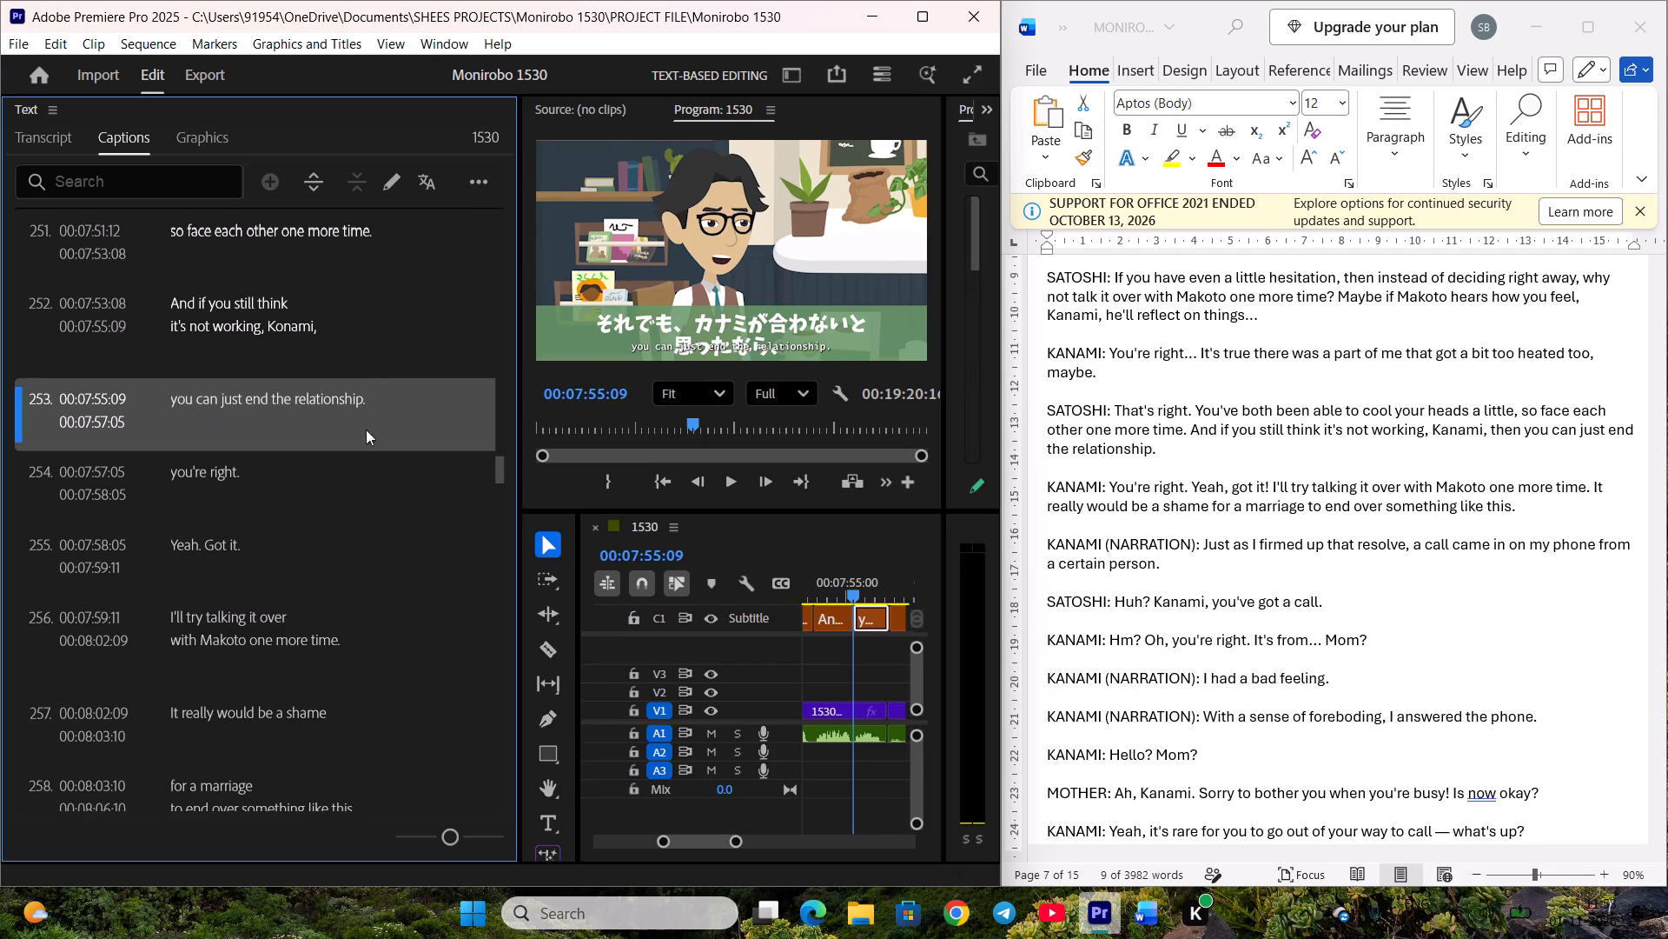
left_click(1212, 496)
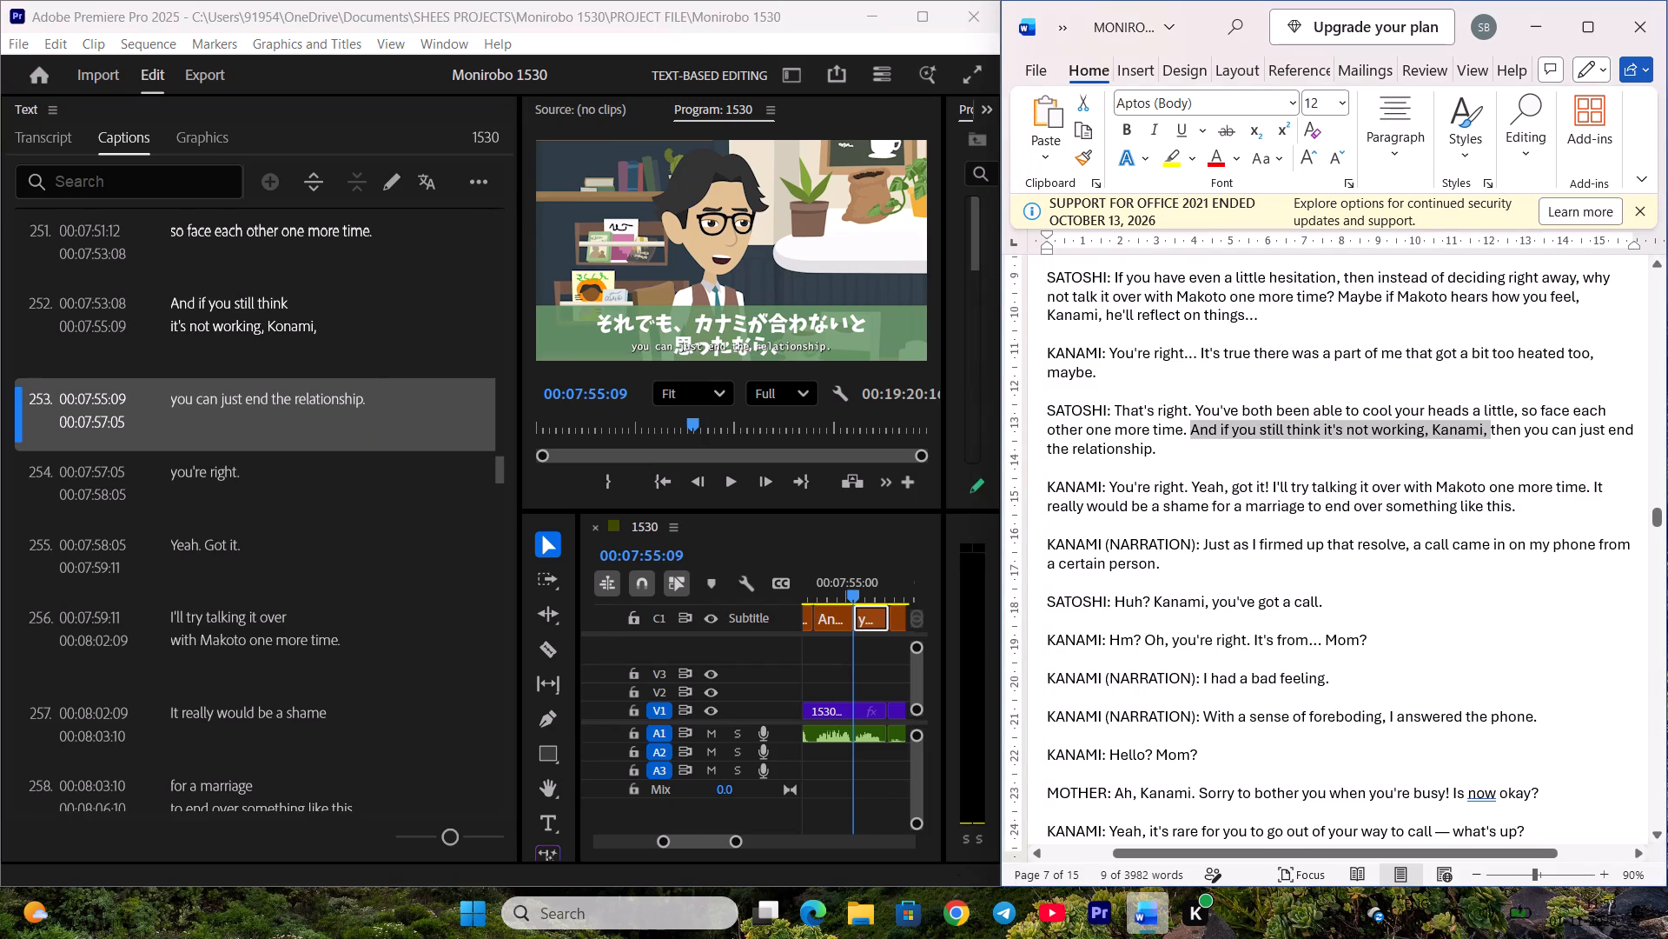
scroll(1362, 433, "down", 1)
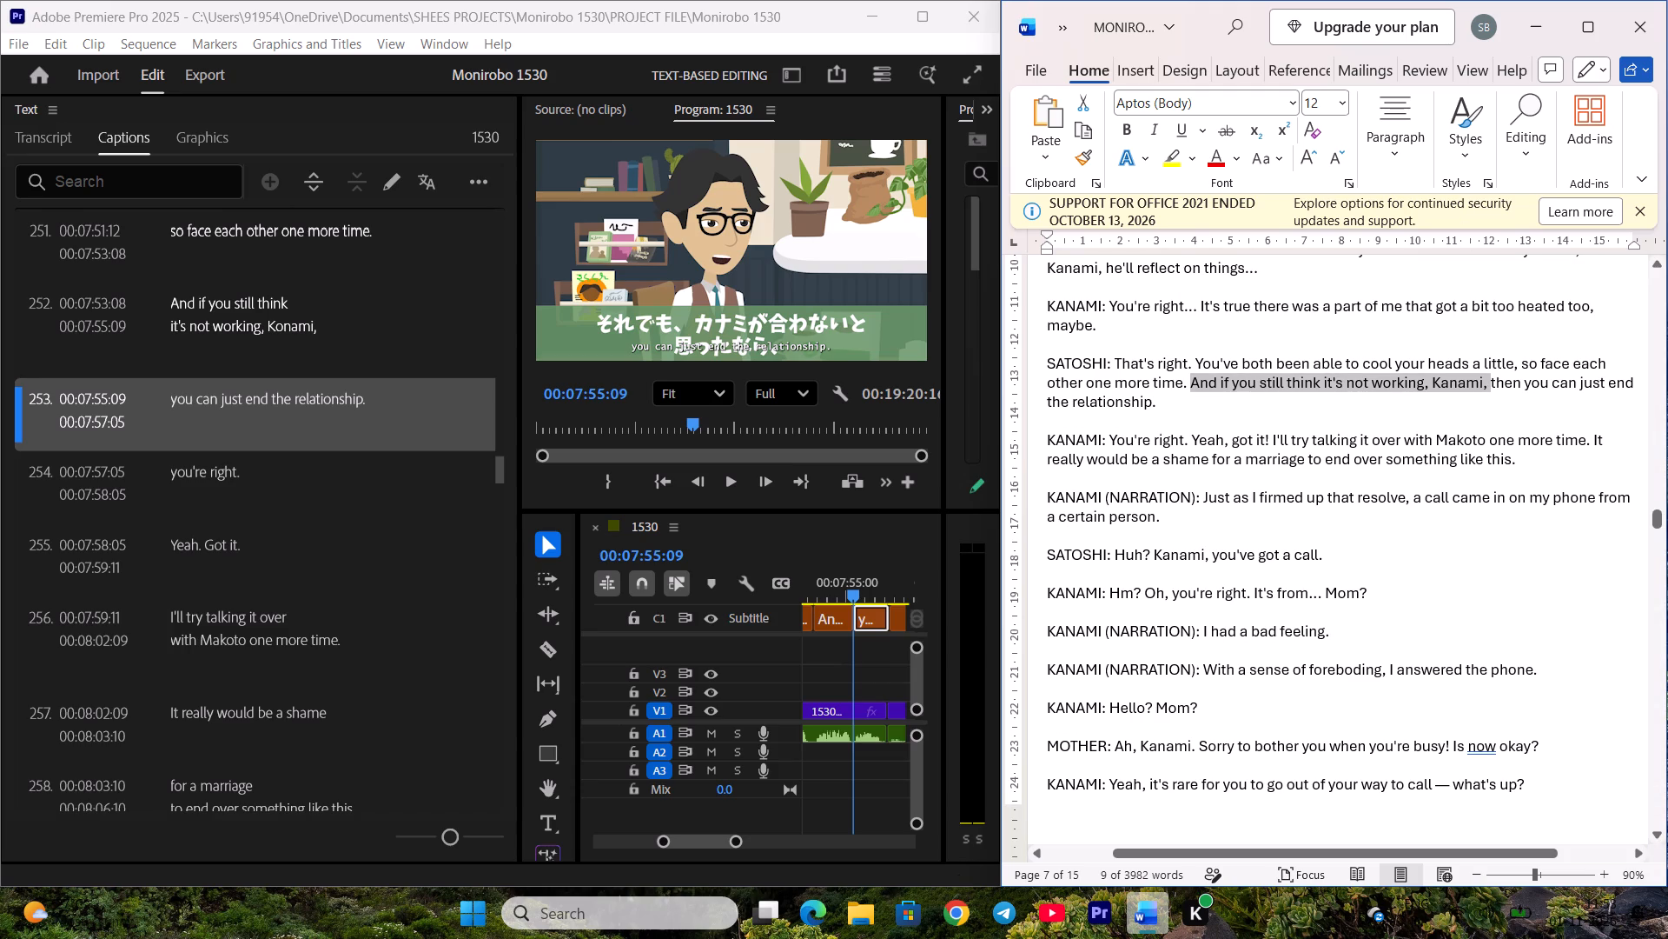
left_click_drag(1492, 381, 1497, 395)
key("ctrl+c")
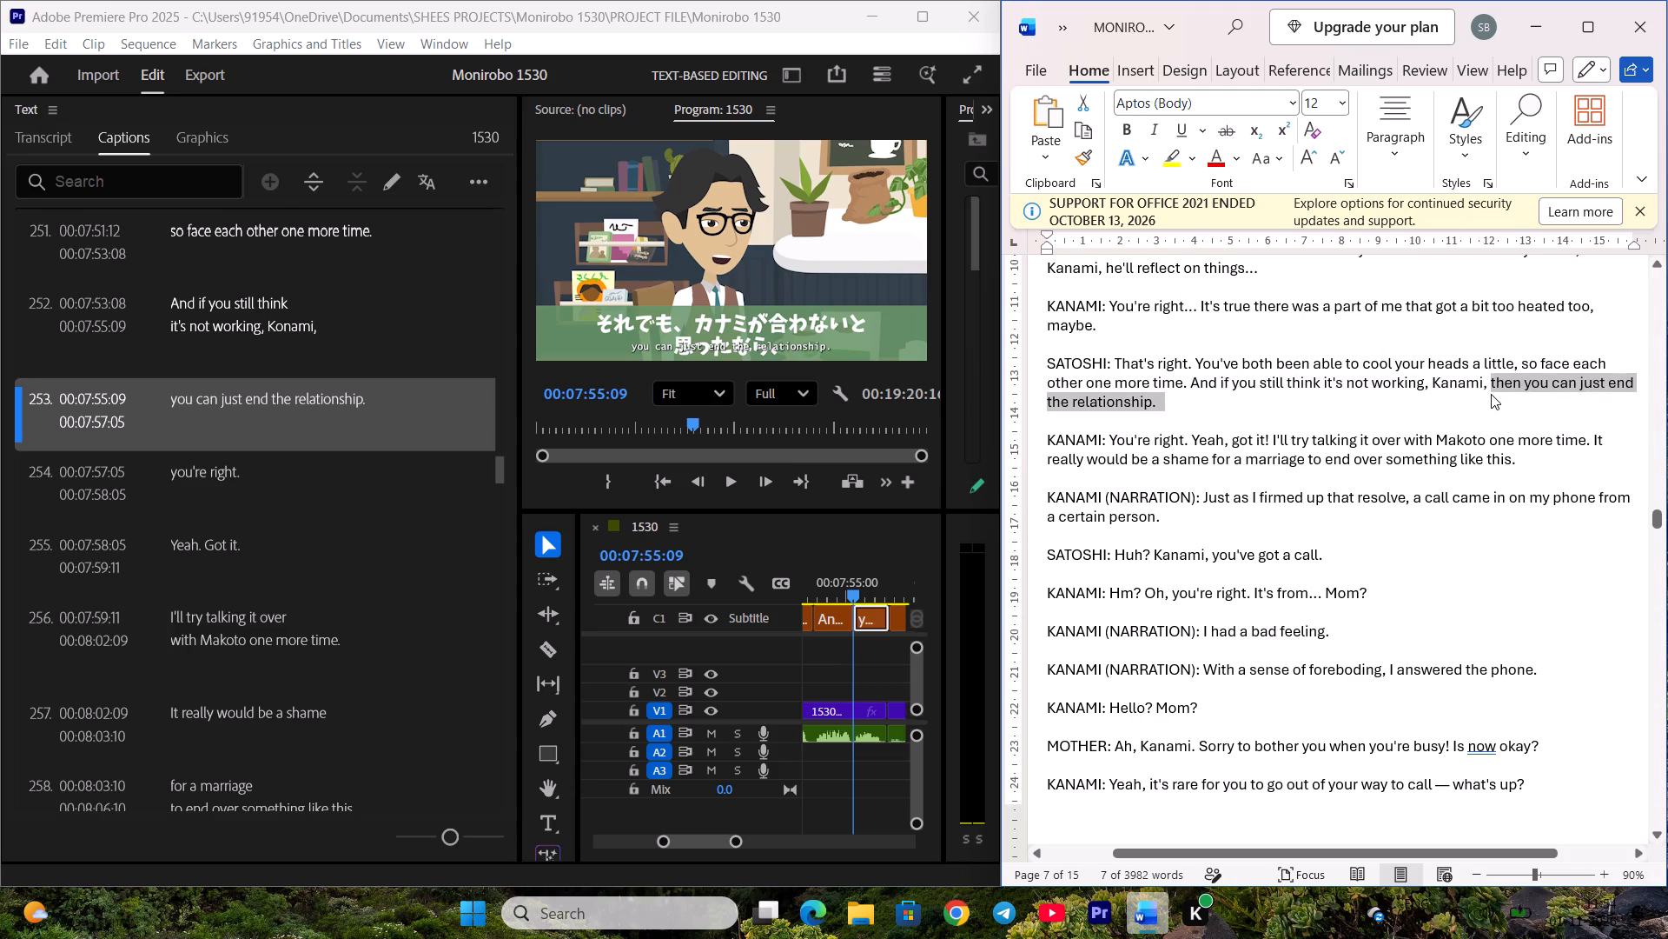
double_click(279, 418)
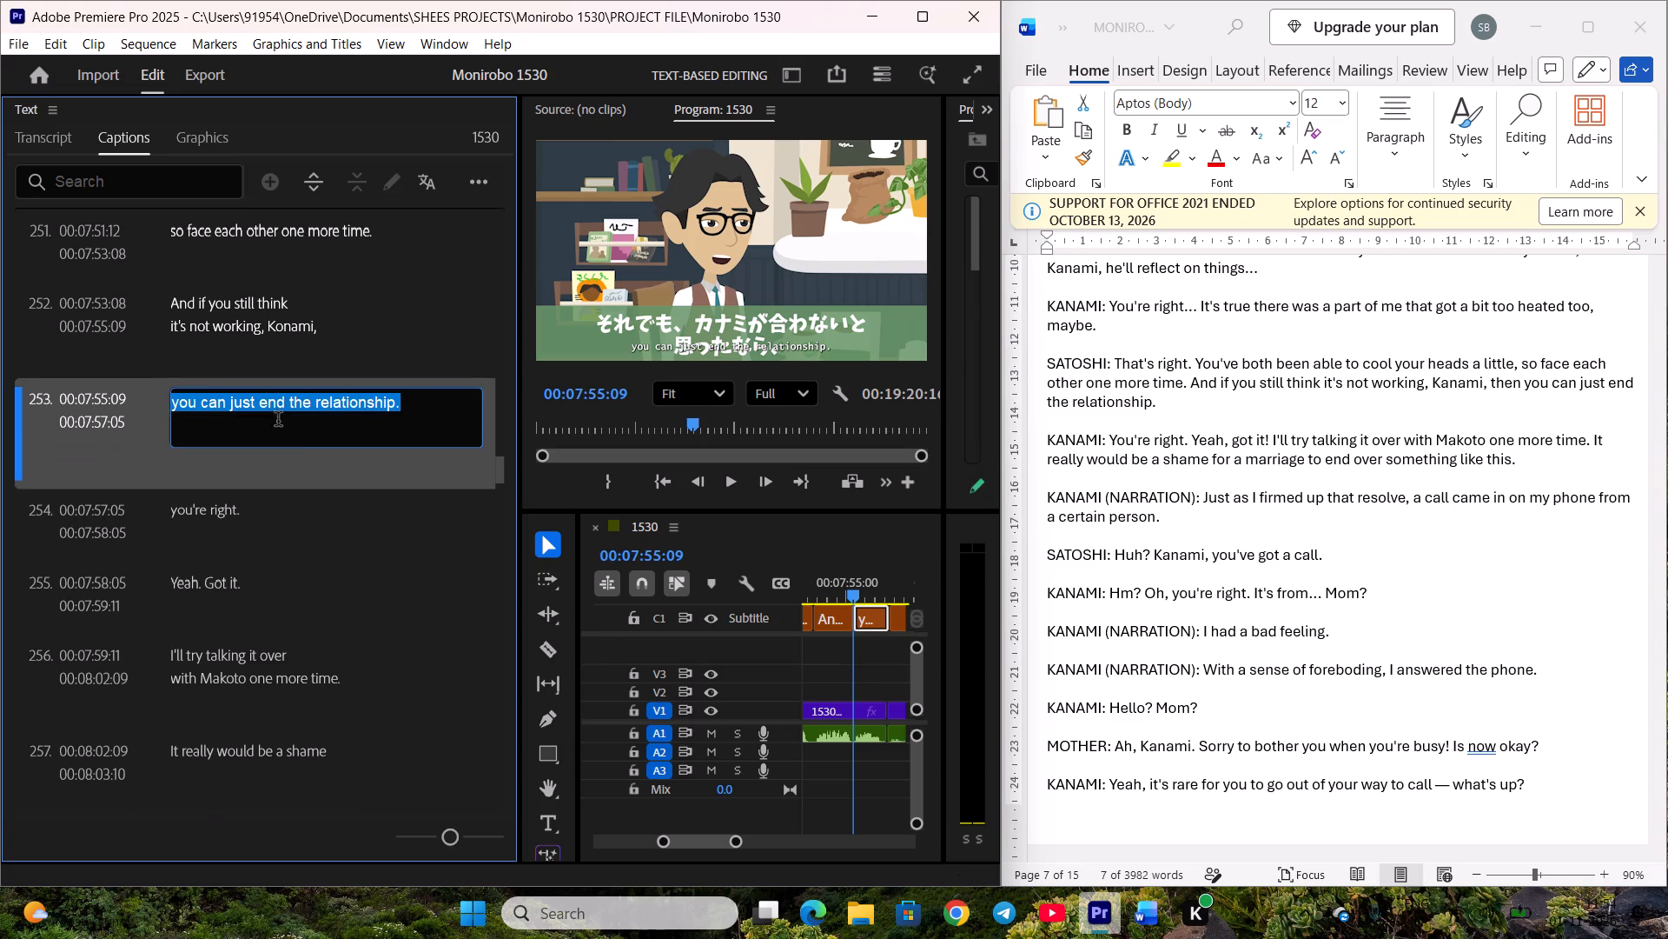
key("ctrl+v")
left_click(324, 530)
scroll(320, 516, "down", 4)
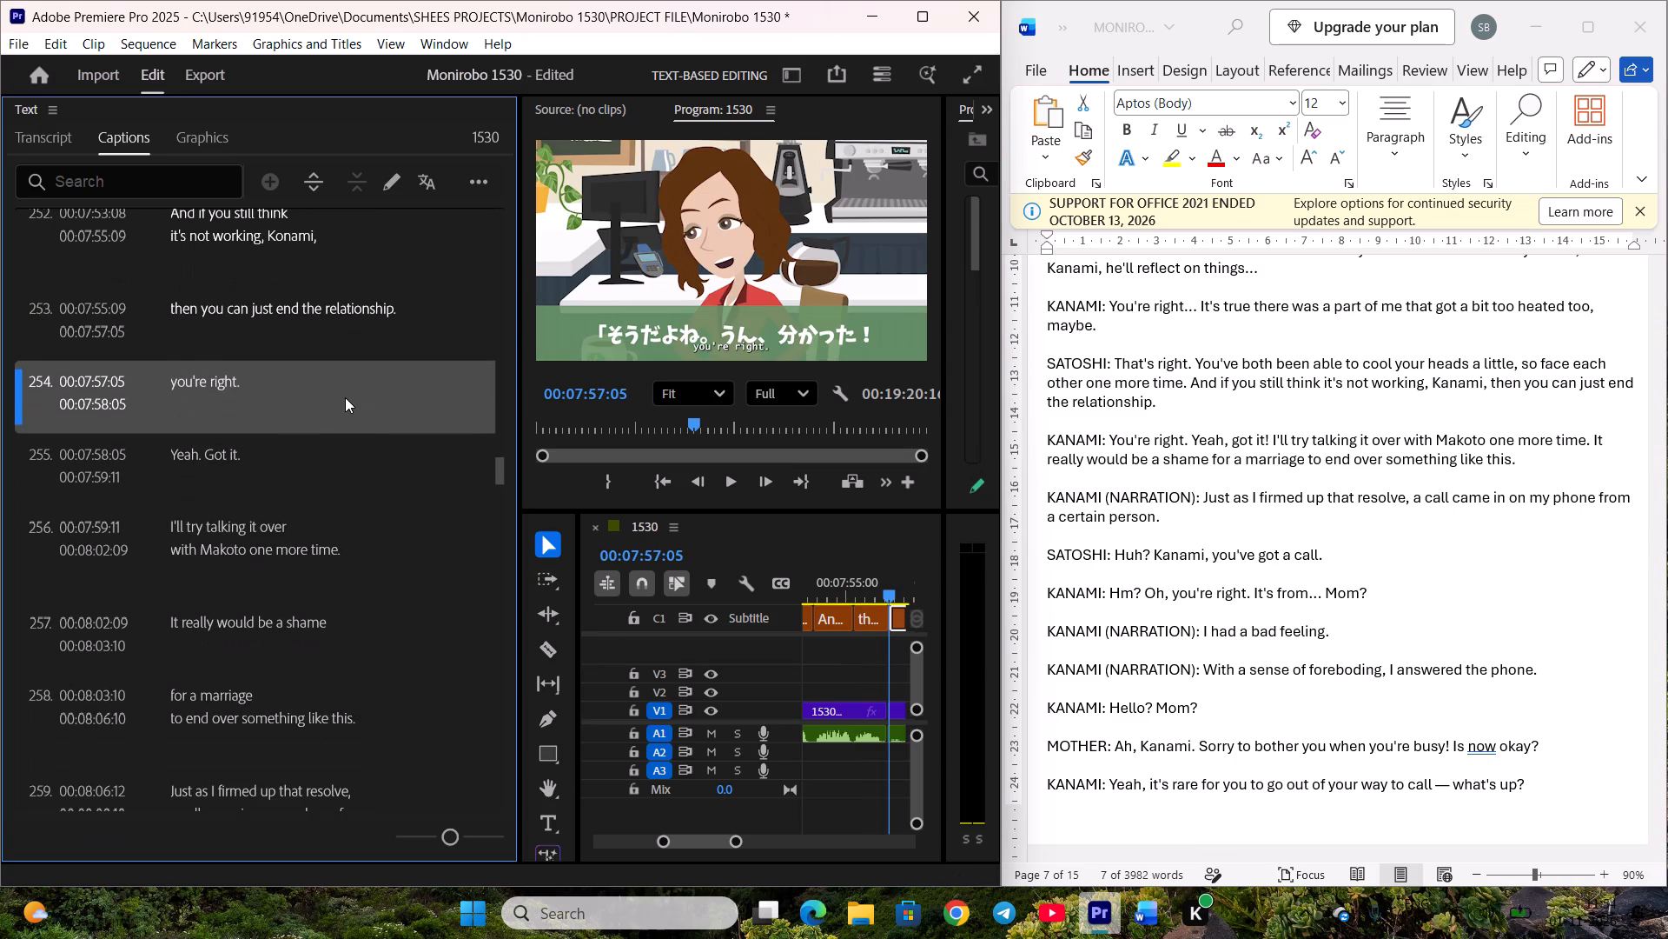
key("ctrl+s")
Replace caption 255 with "Yeah, got it!" copied from Kanami's line in the Word script, and save the project.
left_click(1368, 412)
left_click(353, 452)
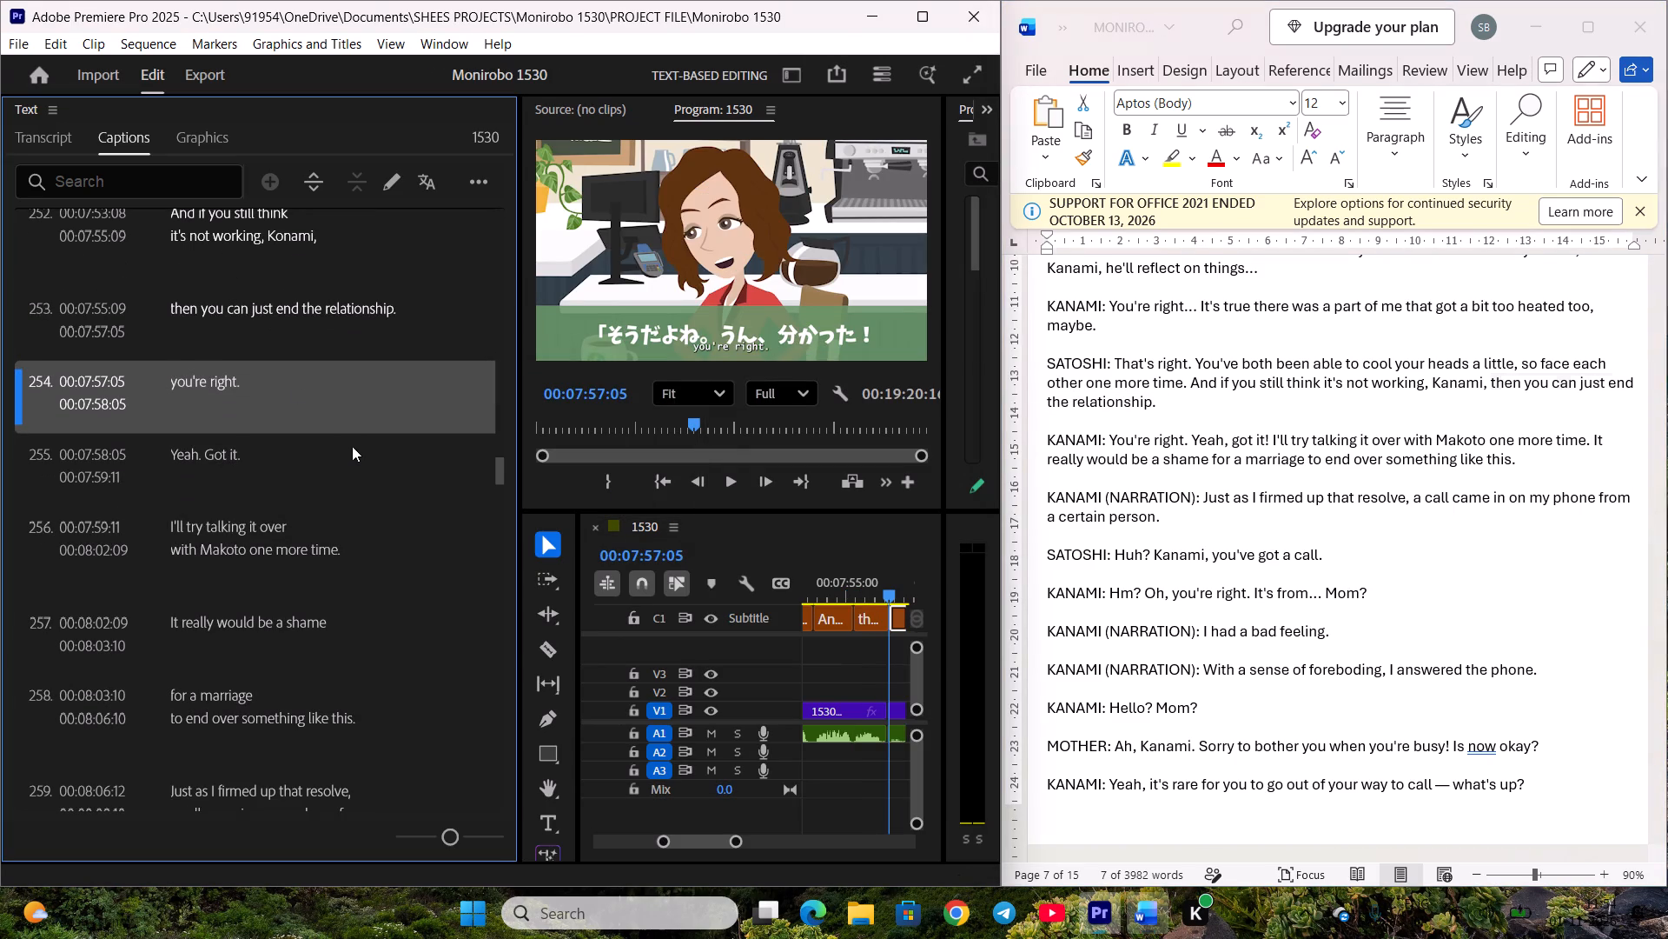
scroll(351, 442, "down", 1)
left_click(1275, 424)
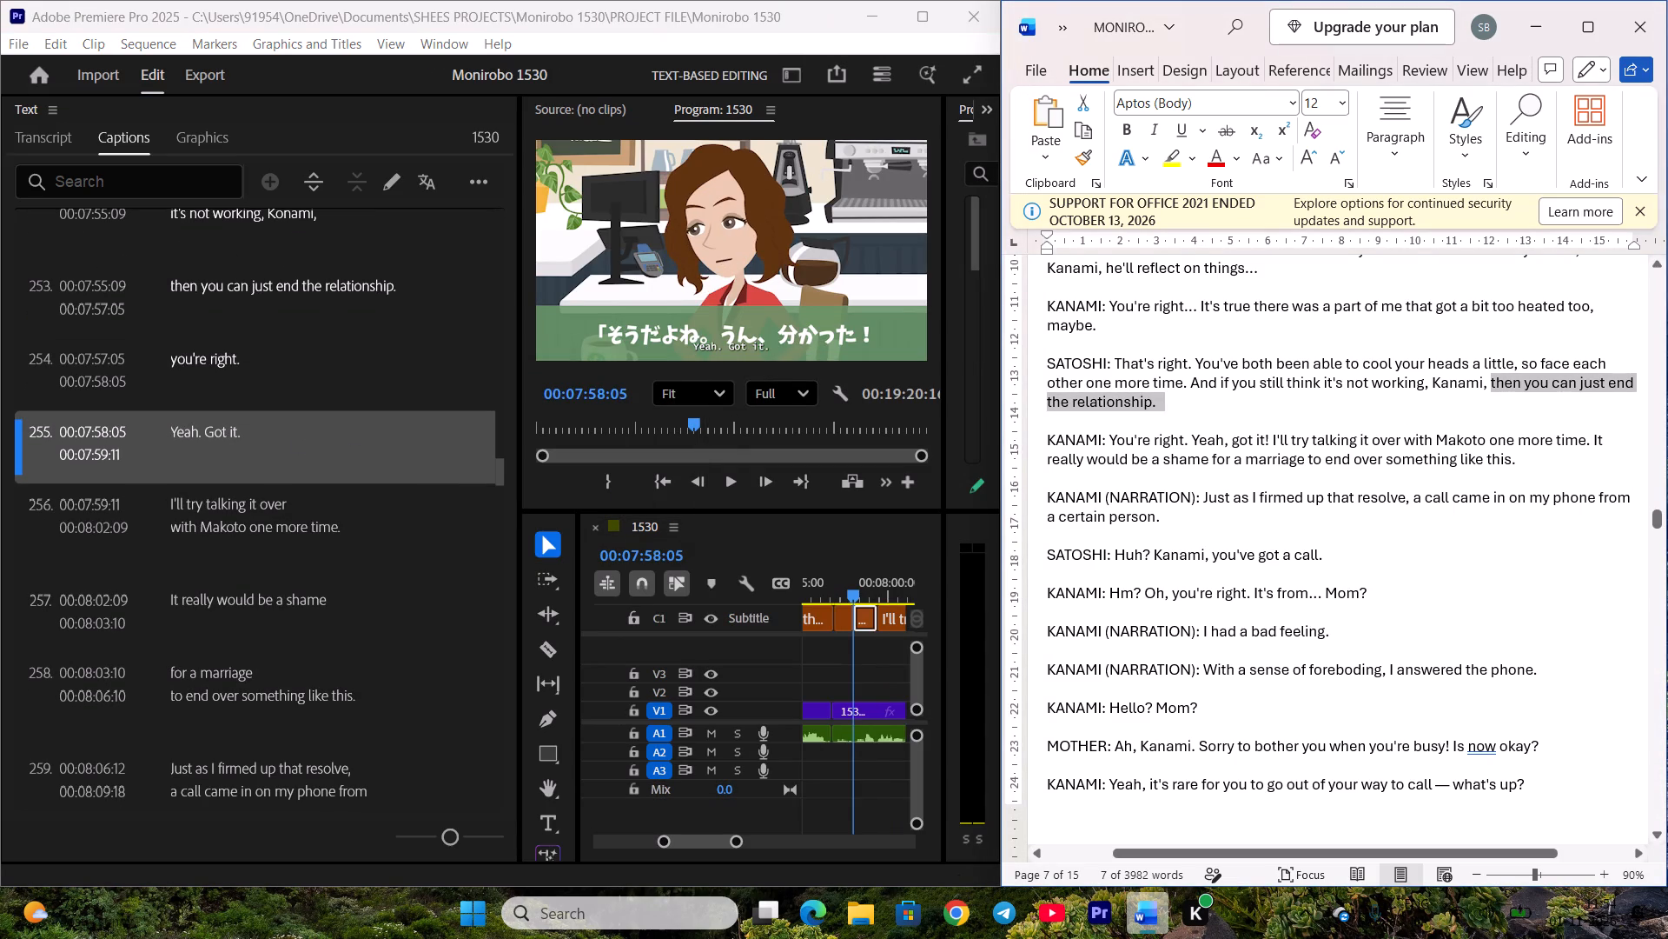
left_click_drag(1191, 439, 1270, 440)
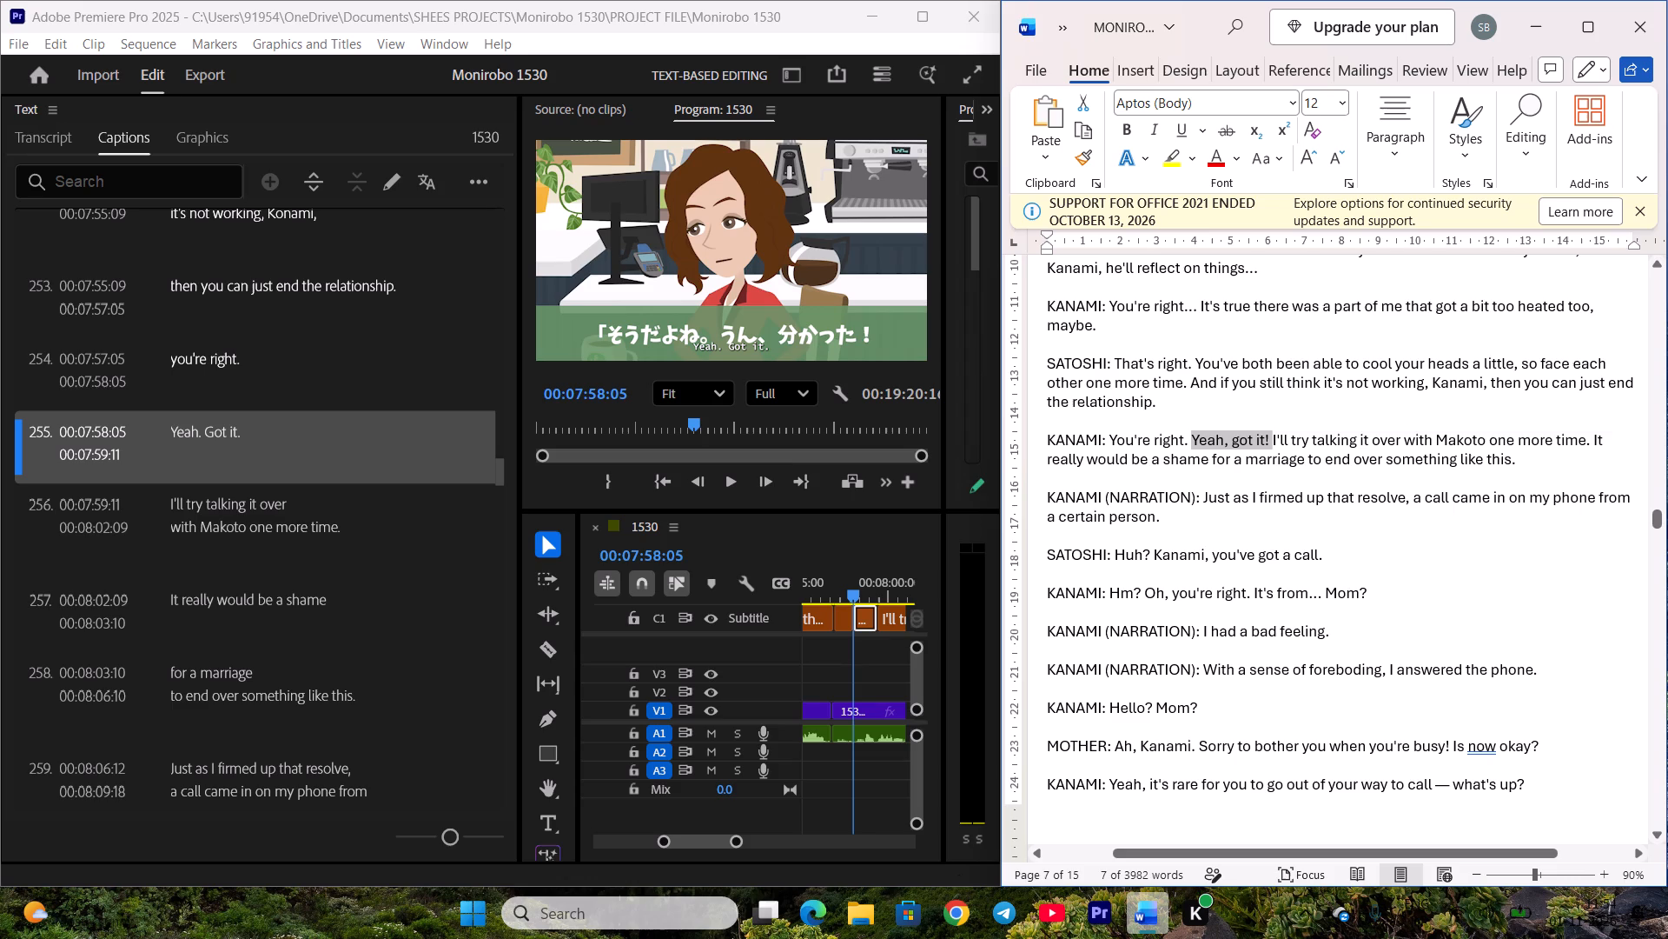
left_click_drag(1270, 440, 1273, 440)
key("ctrl+c")
double_click(311, 438)
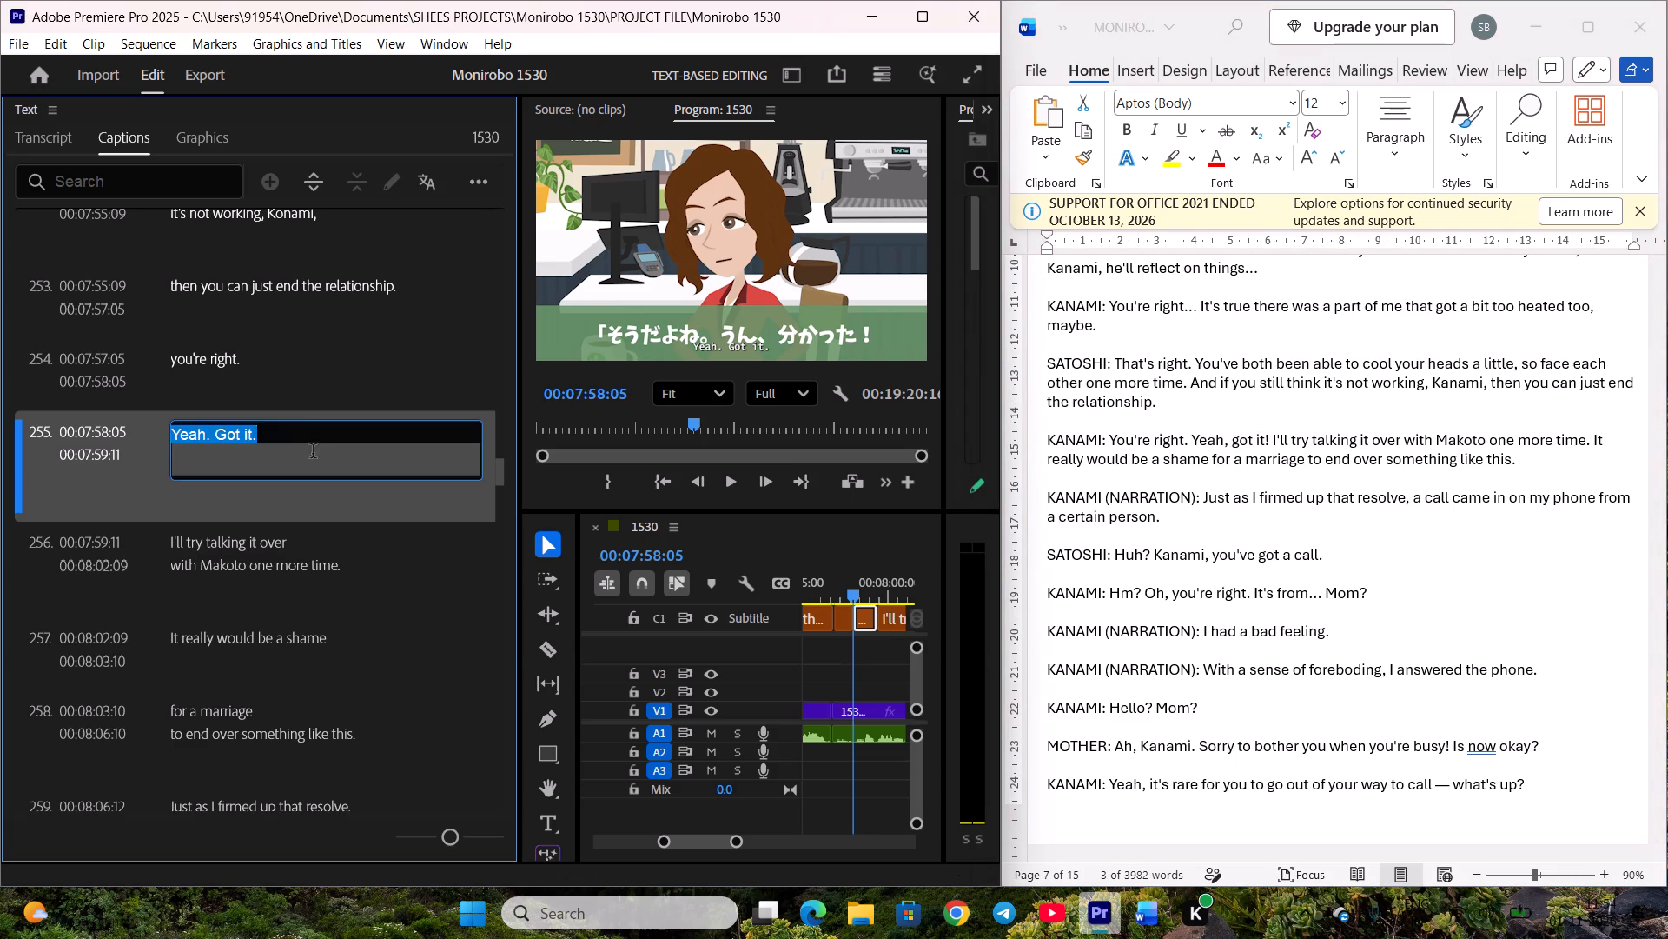
key("ctrl+v")
left_click(344, 553)
scroll(384, 515, "down", 5)
scroll(395, 417, "down", 3)
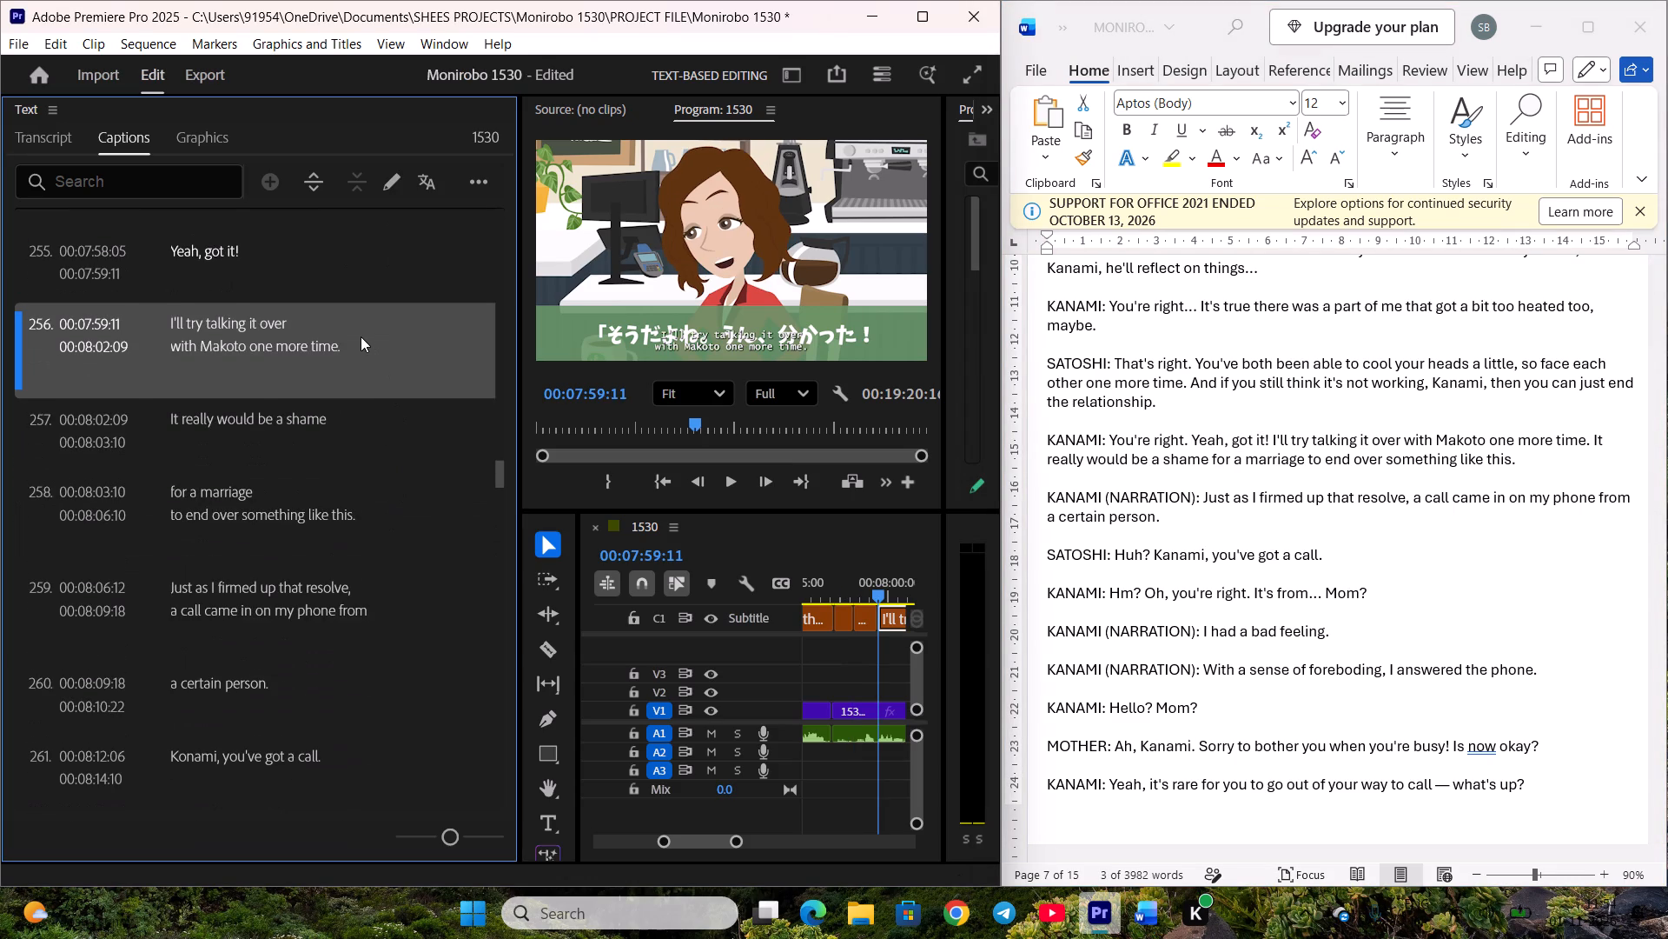
key("ctrl+s")
Replace caption 256 with "I'll try talking it over with Makoto one more time." from the Word script, and save the project.
left_click(1381, 363)
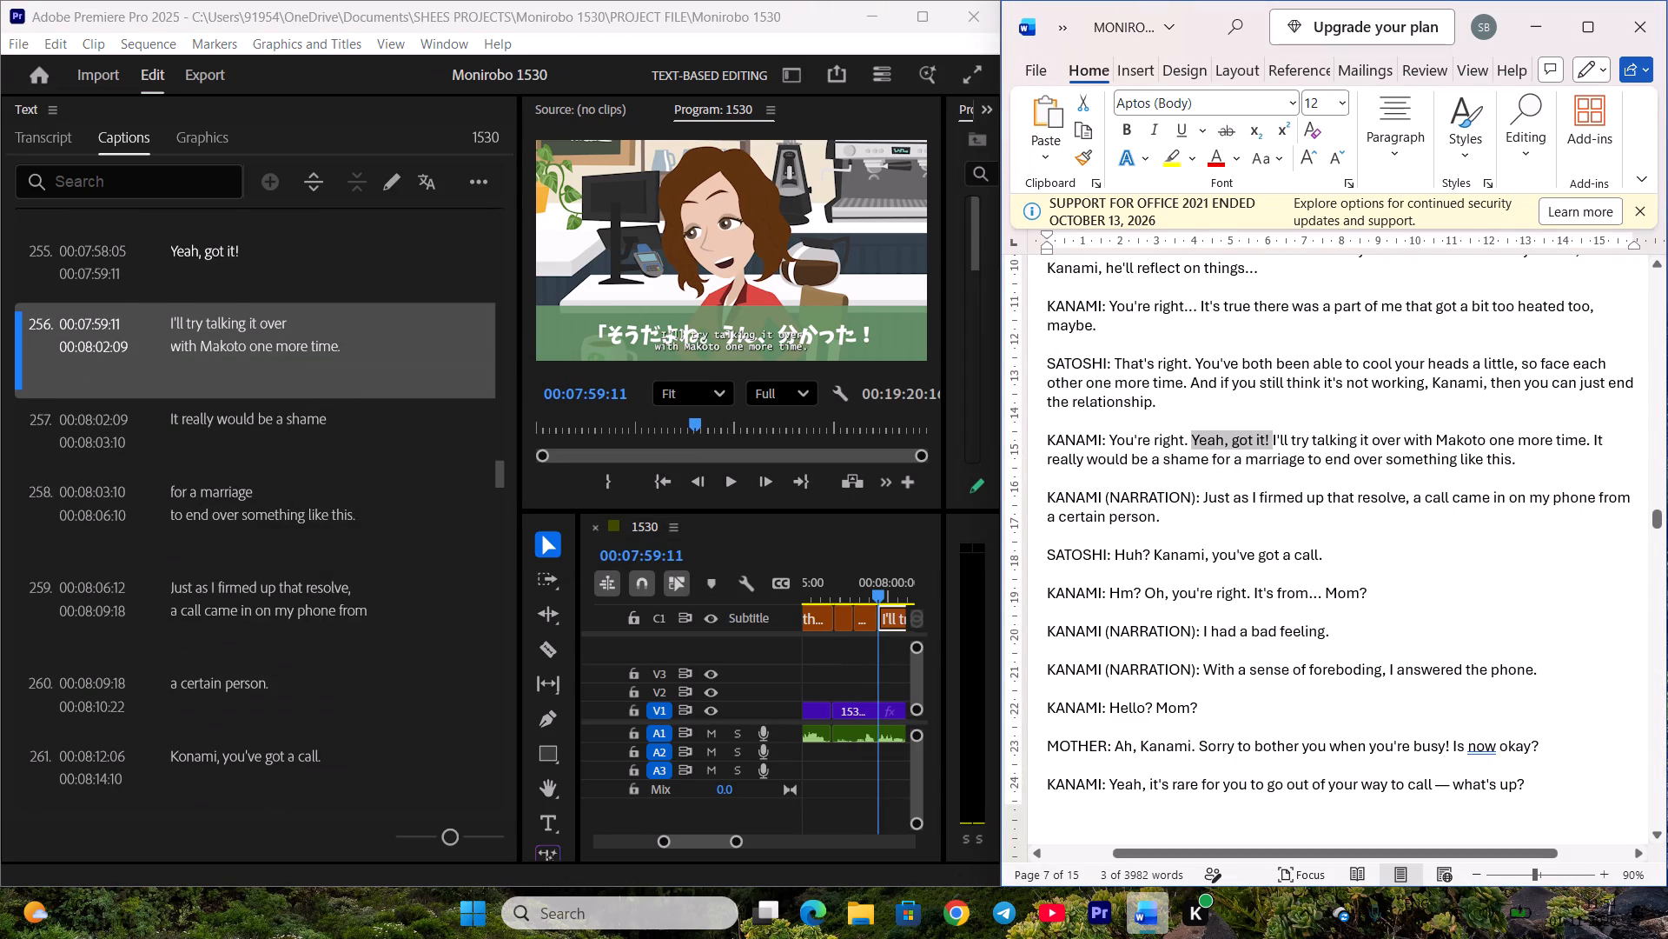
left_click_drag(1274, 437, 1411, 436)
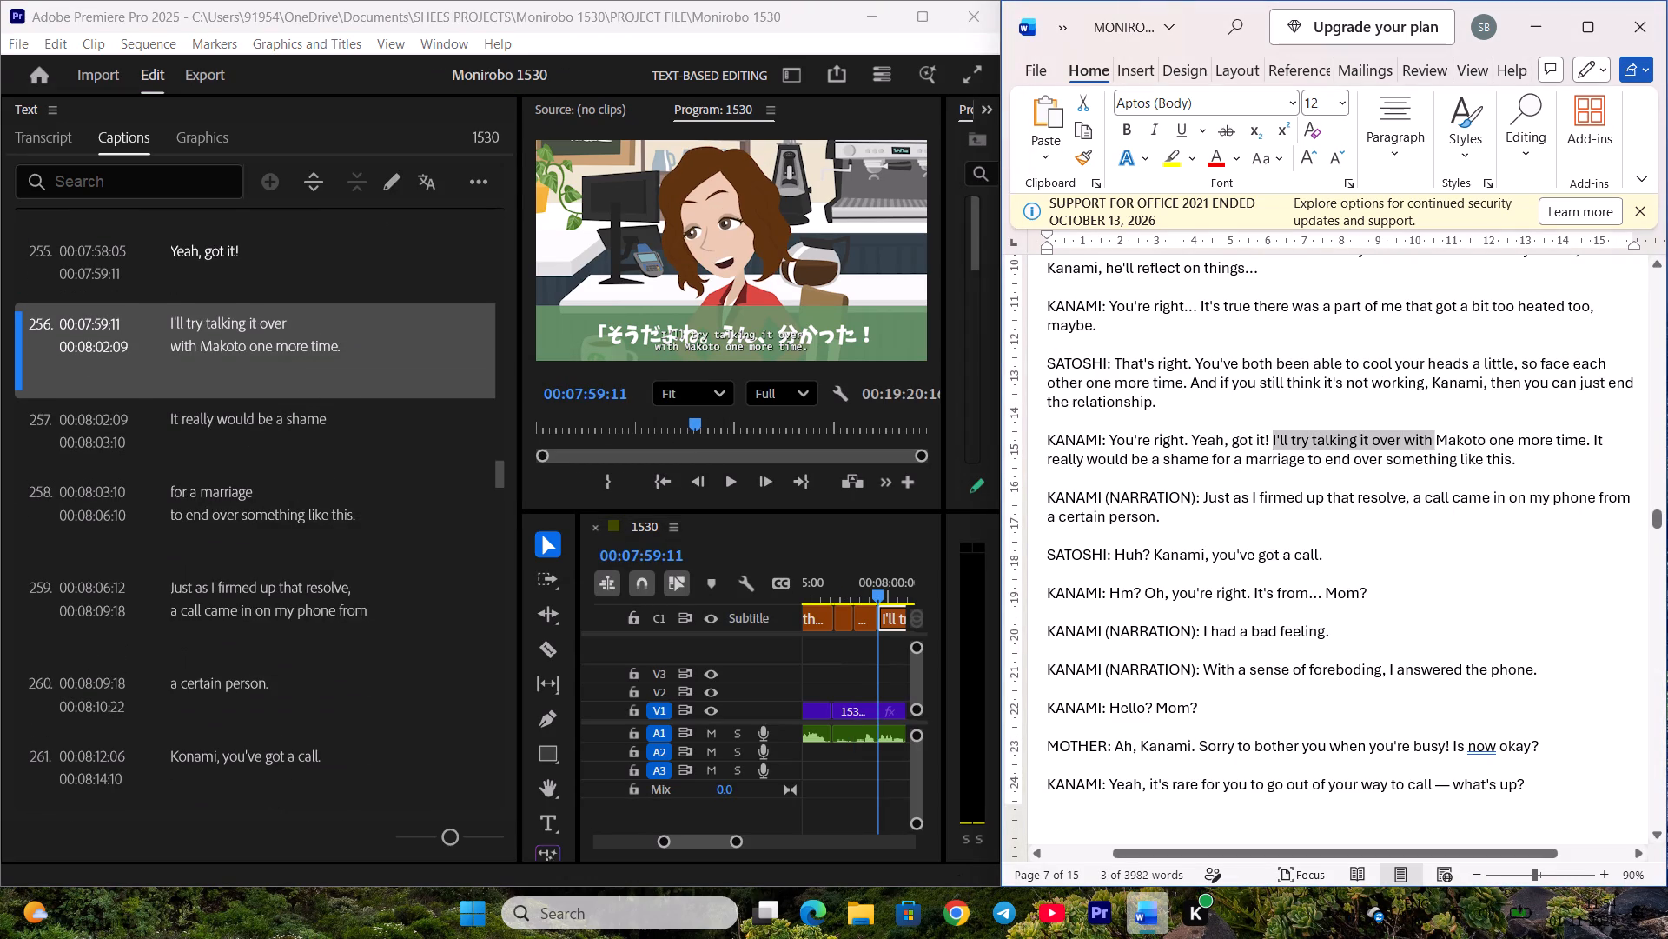
left_click_drag(1411, 436, 1593, 437)
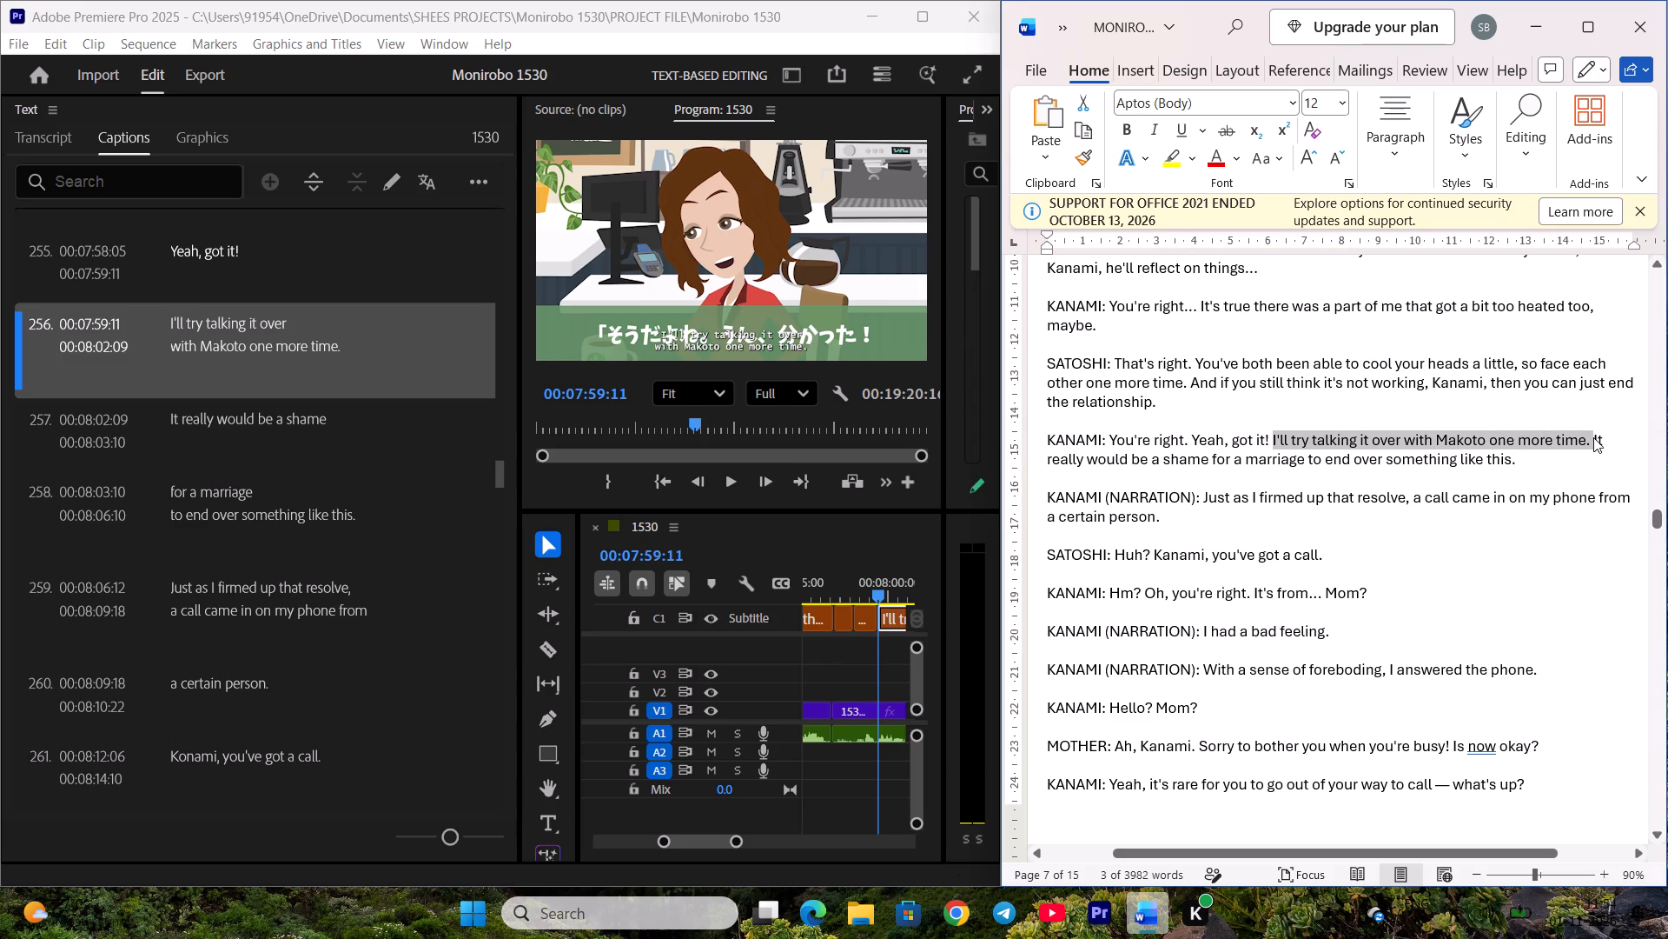
key("ctrl+c")
double_click(335, 344)
key("ctrl+v")
left_click(339, 456)
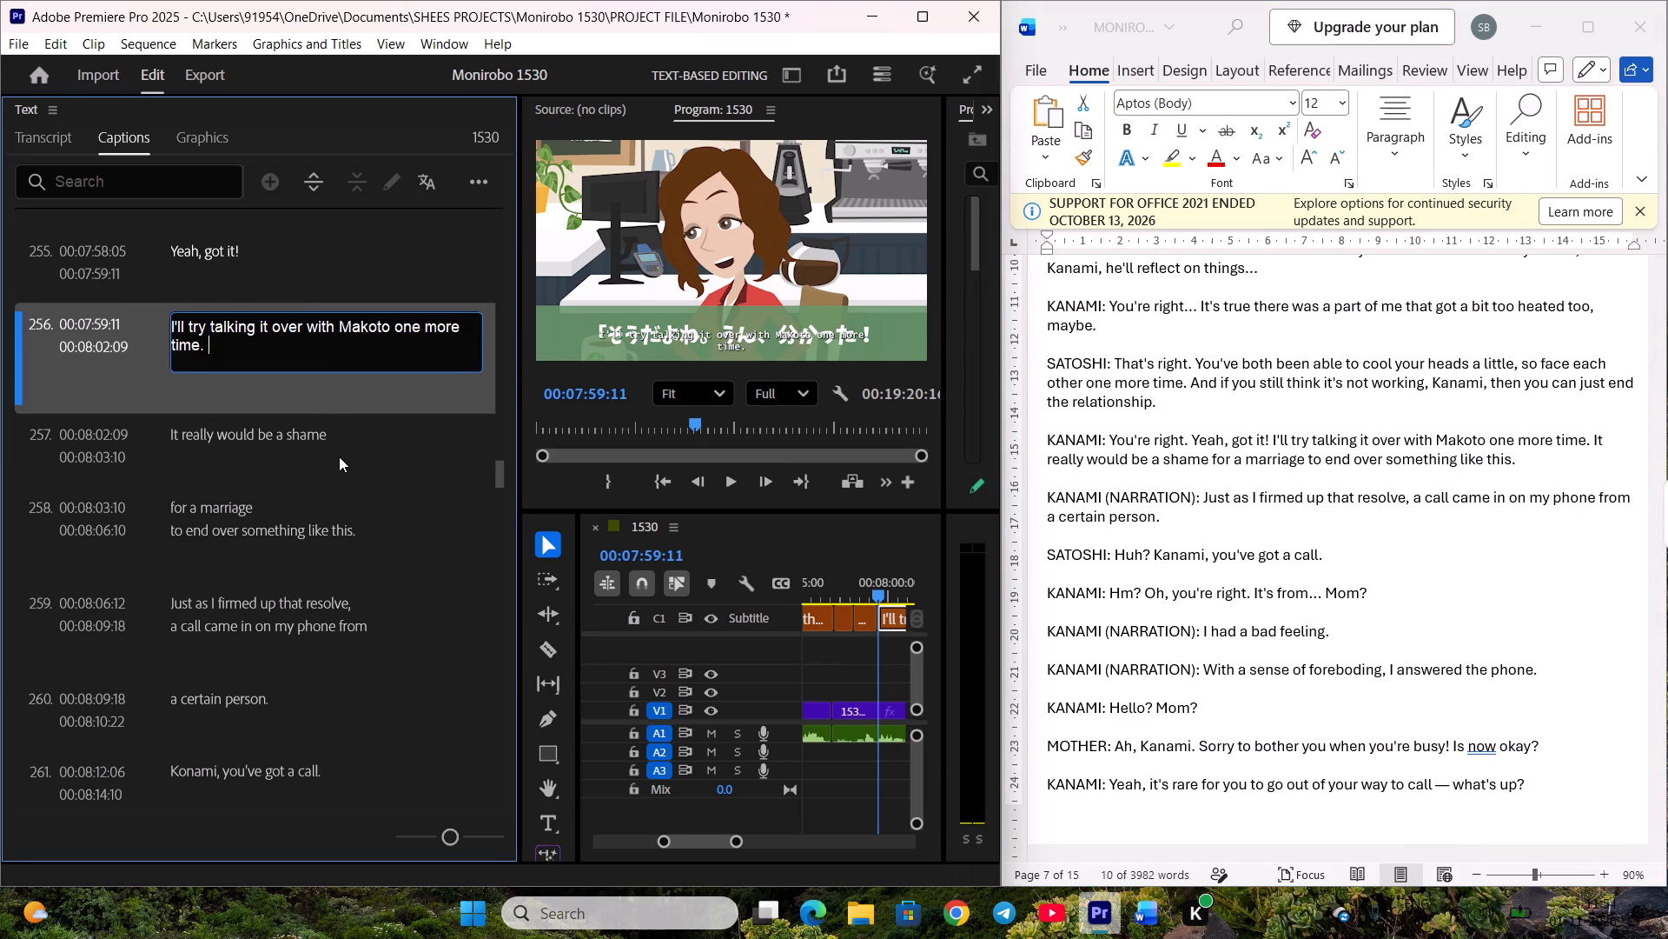
scroll(341, 405, "down", 3)
key("ctrl+s")
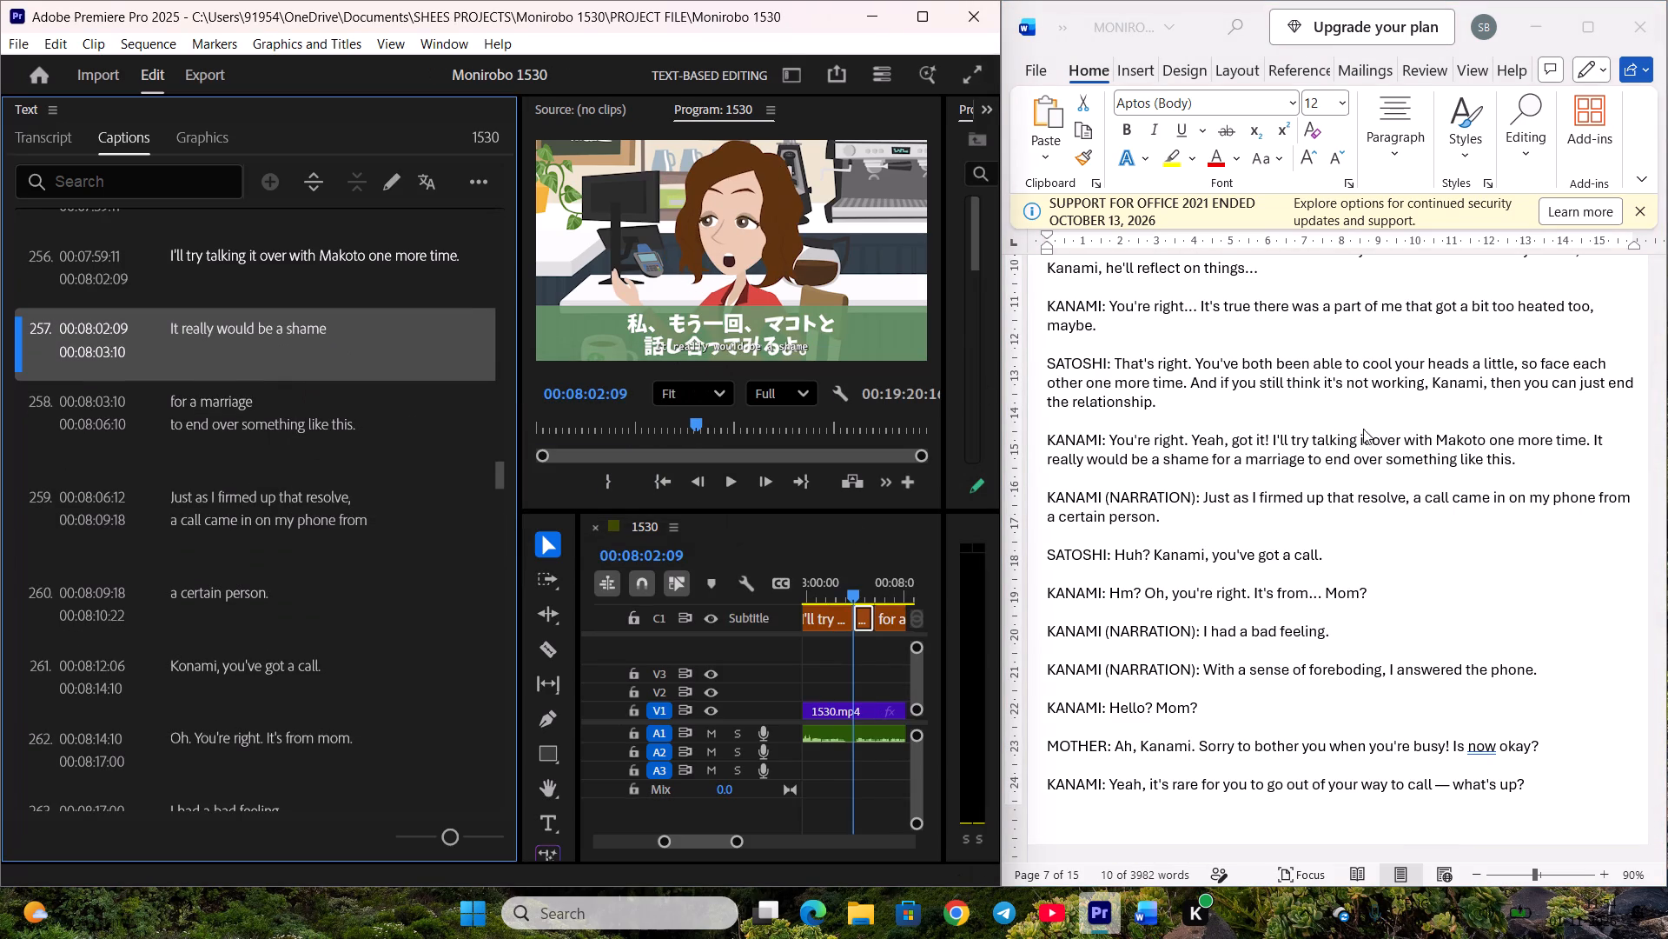
Replace caption 257 with "It really would be a shame" copied from the Word script, and save the project.
left_click(1386, 434)
left_click_drag(1596, 440, 1599, 455)
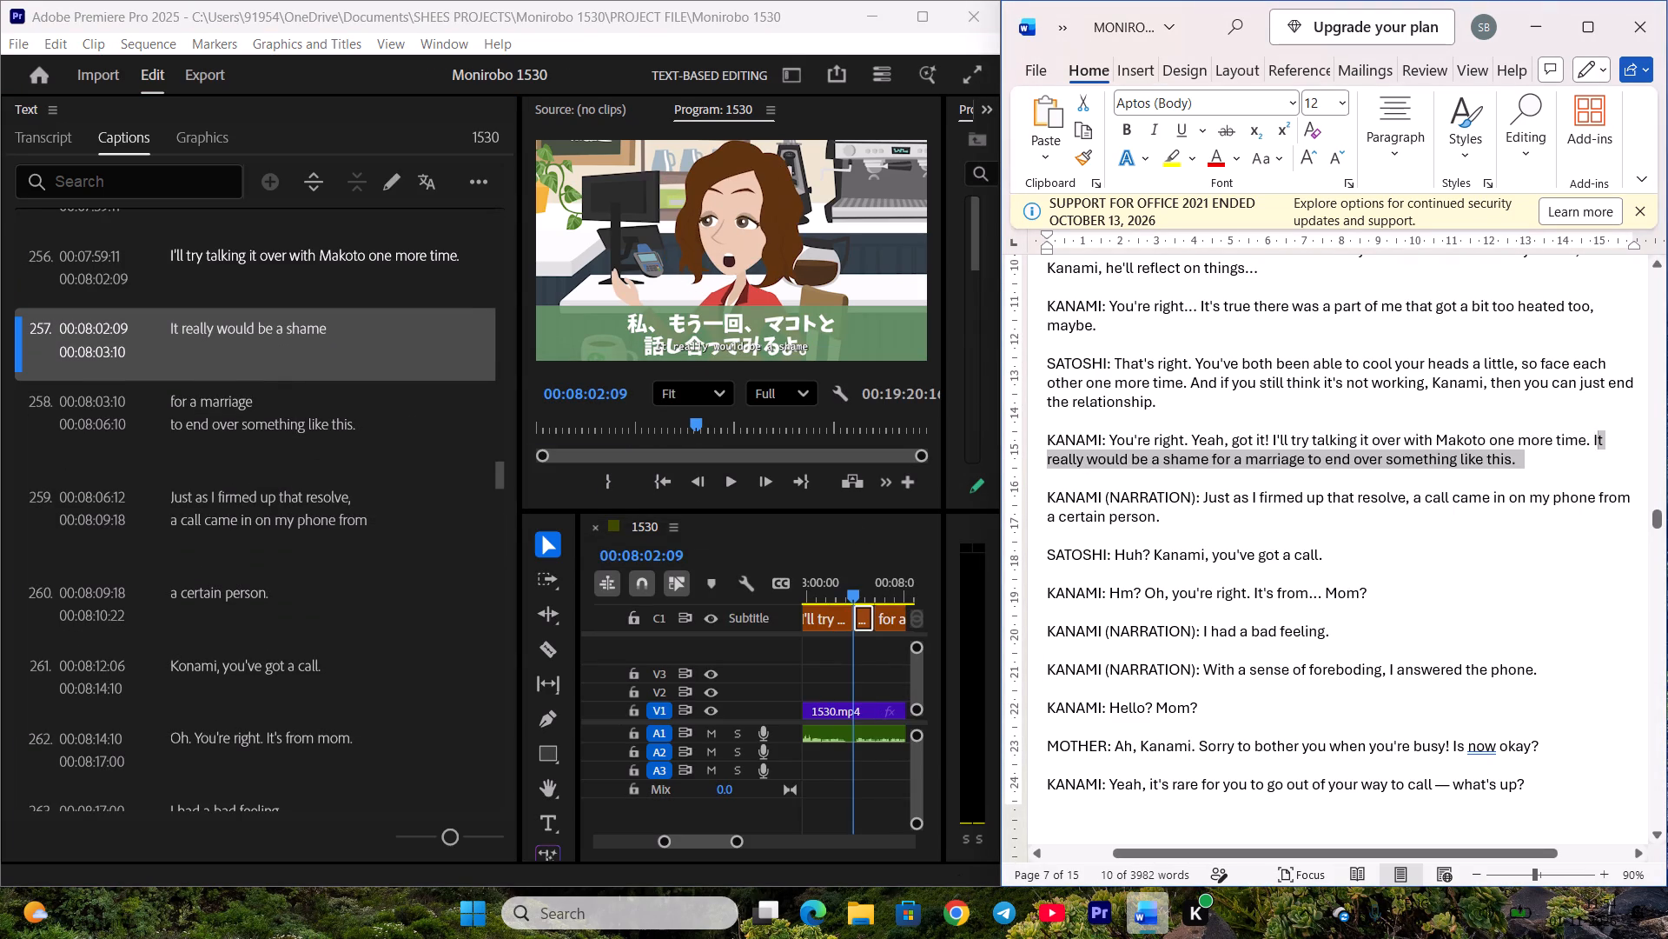
left_click_drag(1599, 455, 1297, 456)
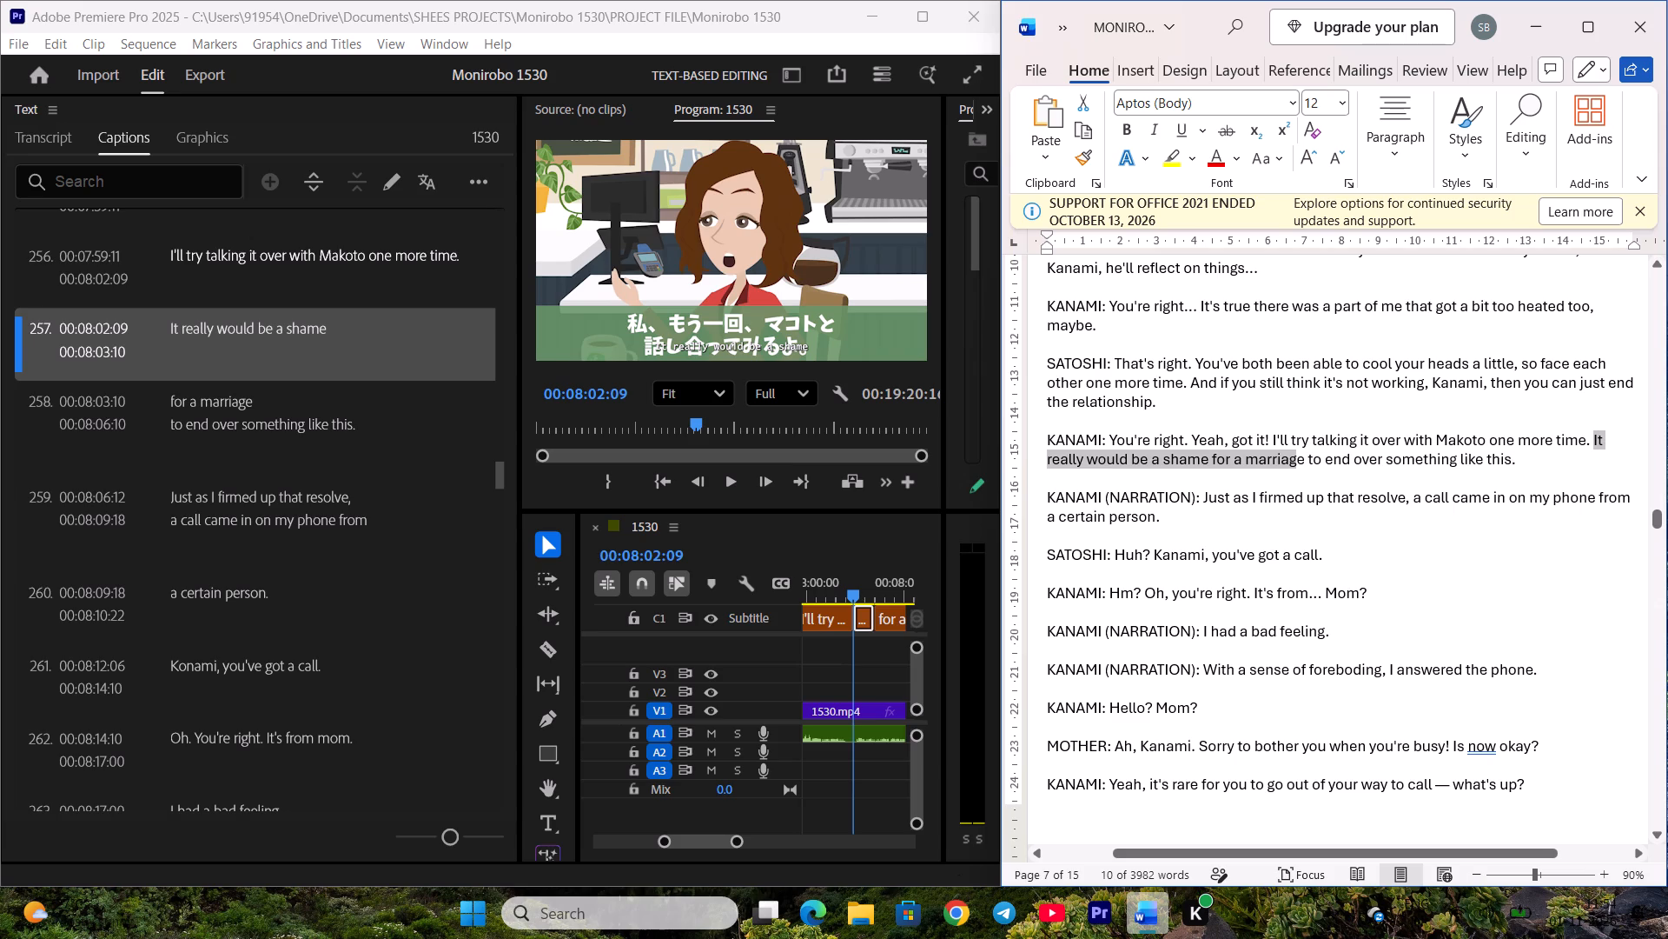
left_click_drag(1297, 456, 1188, 457)
key("ctrl+c")
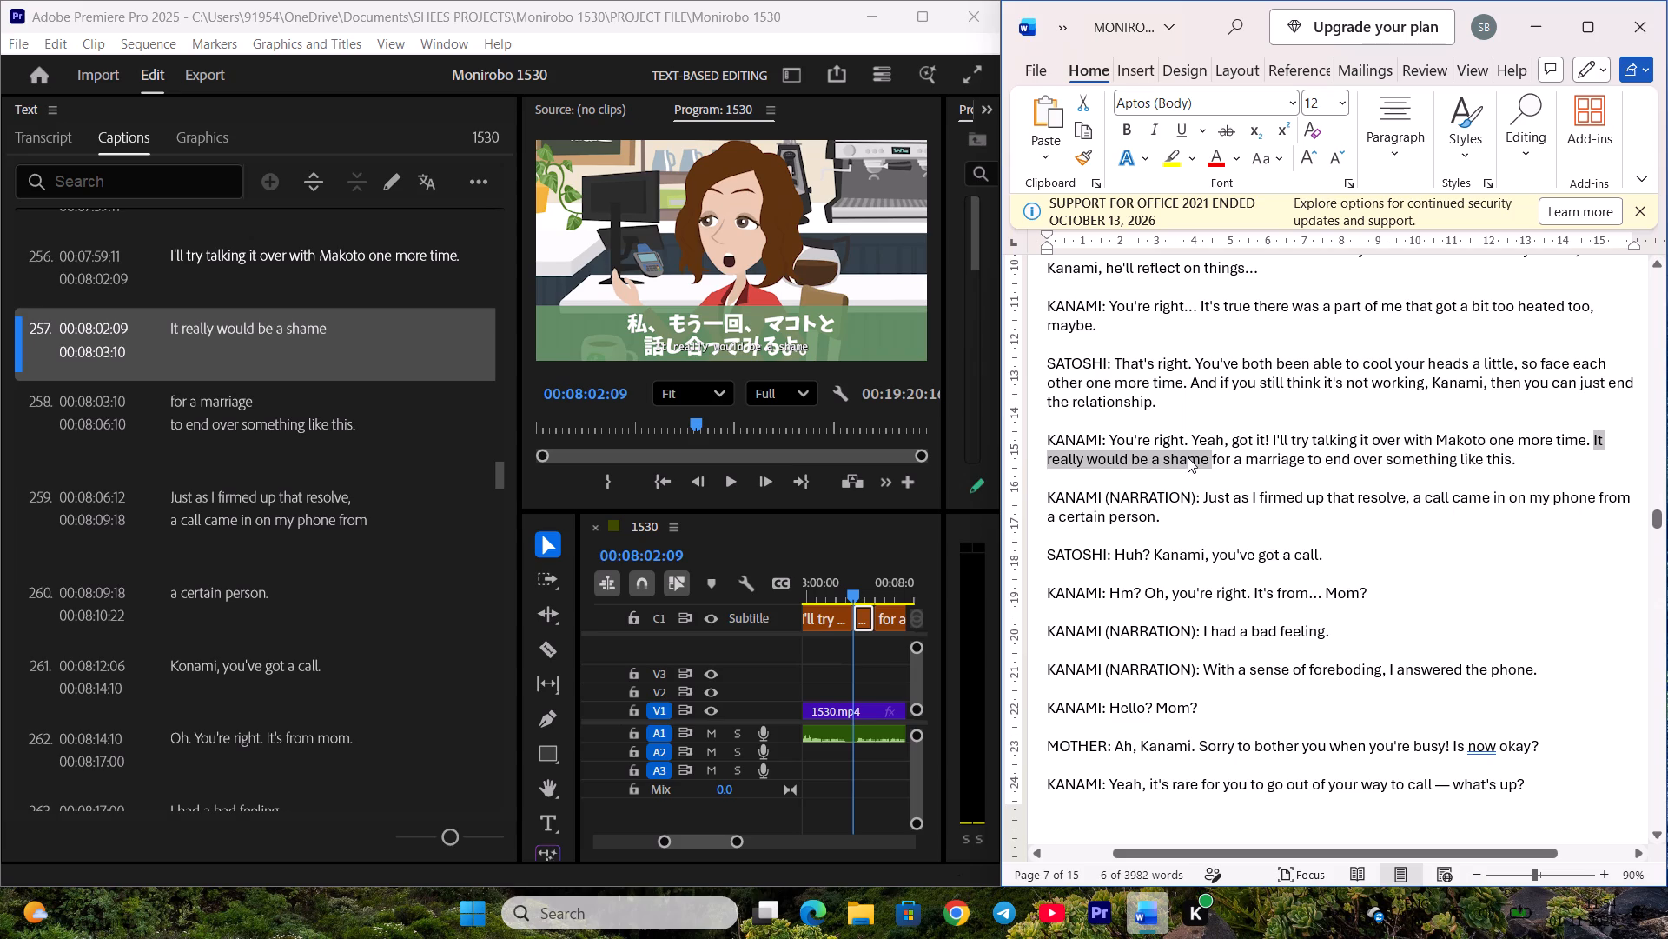
double_click(334, 332)
key("ctrl+v")
left_click(283, 457)
scroll(294, 419, "down", 2)
key("ctrl+s")
Replace caption 258 with "for a marriage to end over something like this." from the Word script, and save the project.
left_click(1373, 448)
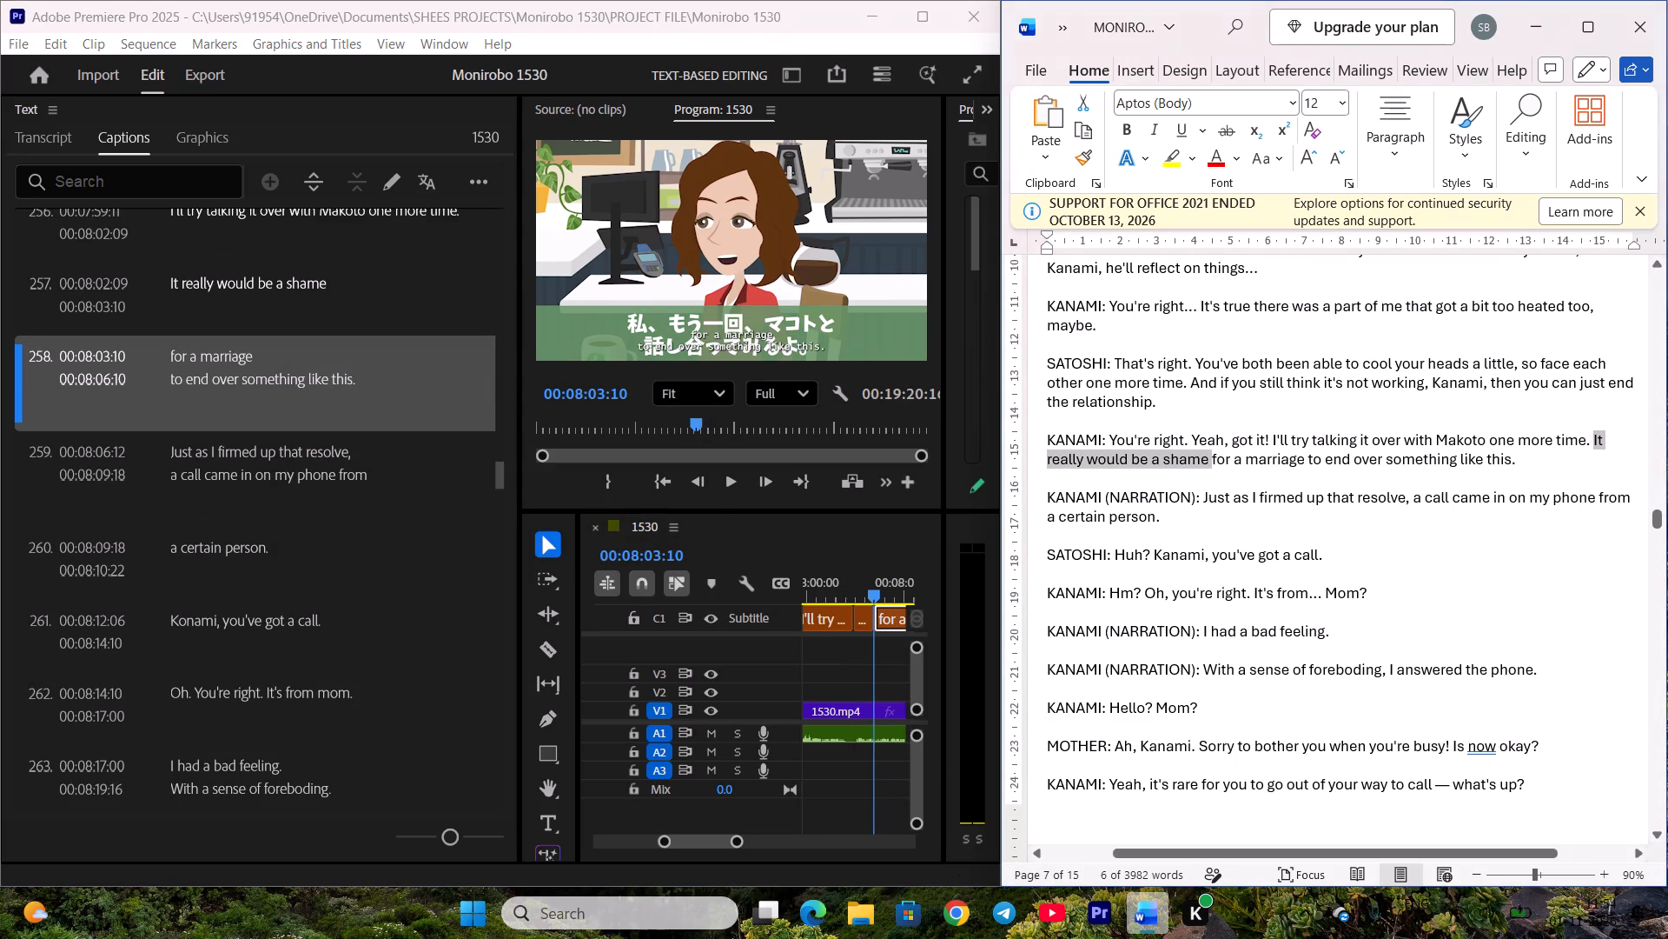
left_click_drag(1213, 462, 1506, 464)
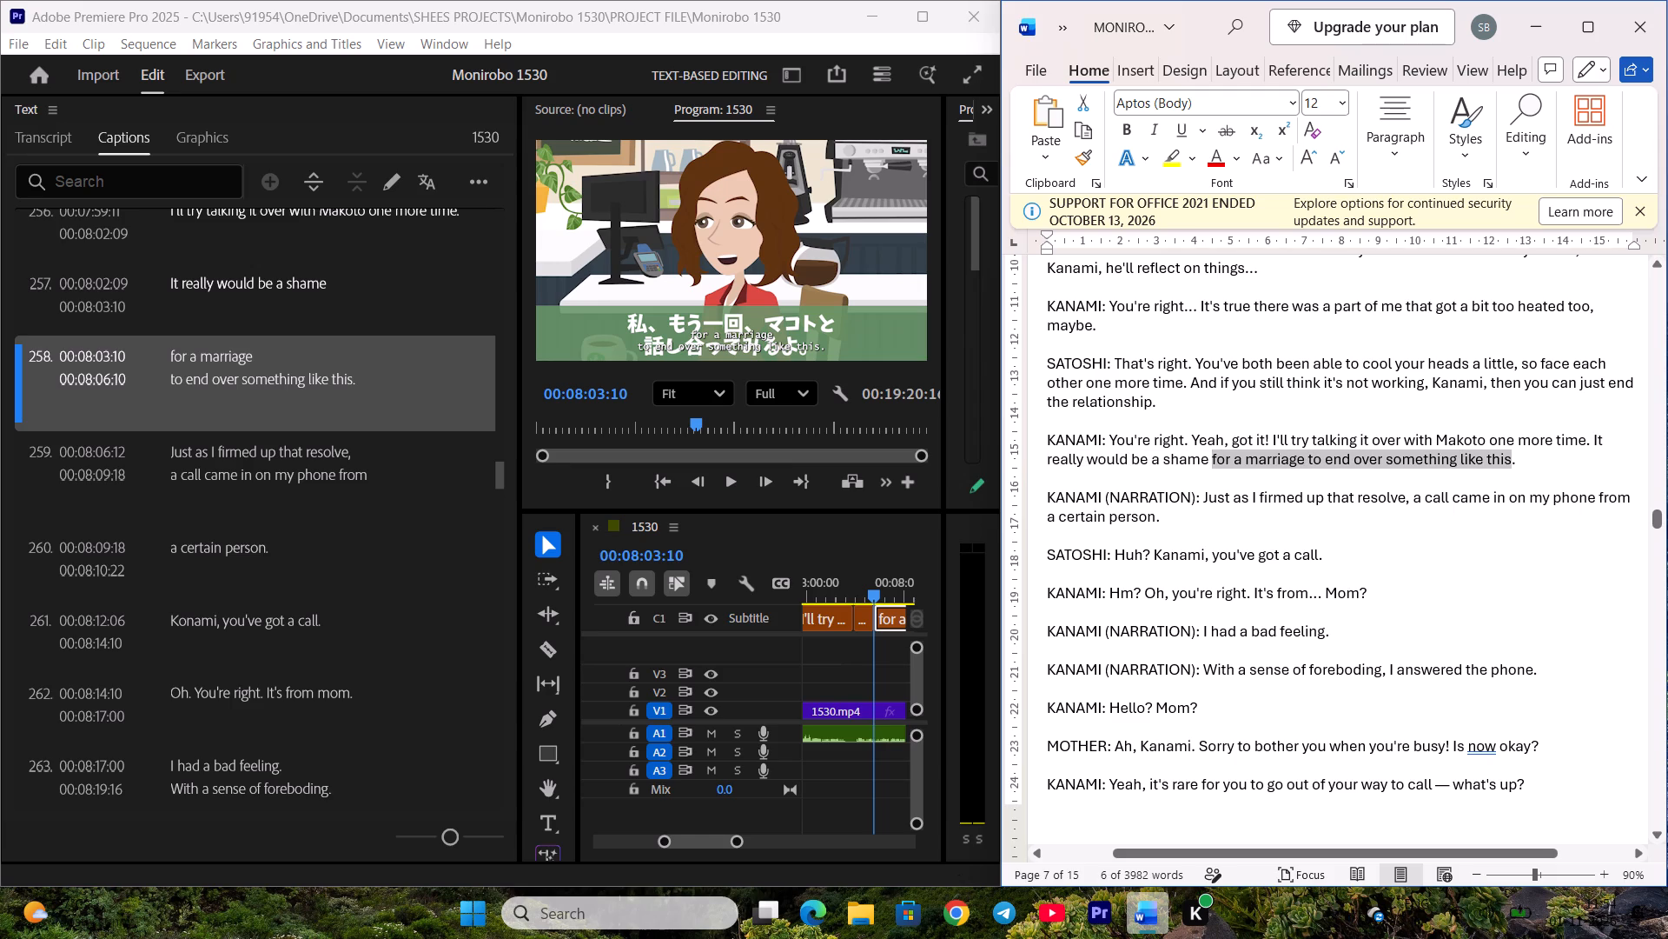
left_click_drag(1506, 464, 1523, 463)
key("ctrl+c")
double_click(268, 394)
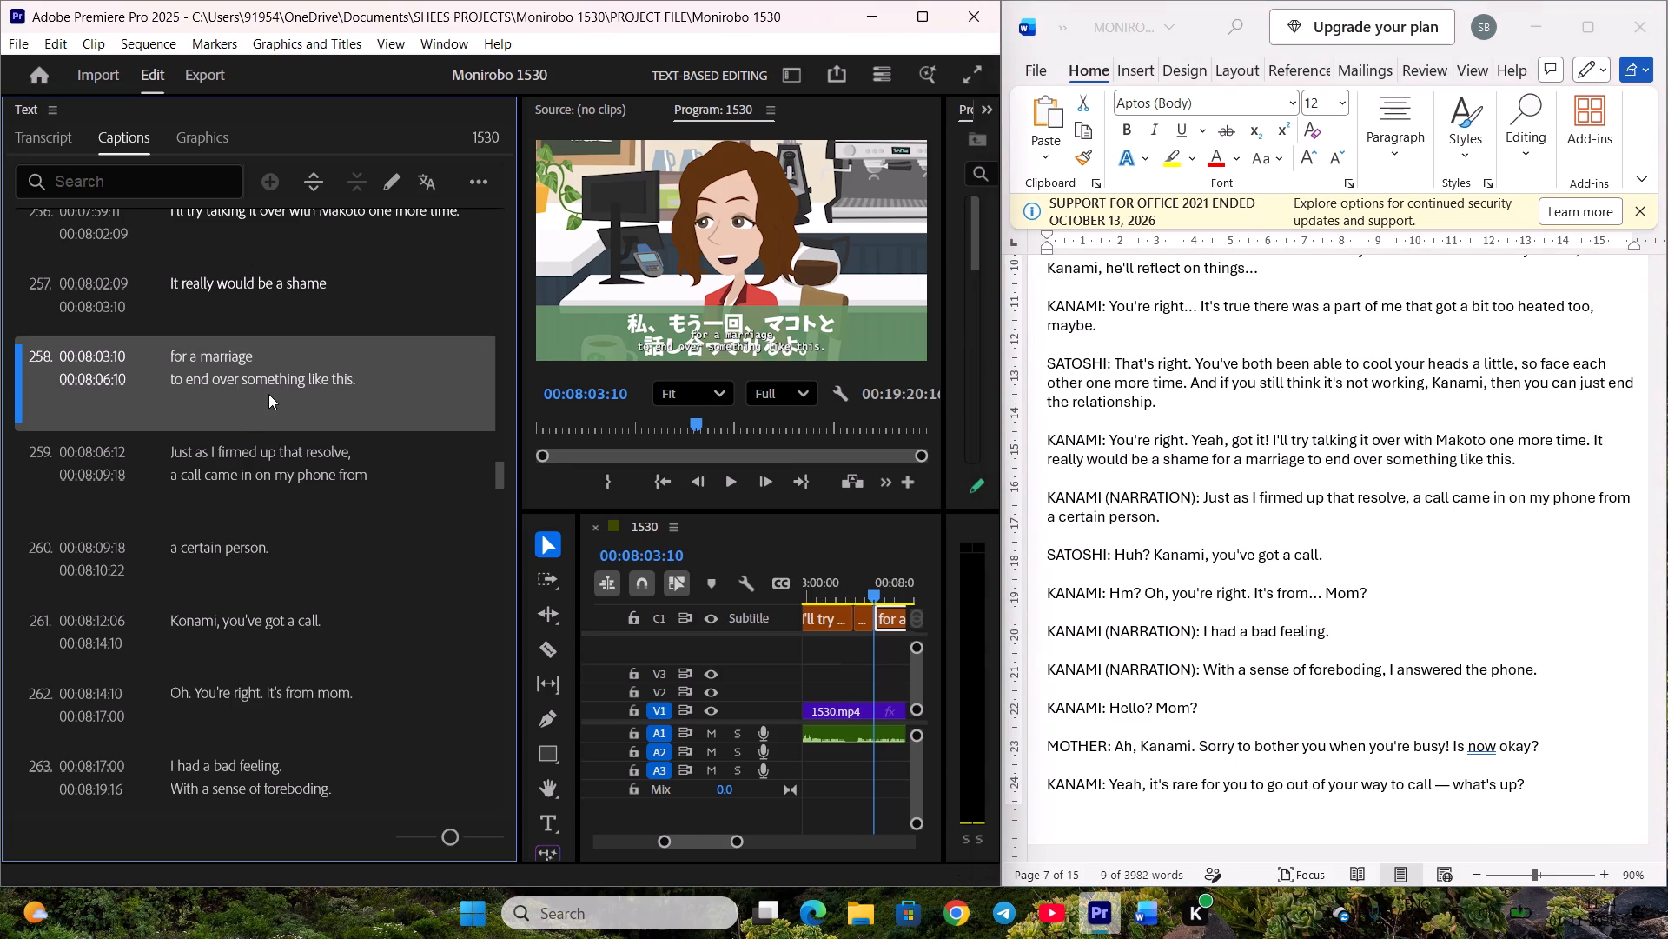
key("ctrl+v")
left_click(301, 504)
scroll(305, 473, "down", 3)
key("ctrl+s")
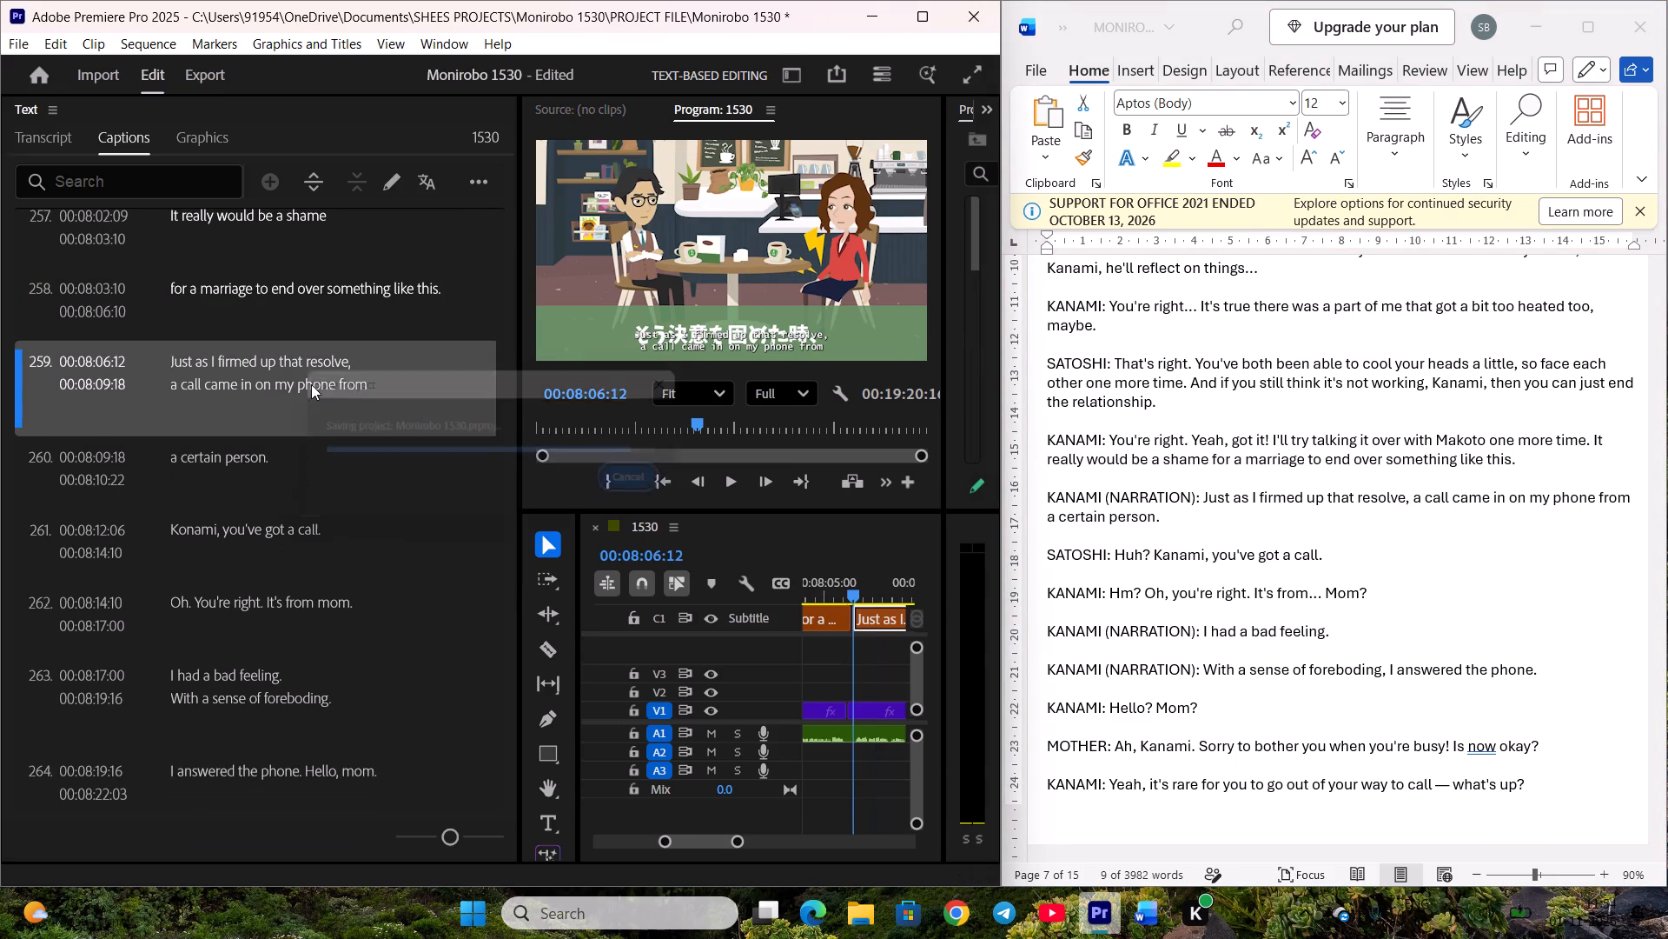
Replace caption 259 with "Just as I firmed up that resolve, a call came in on my phone from" from the Word script, and save.
left_click(1451, 428)
scroll(1379, 428, "down", 2)
left_click_drag(1203, 407, 1410, 406)
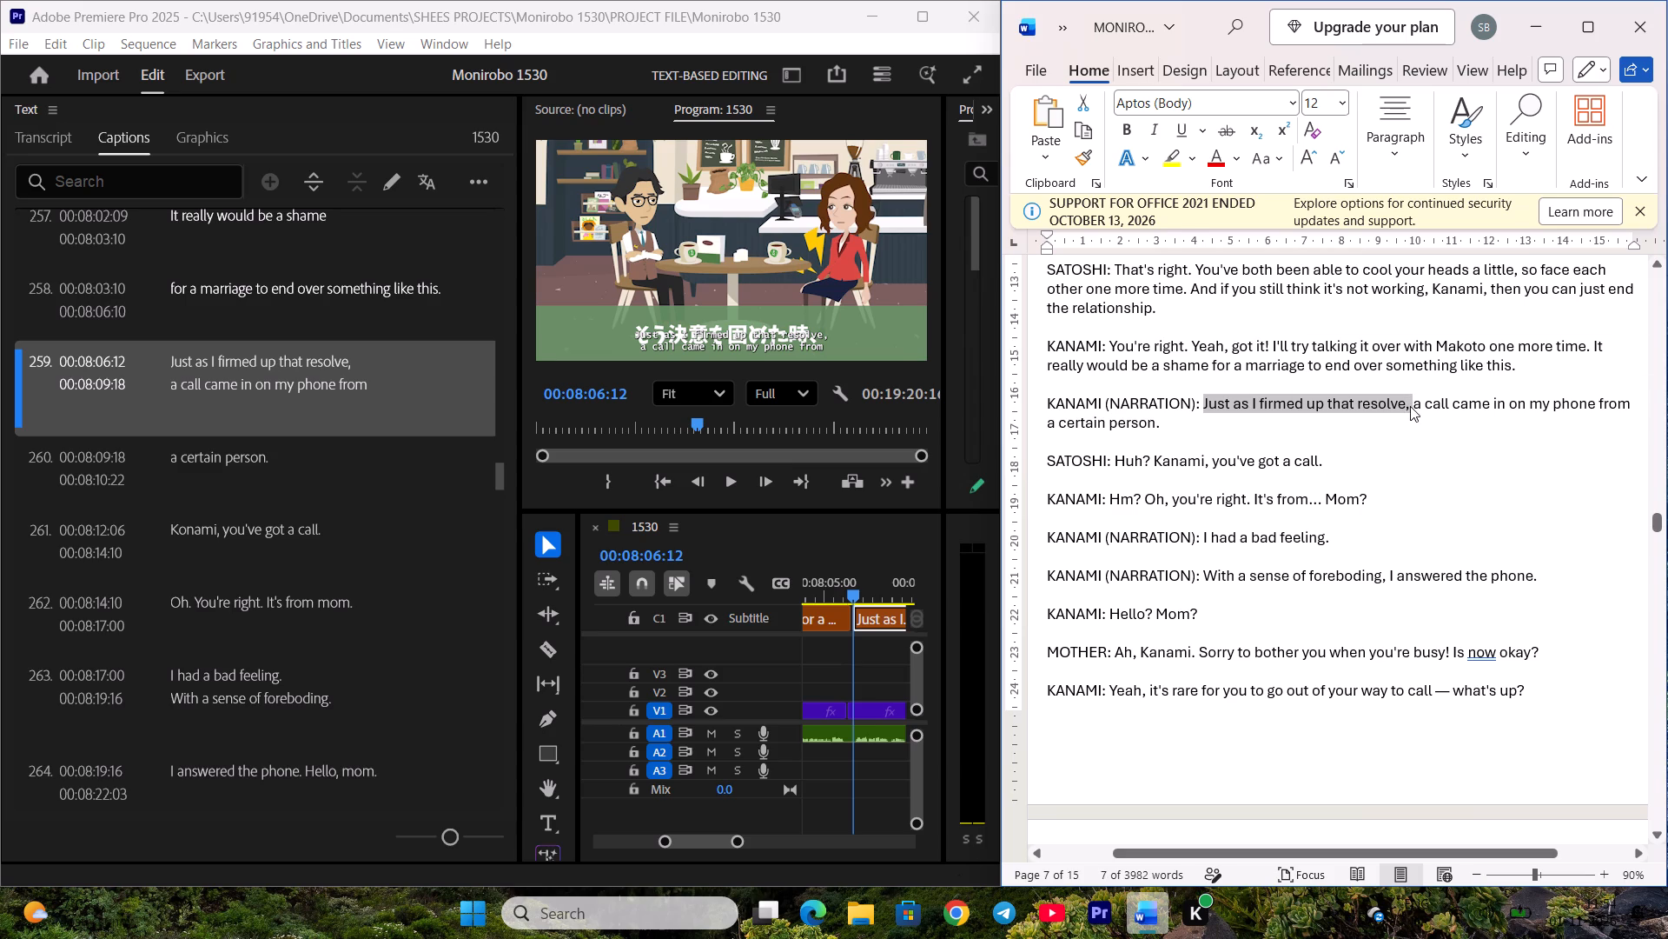
key("ctrl+c")
left_click(1393, 411)
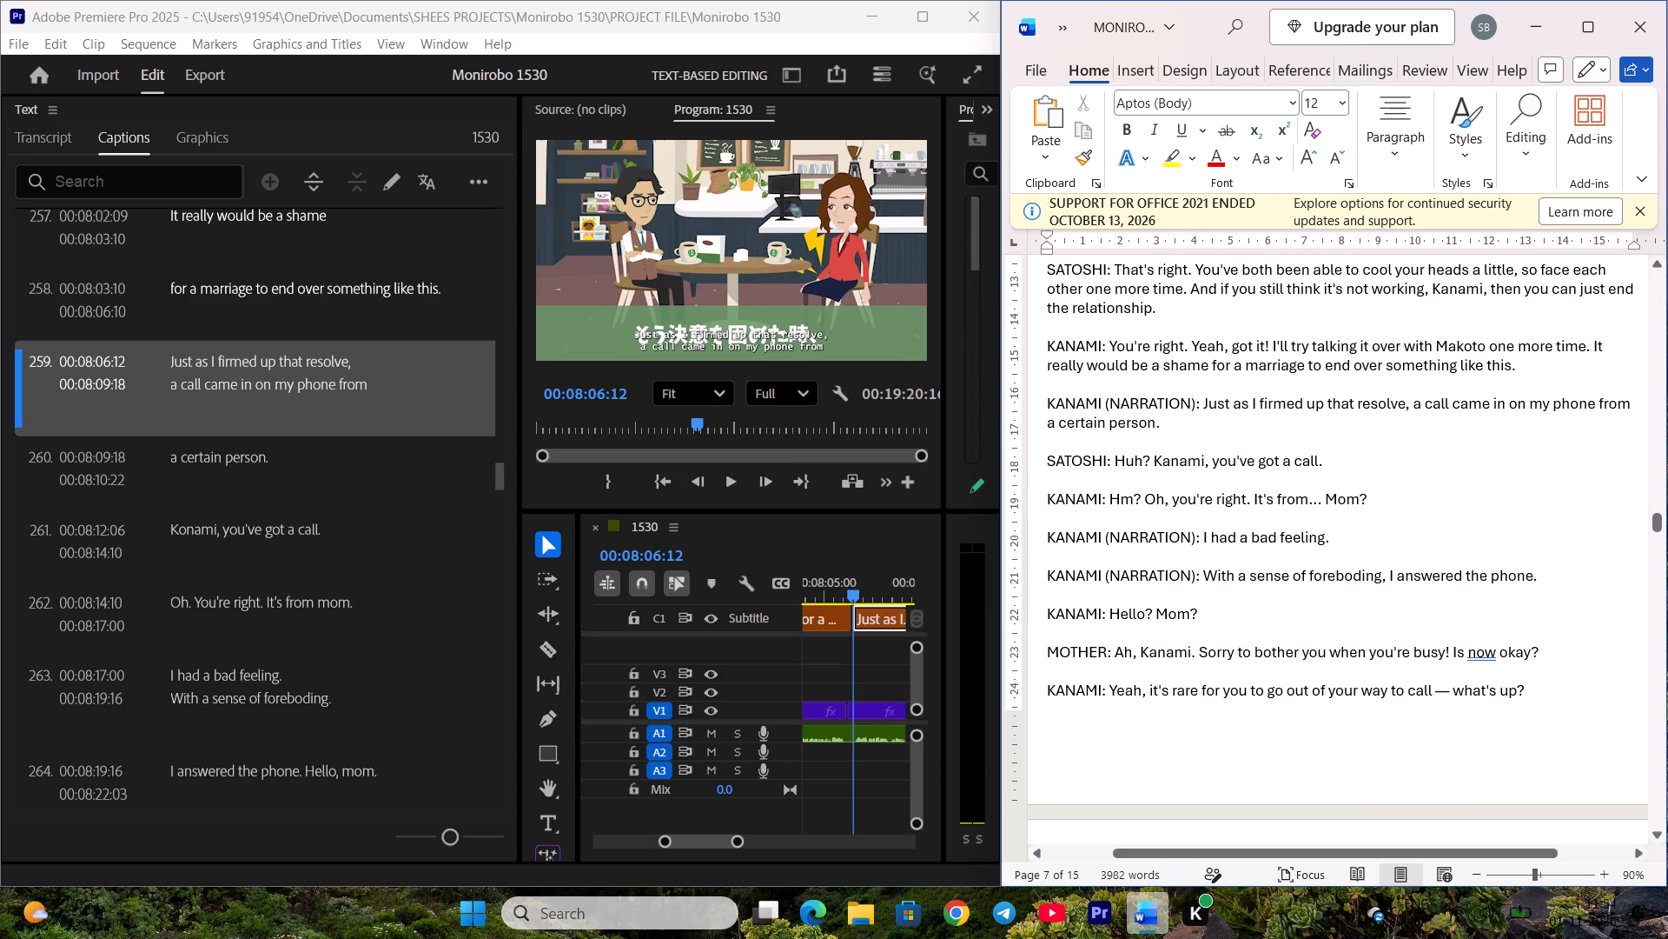
left_click_drag(1202, 405, 1441, 405)
left_click_drag(1441, 405, 1587, 410)
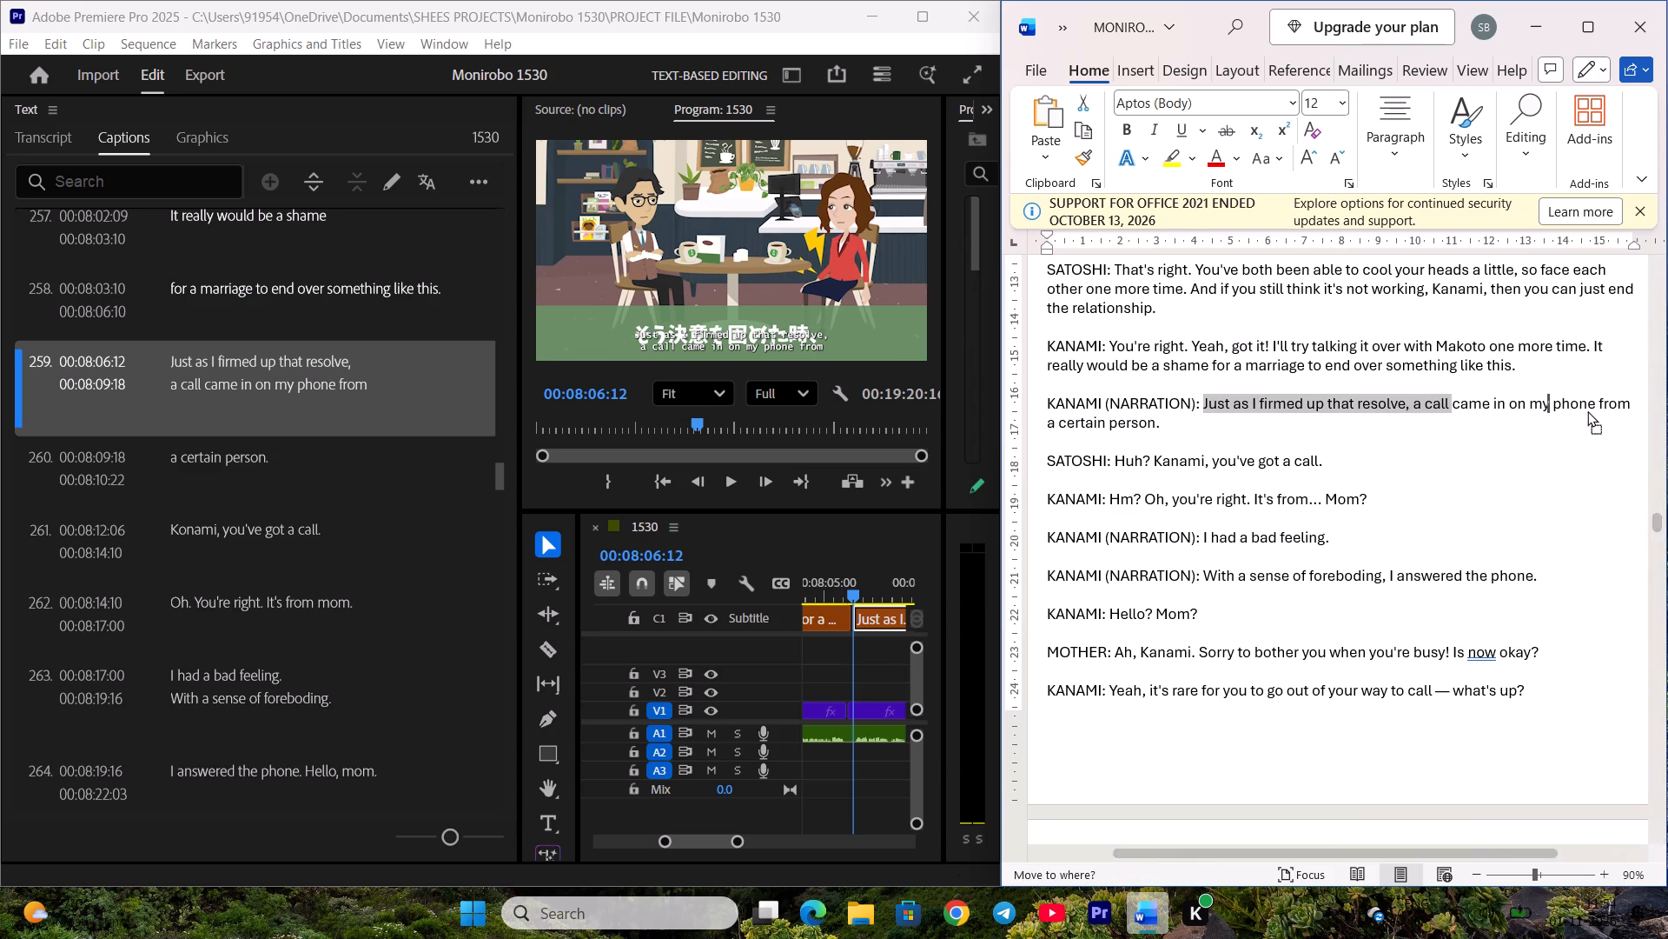
left_click_drag(1587, 410, 1204, 406)
left_click_drag(1201, 406, 1612, 405)
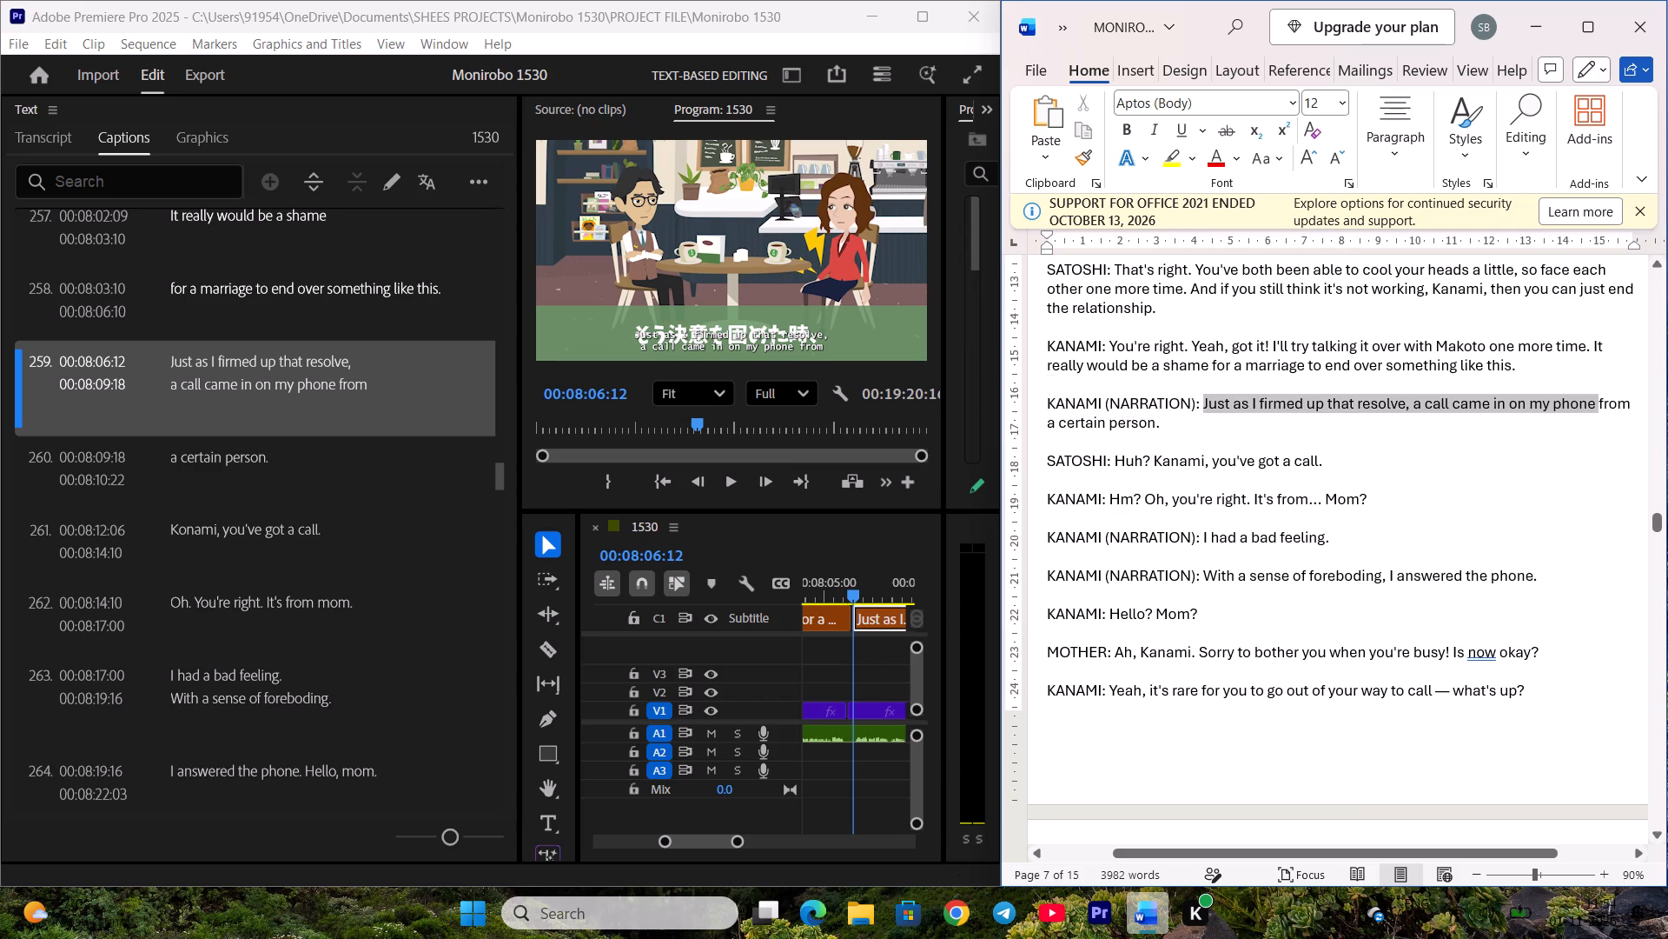
left_click_drag(1612, 405, 1629, 407)
key("ctrl+c")
double_click(357, 383)
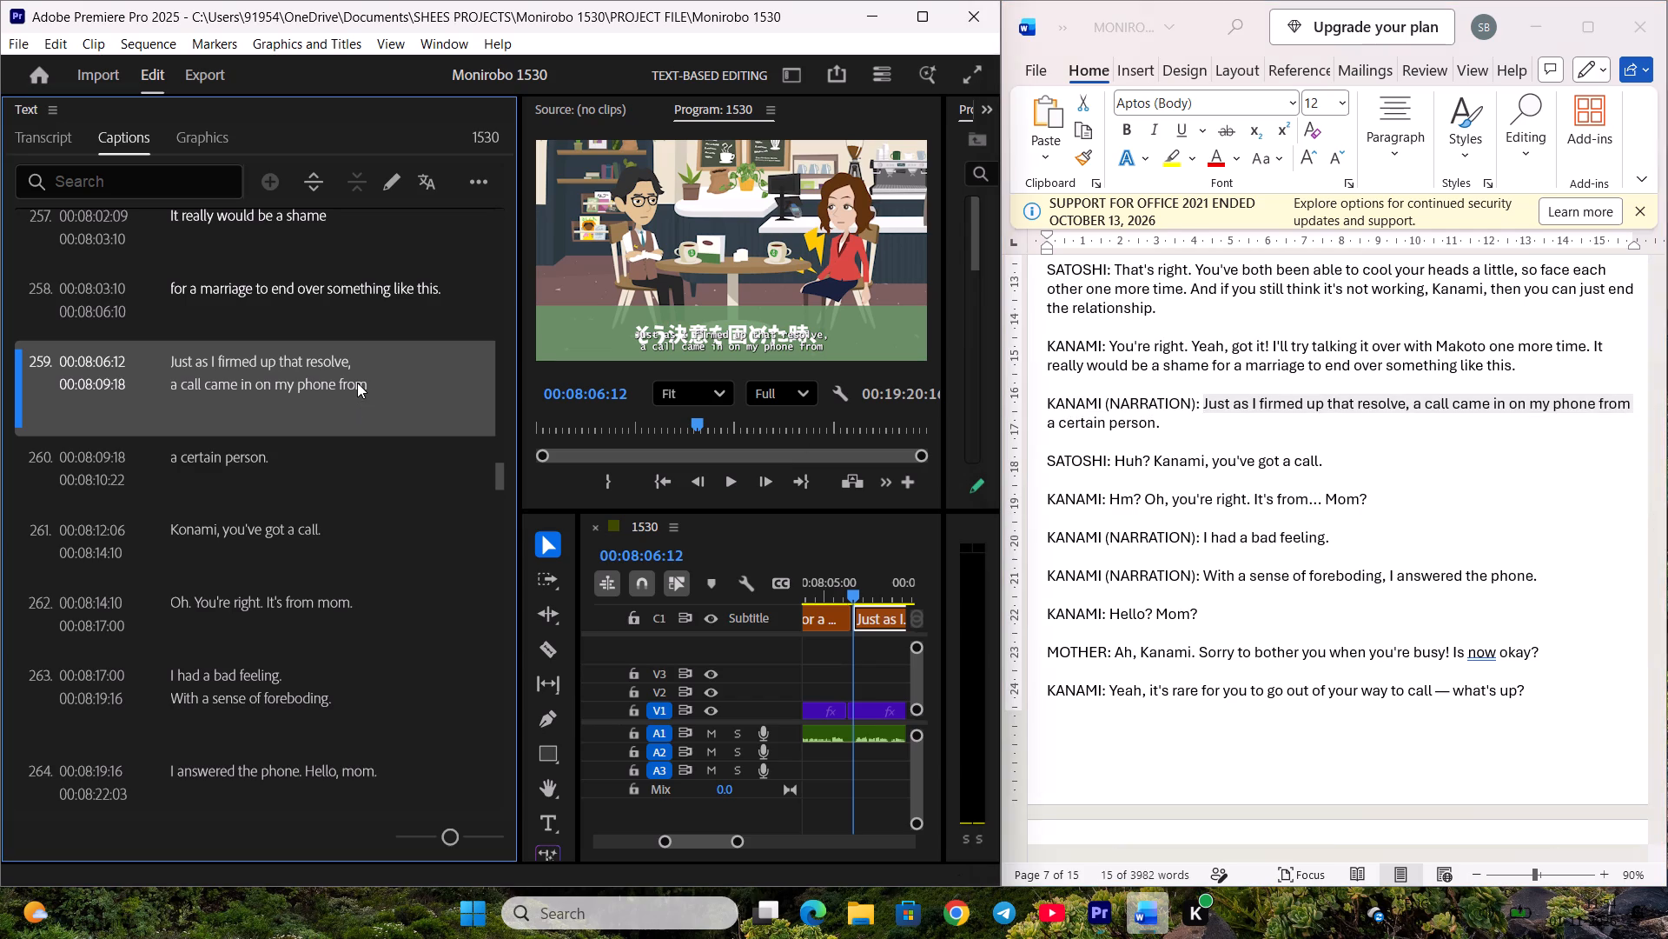
key("ctrl+v")
left_click(341, 471)
scroll(339, 459, "down", 4)
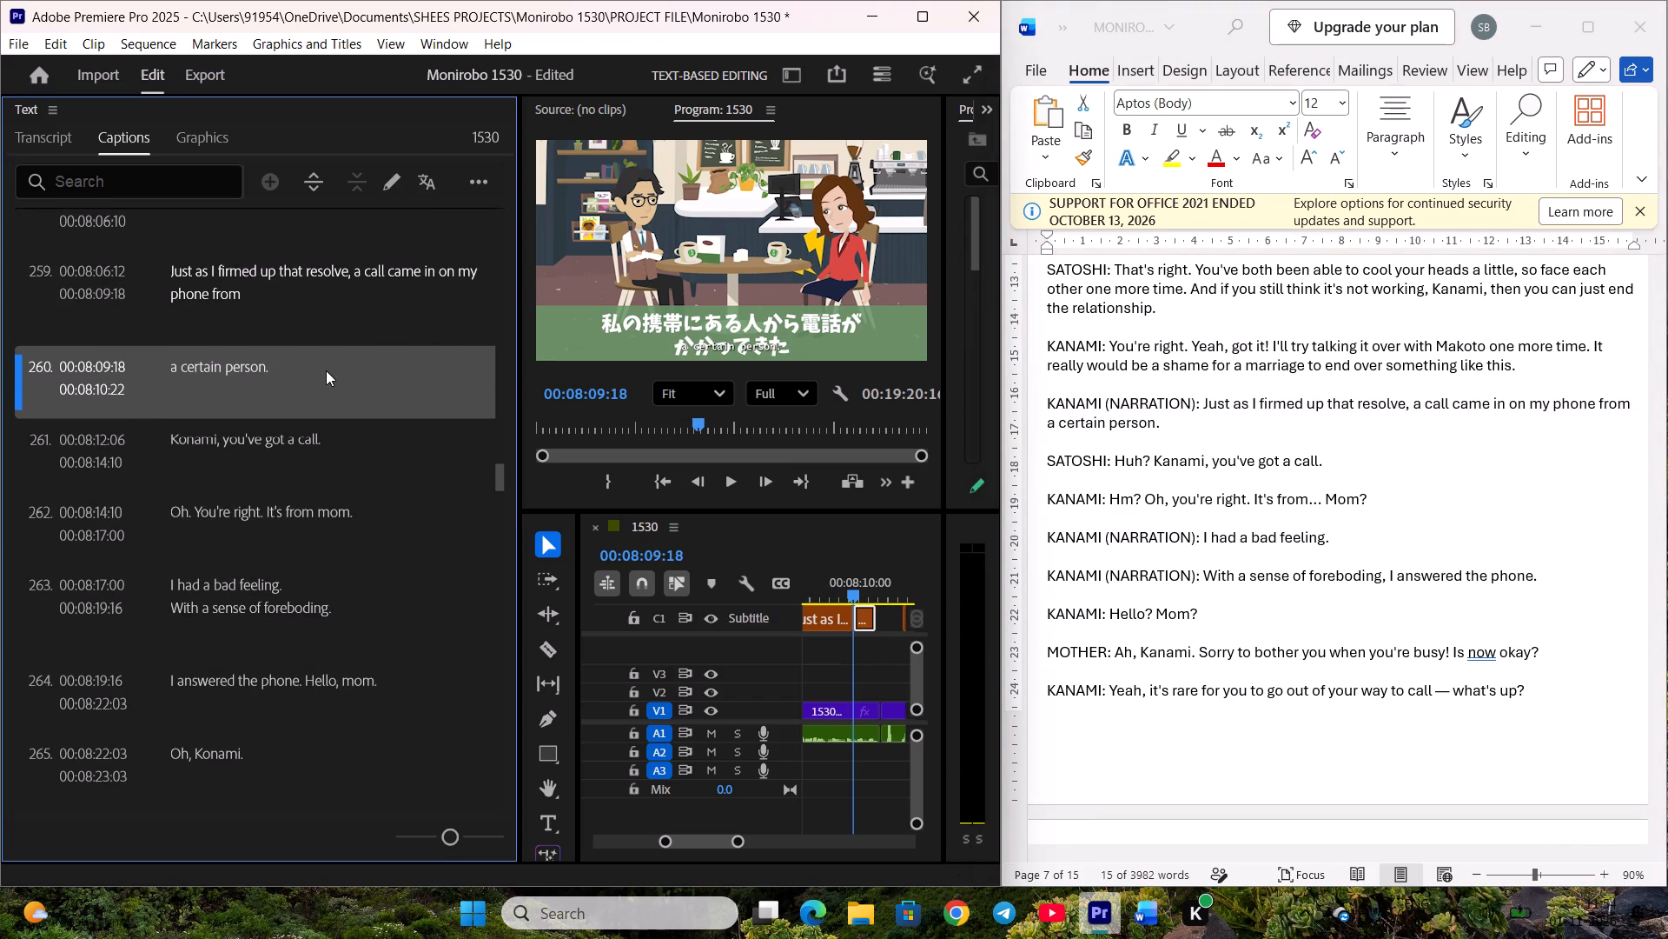
key("ctrl+s")
Save the project and copy Satoshi's line "Huh? Kanami, you've got a call." from the Word script.
left_click(340, 453)
scroll(351, 415, "down", 2)
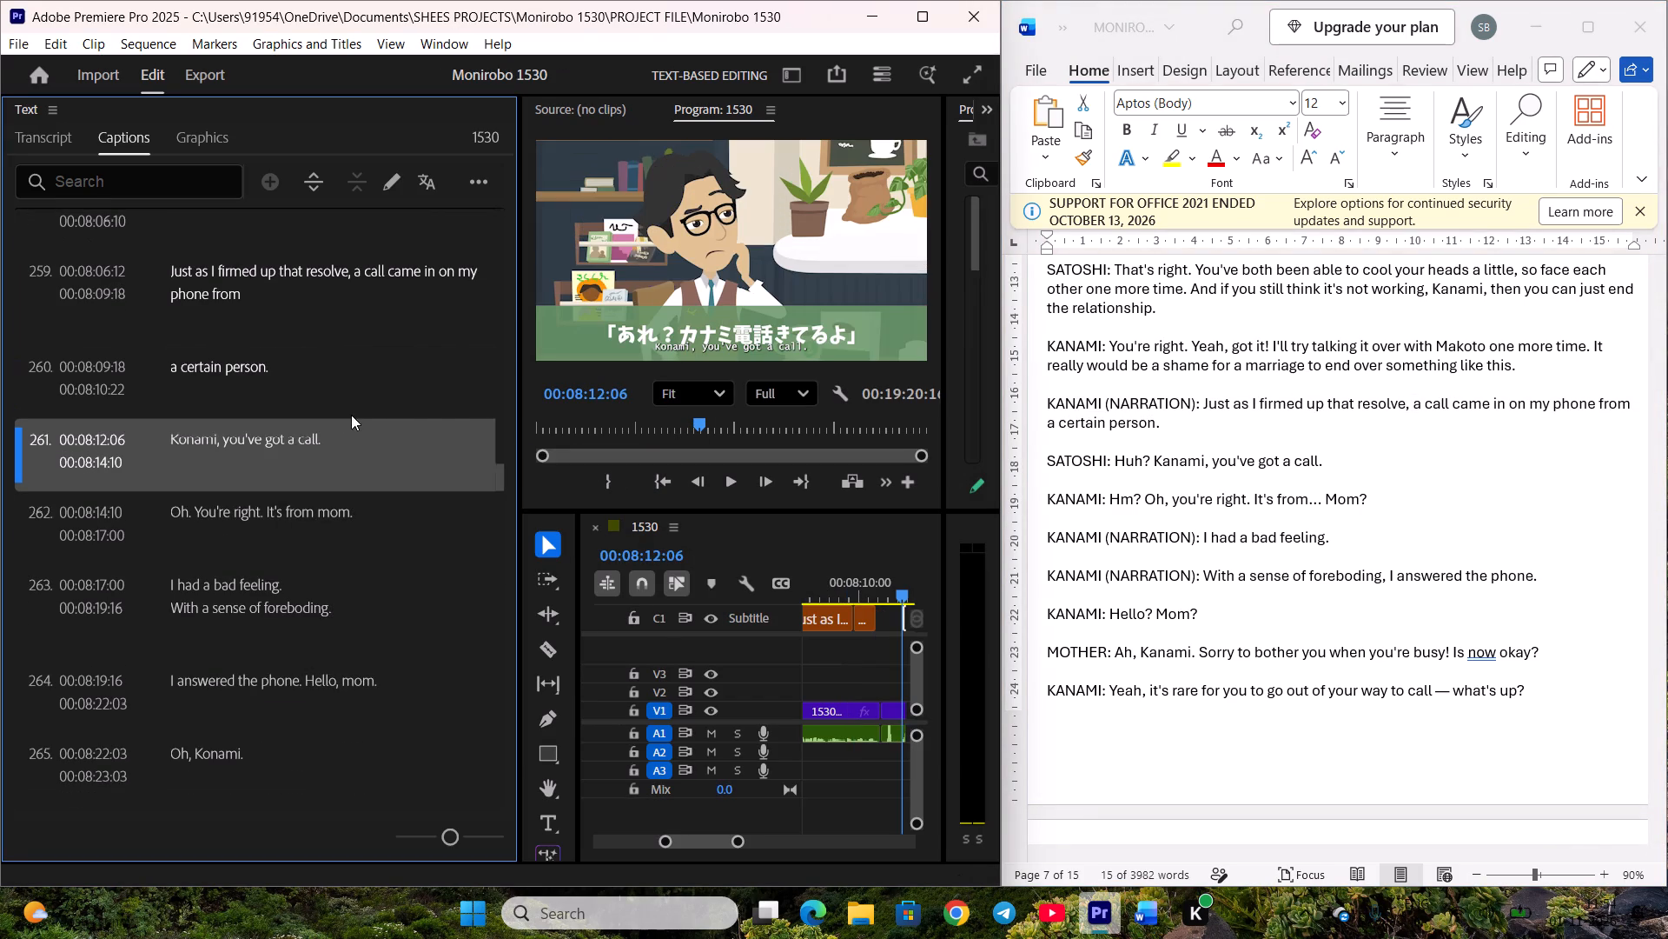
scroll(351, 415, "down", 3)
key("ctrl+s")
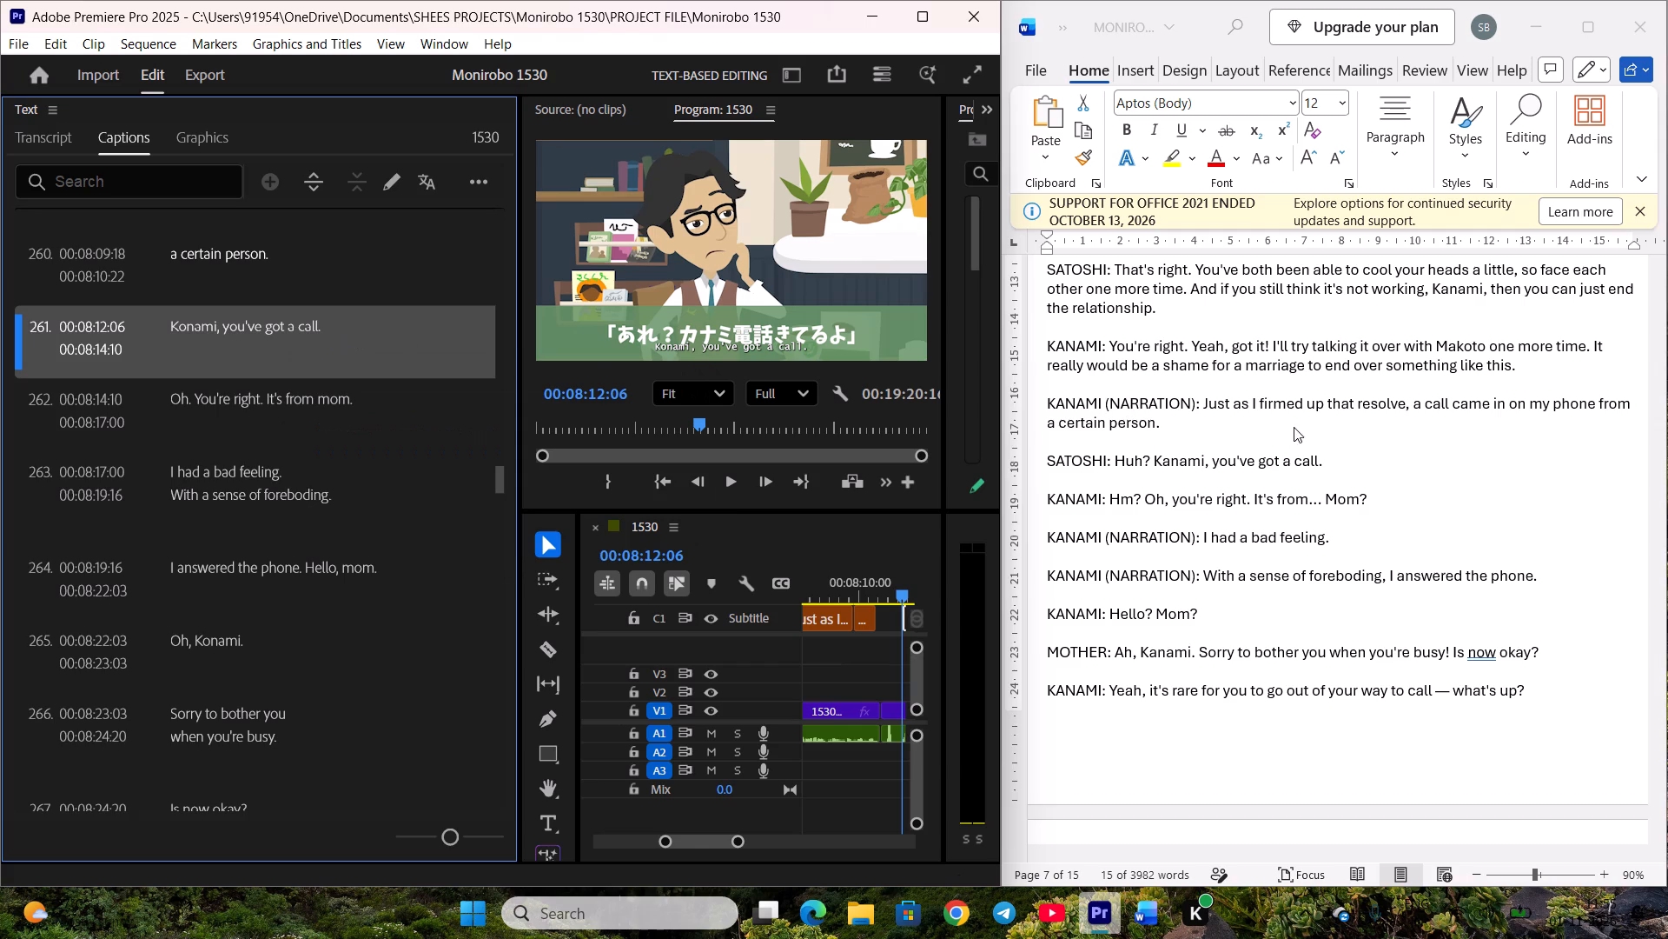
left_click(1294, 427)
scroll(1269, 423, "down", 1)
left_click_drag(1116, 410, 1320, 416)
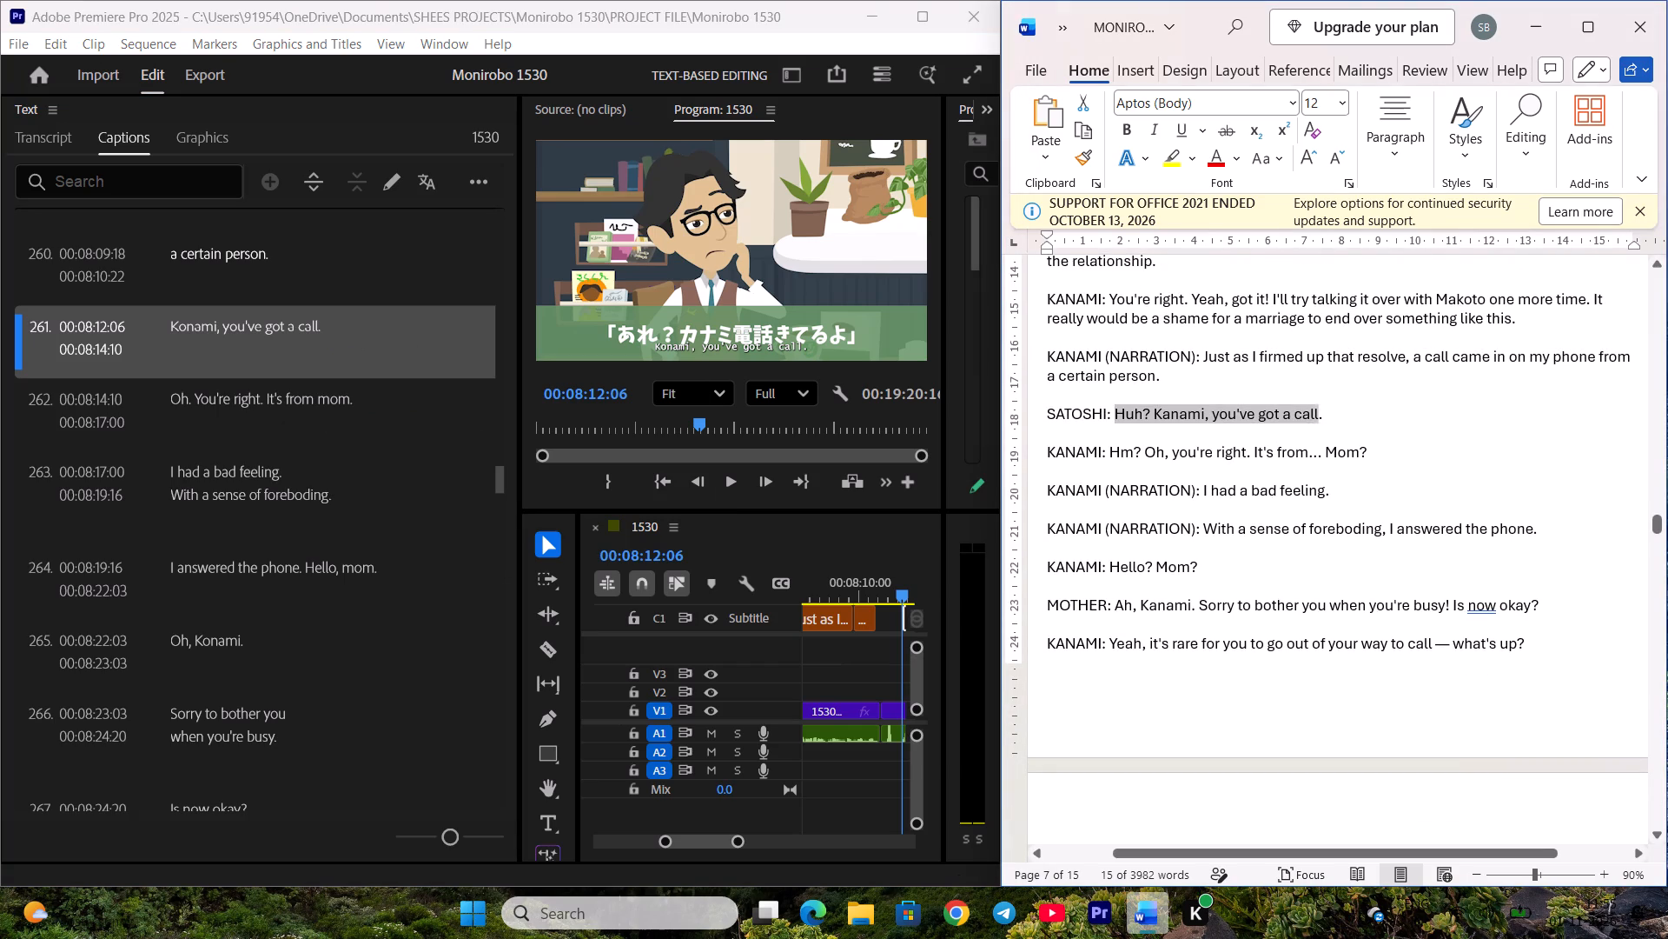
left_click_drag(1320, 416, 1327, 415)
key("ctrl+c")
Extend the start of caption 261 back to 00:08:11:04 to match the speech, and split it at 00:08:11:23.
left_click(229, 357)
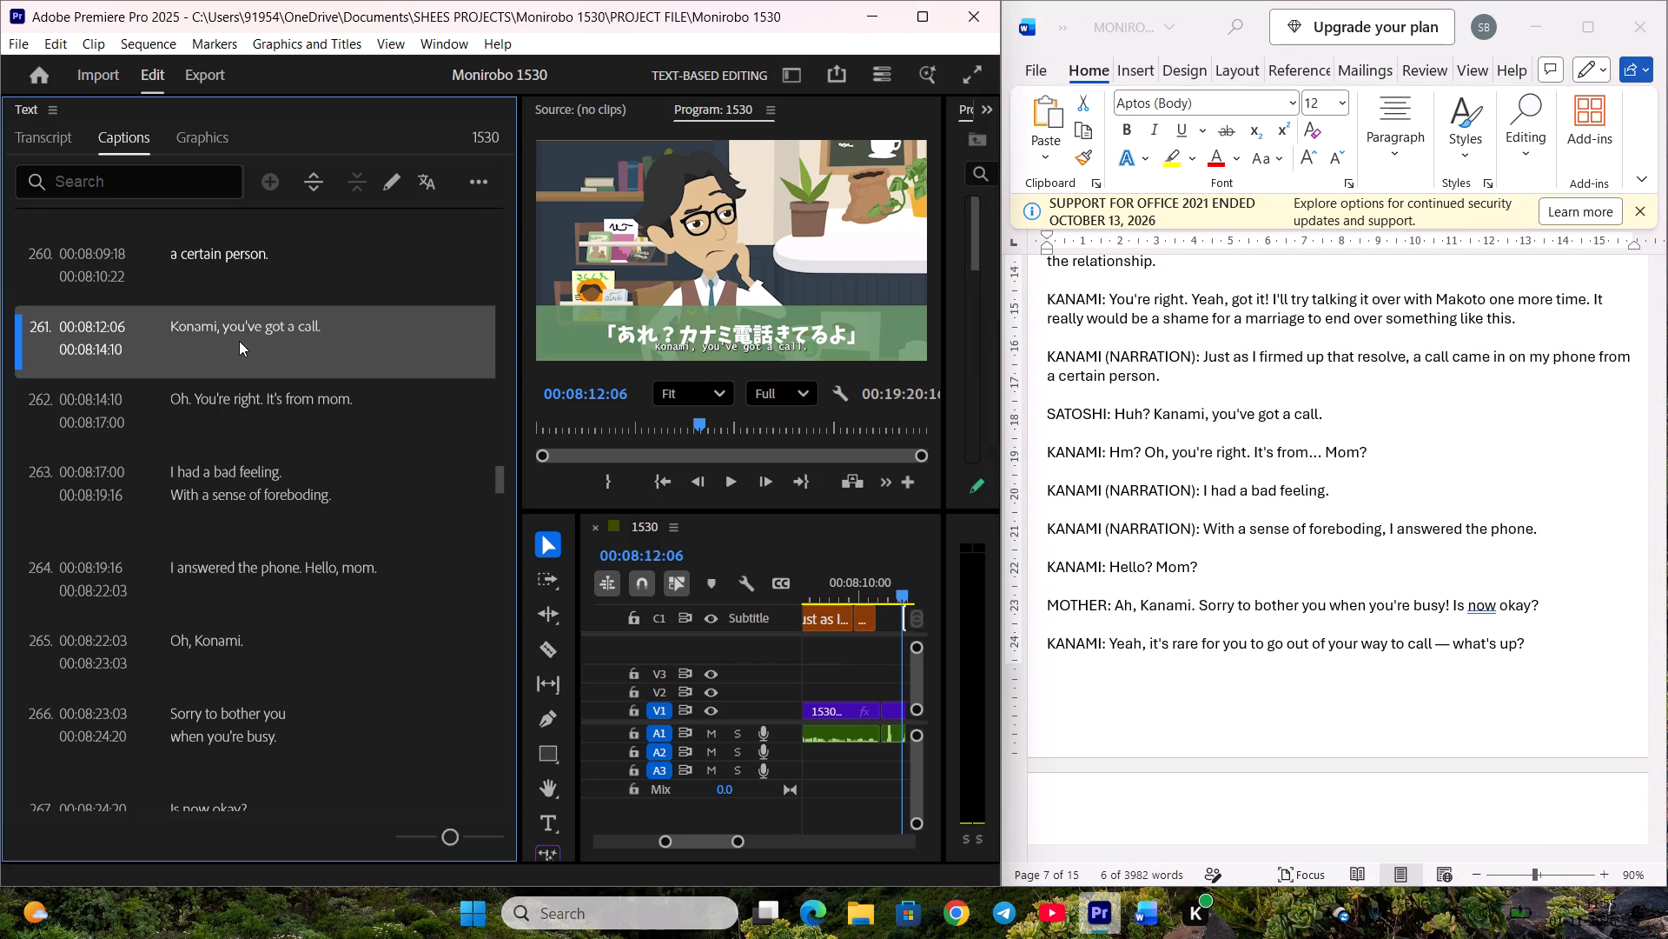
key("space")
key("space")
scroll(824, 416, "up", 4)
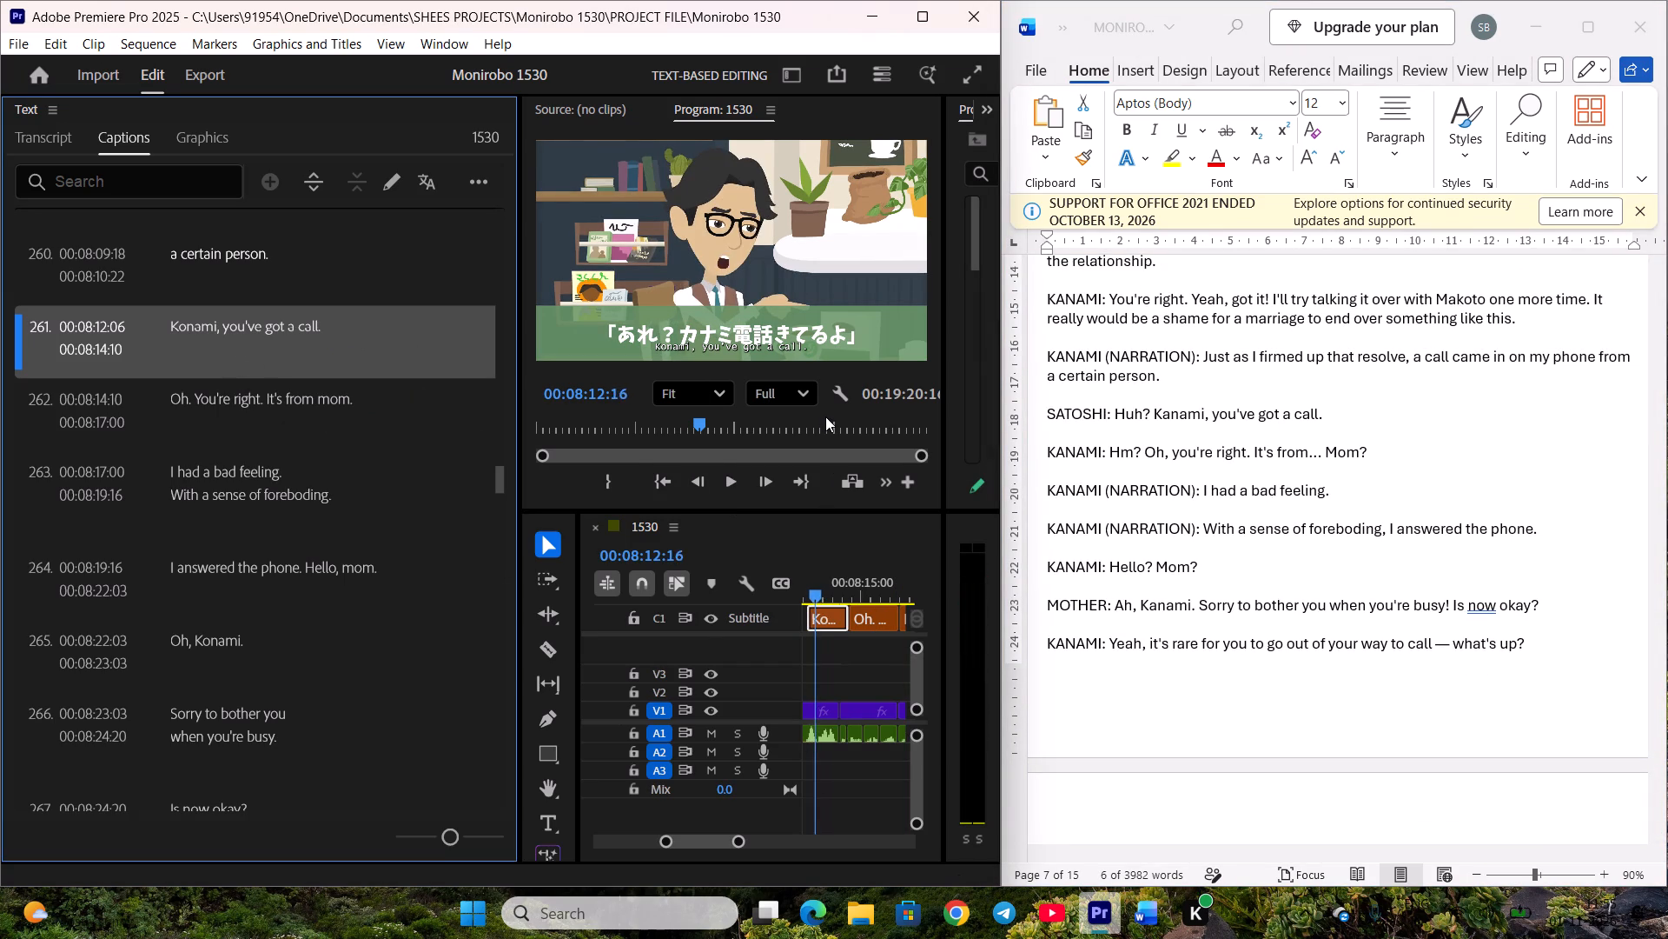
scroll(825, 416, "up", 20)
scroll(825, 416, "up", 4)
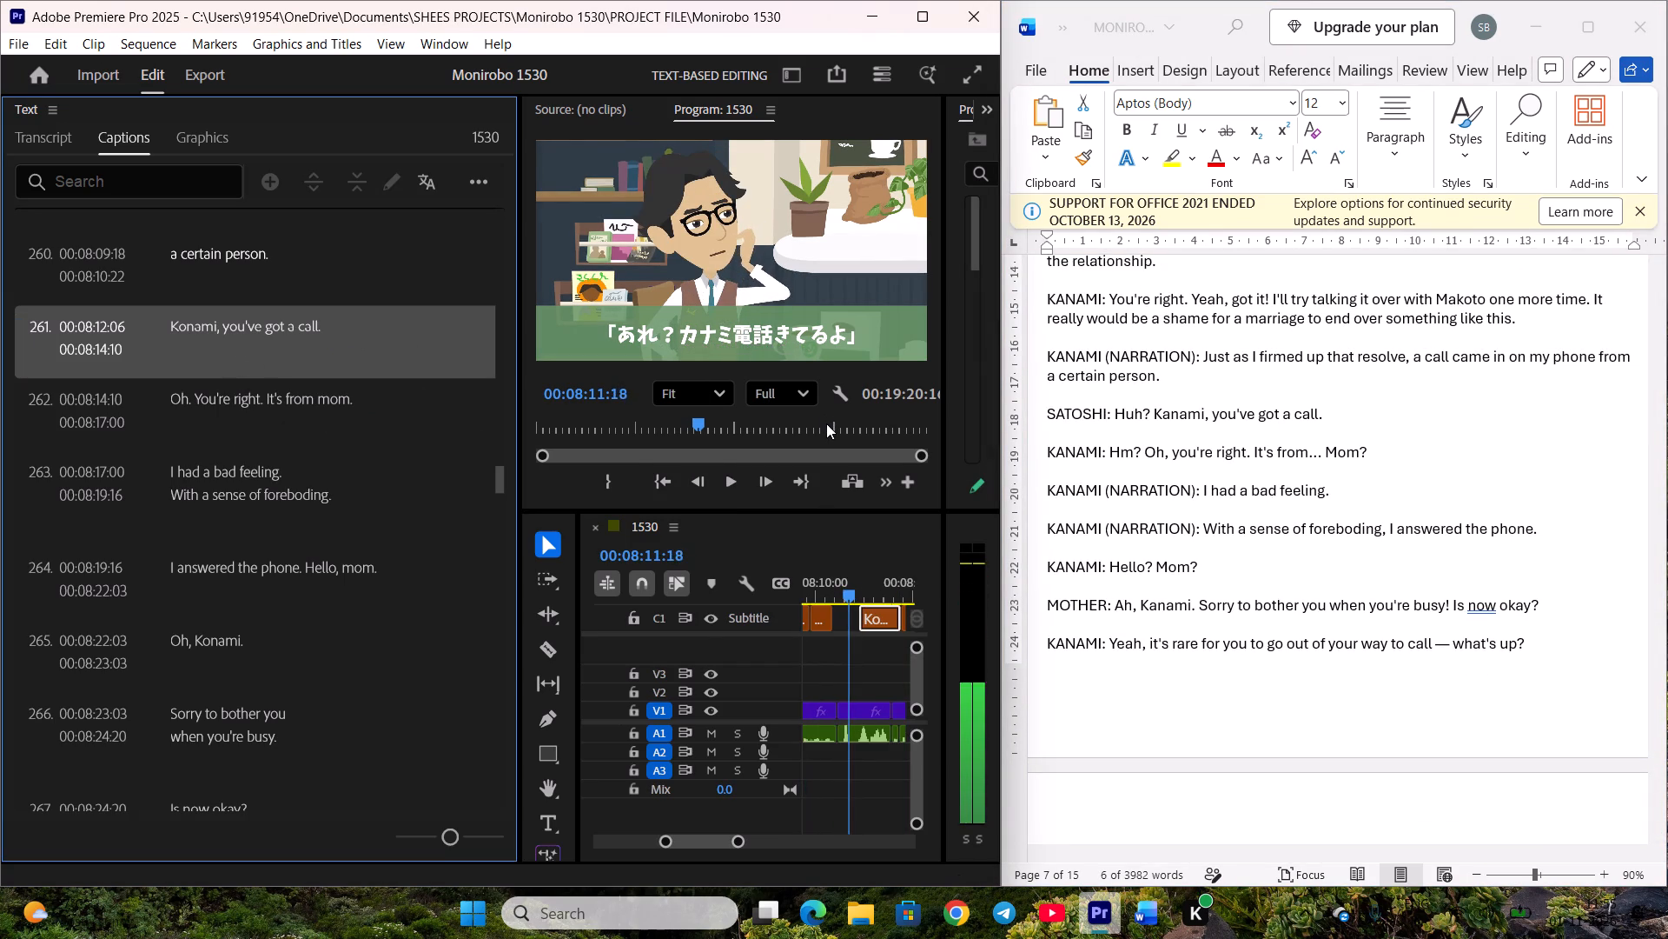
scroll(826, 423, "up", 7)
key("space")
key("space")
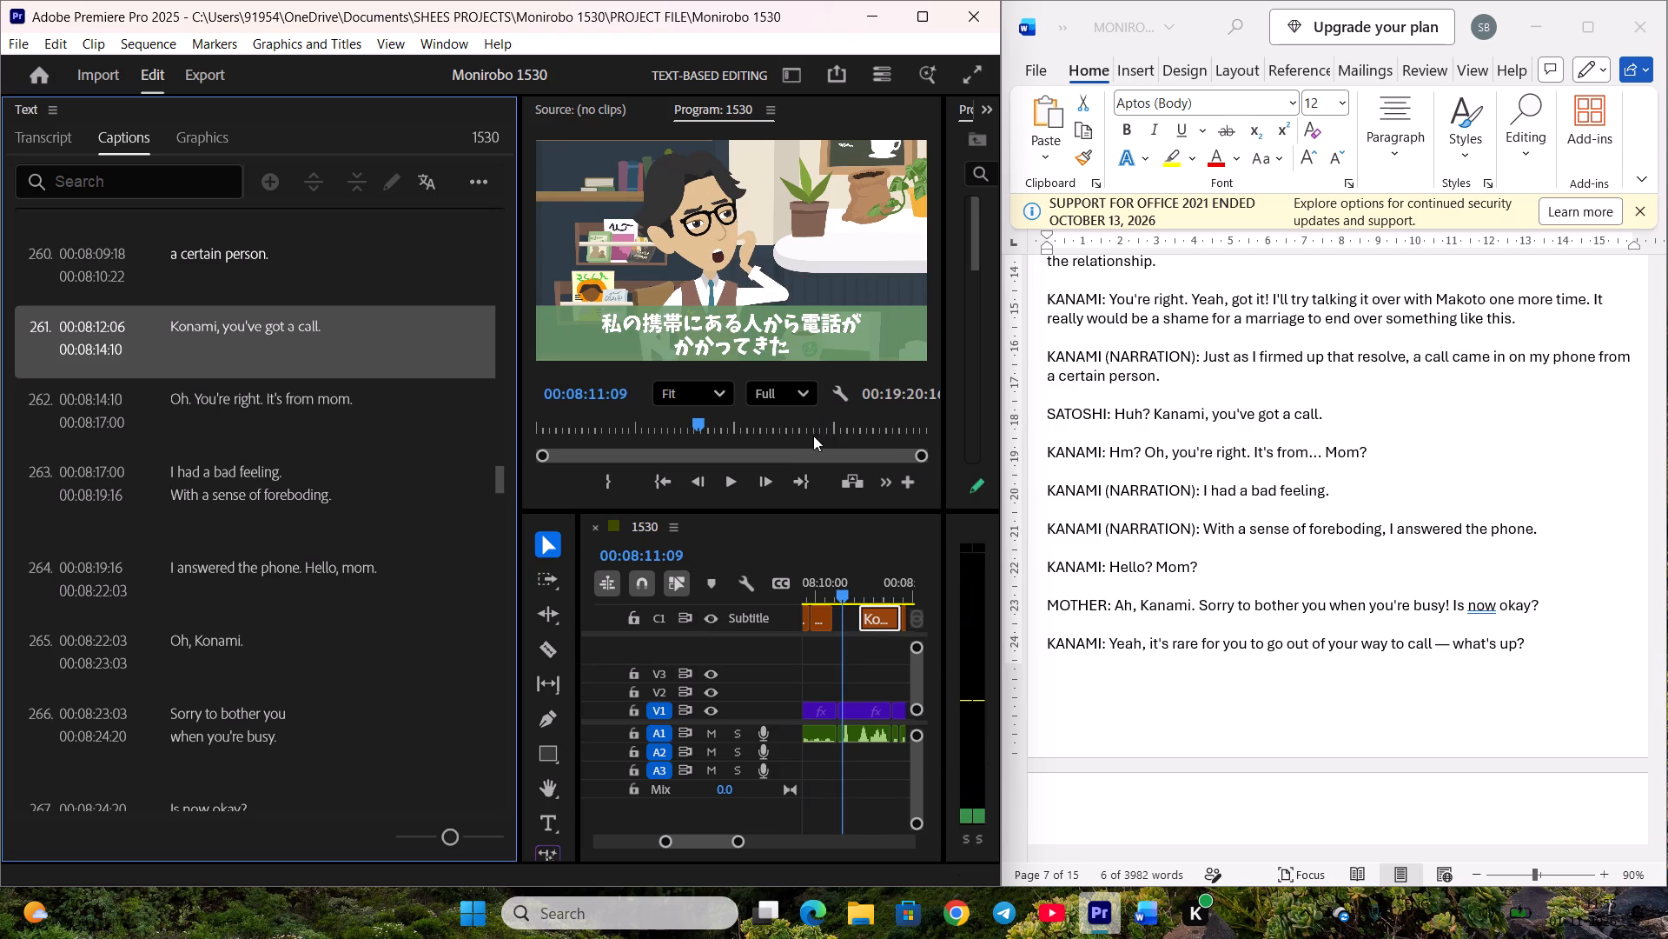
left_click(731, 483)
key("space")
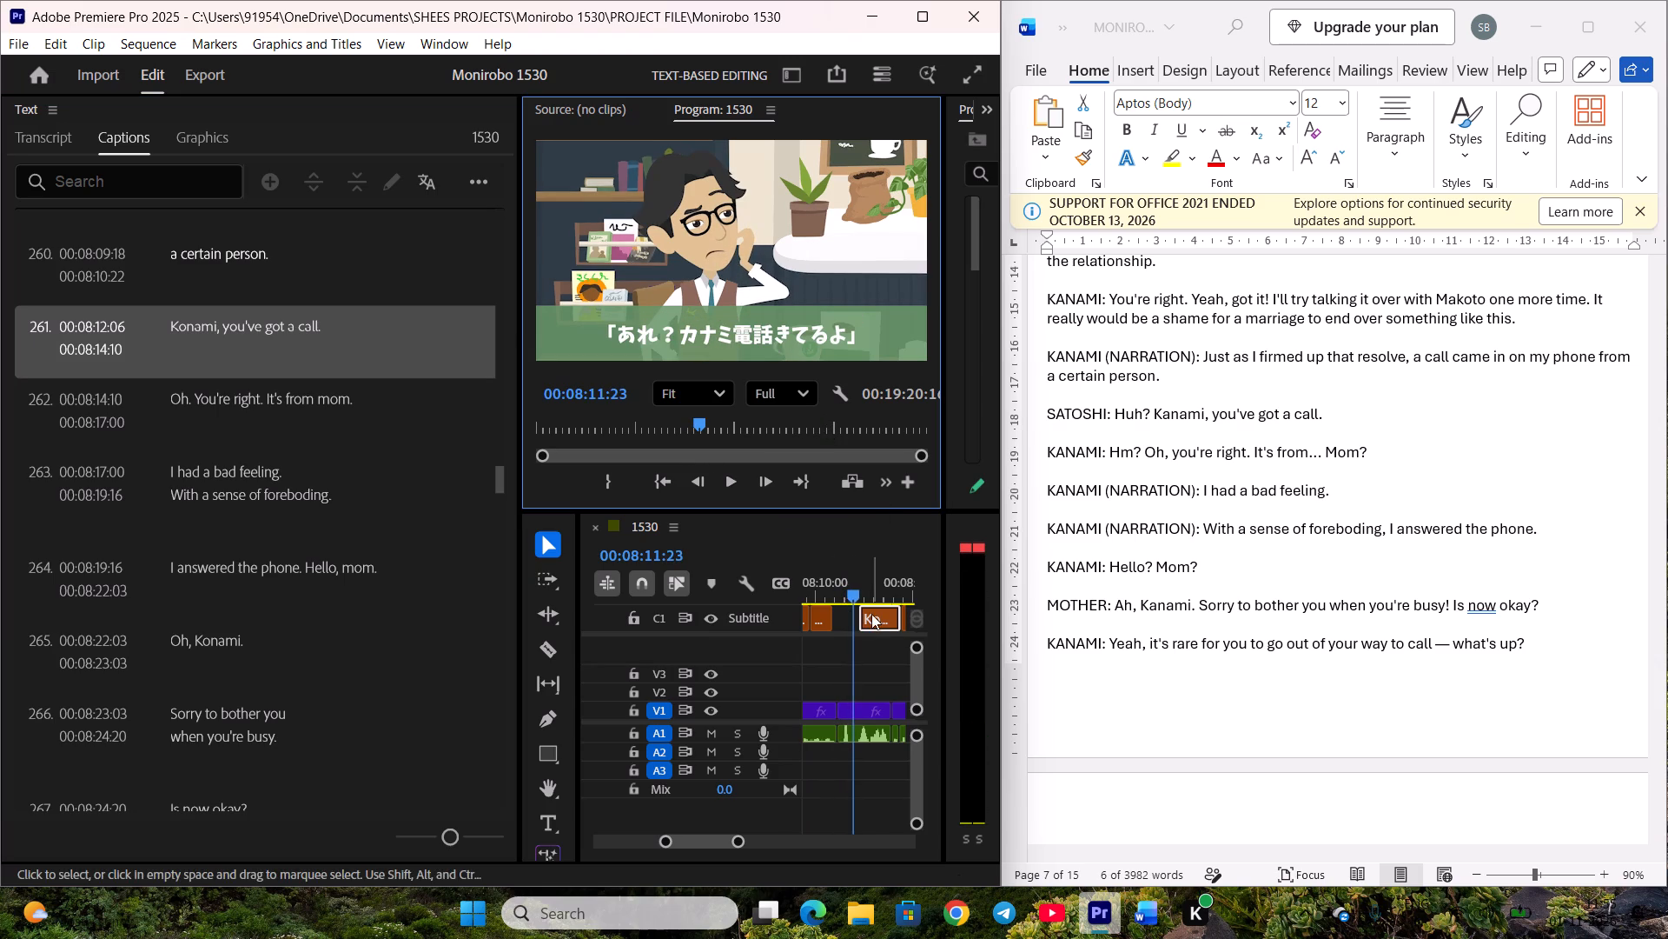
left_click_drag(861, 616, 844, 615)
left_click(851, 616)
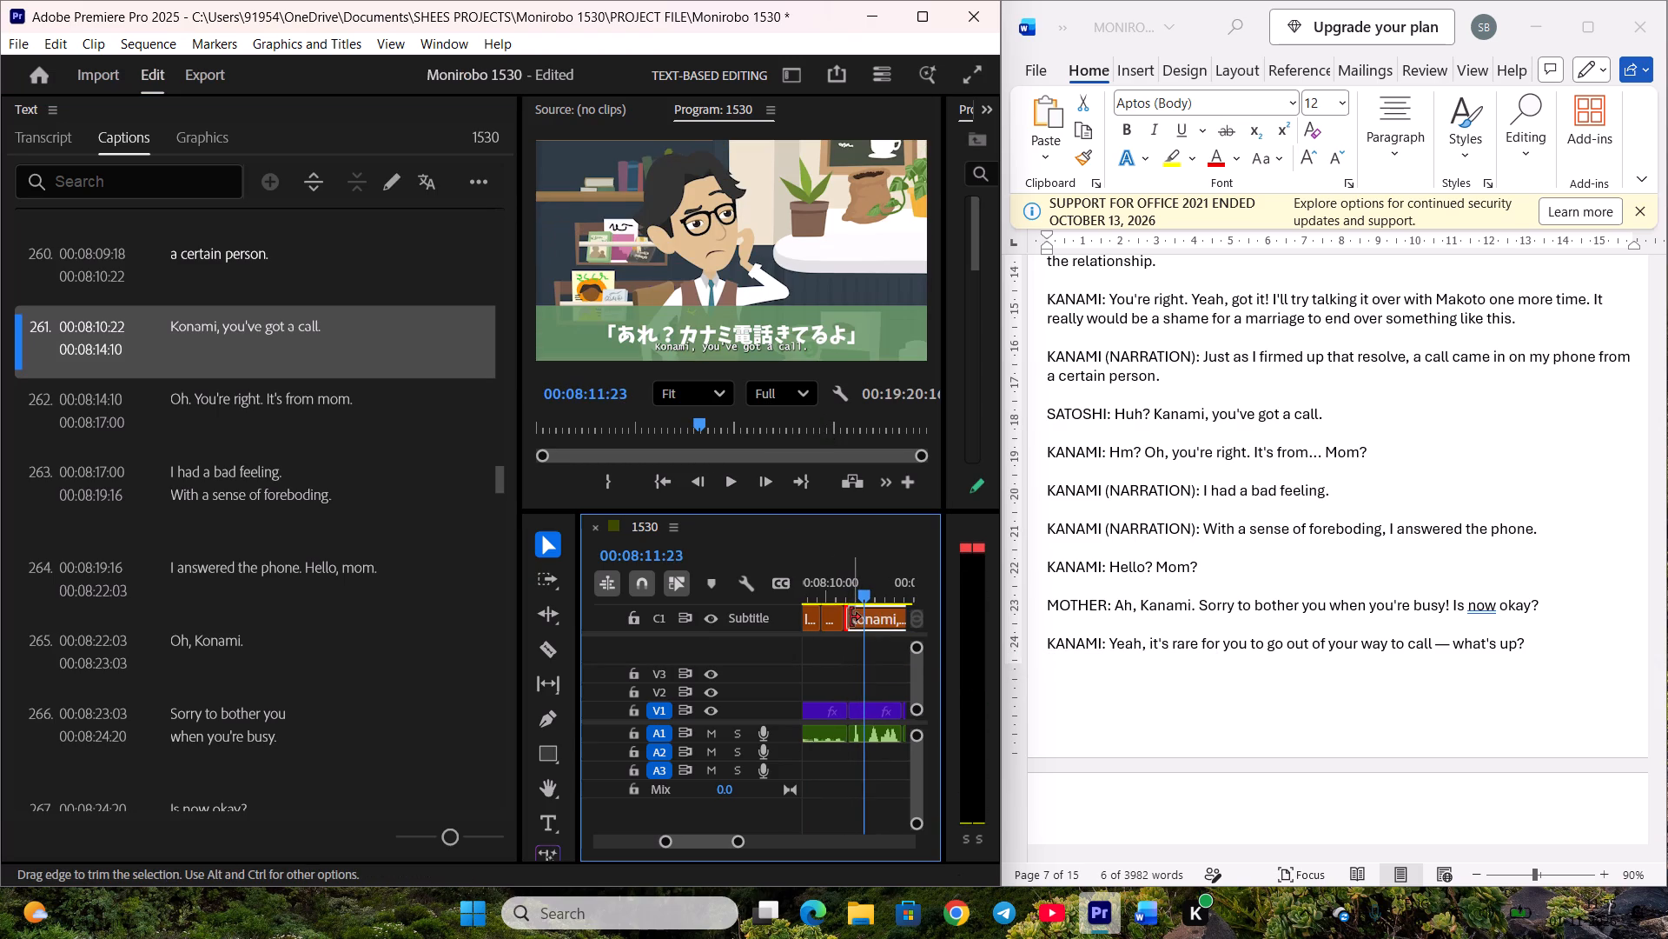
key("c")
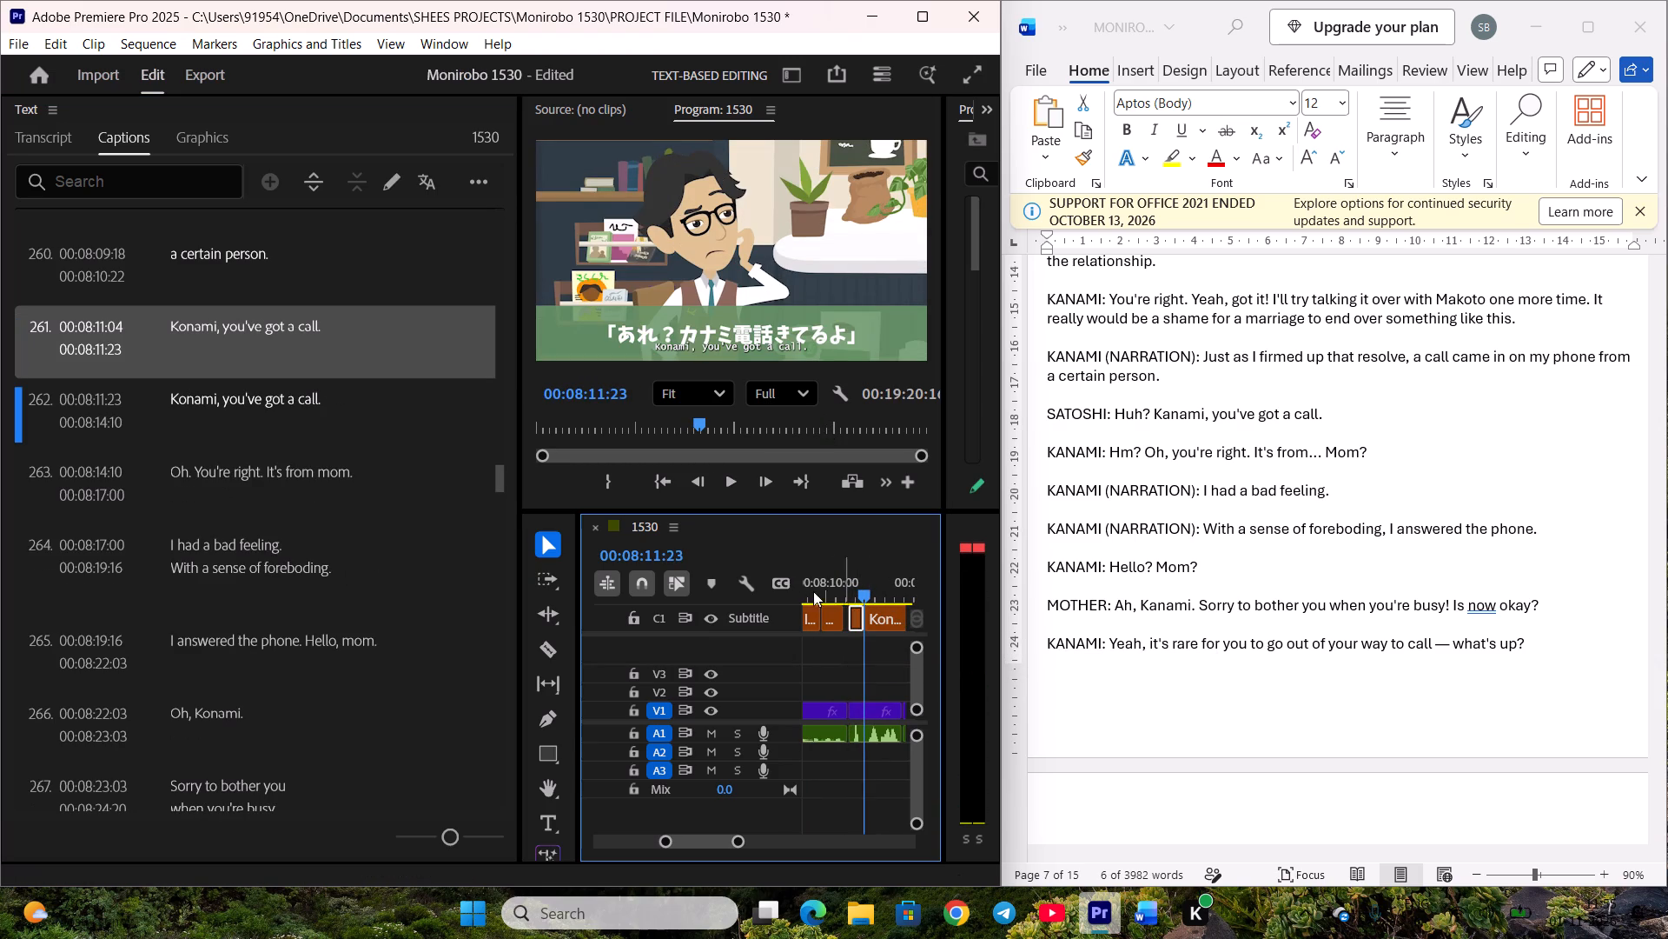
Replace caption 261 with "Huh?" and caption 262 with "Kanami, you've got a call.".
double_click(338, 349)
key("ctrl+v")
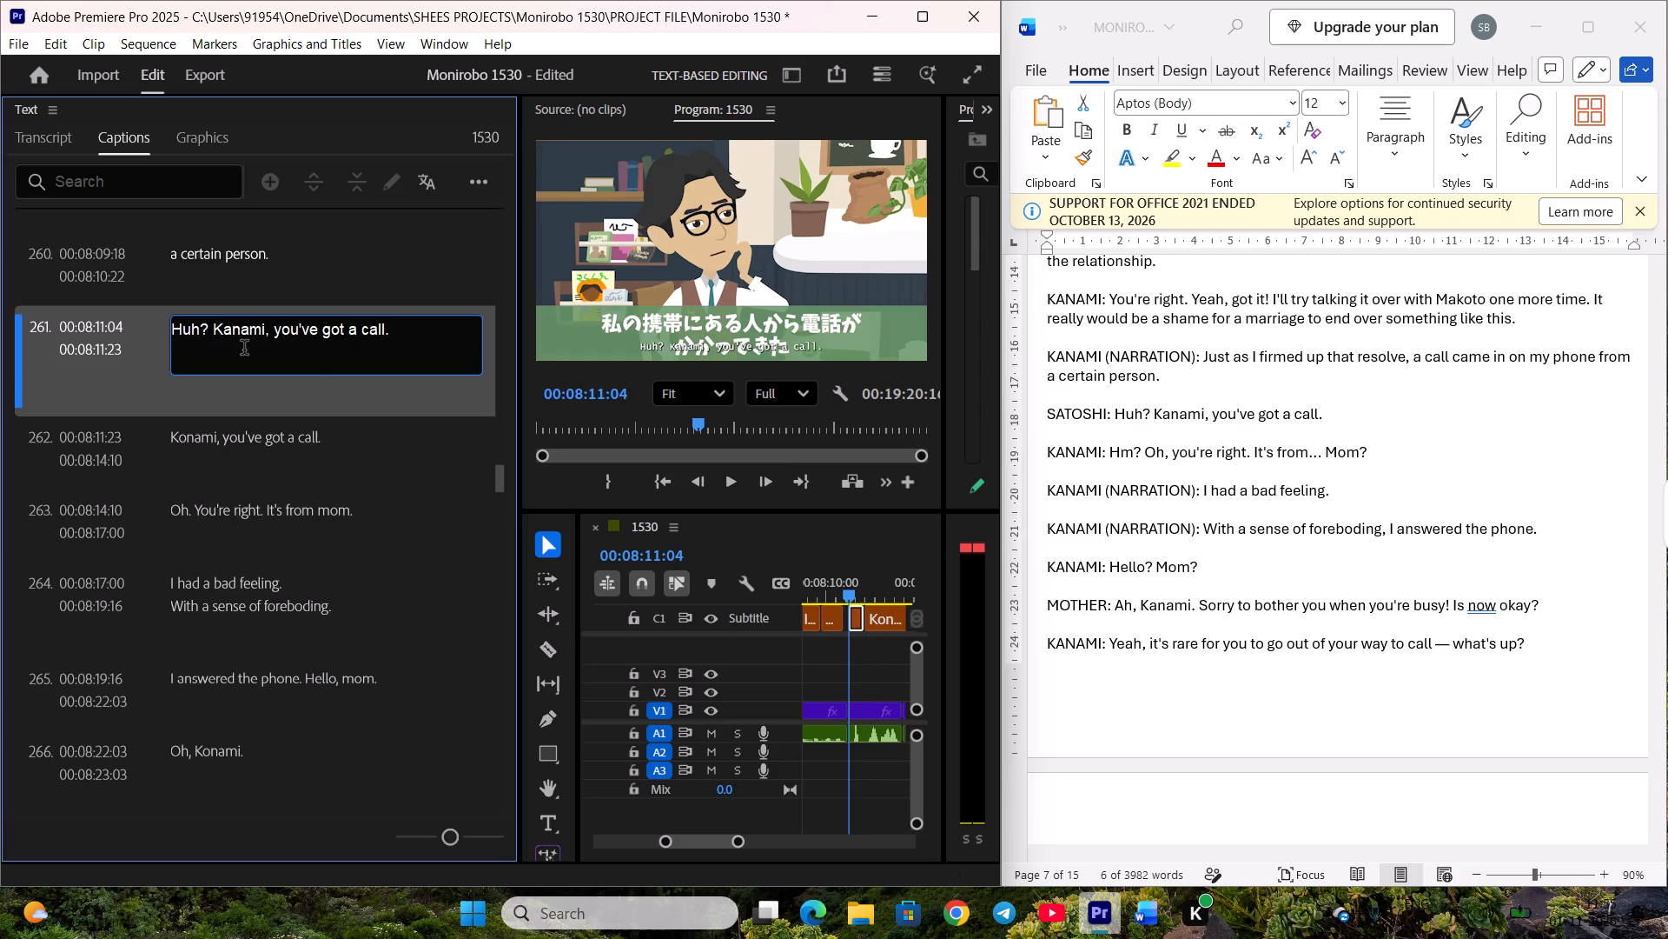
left_click_drag(215, 339, 413, 343)
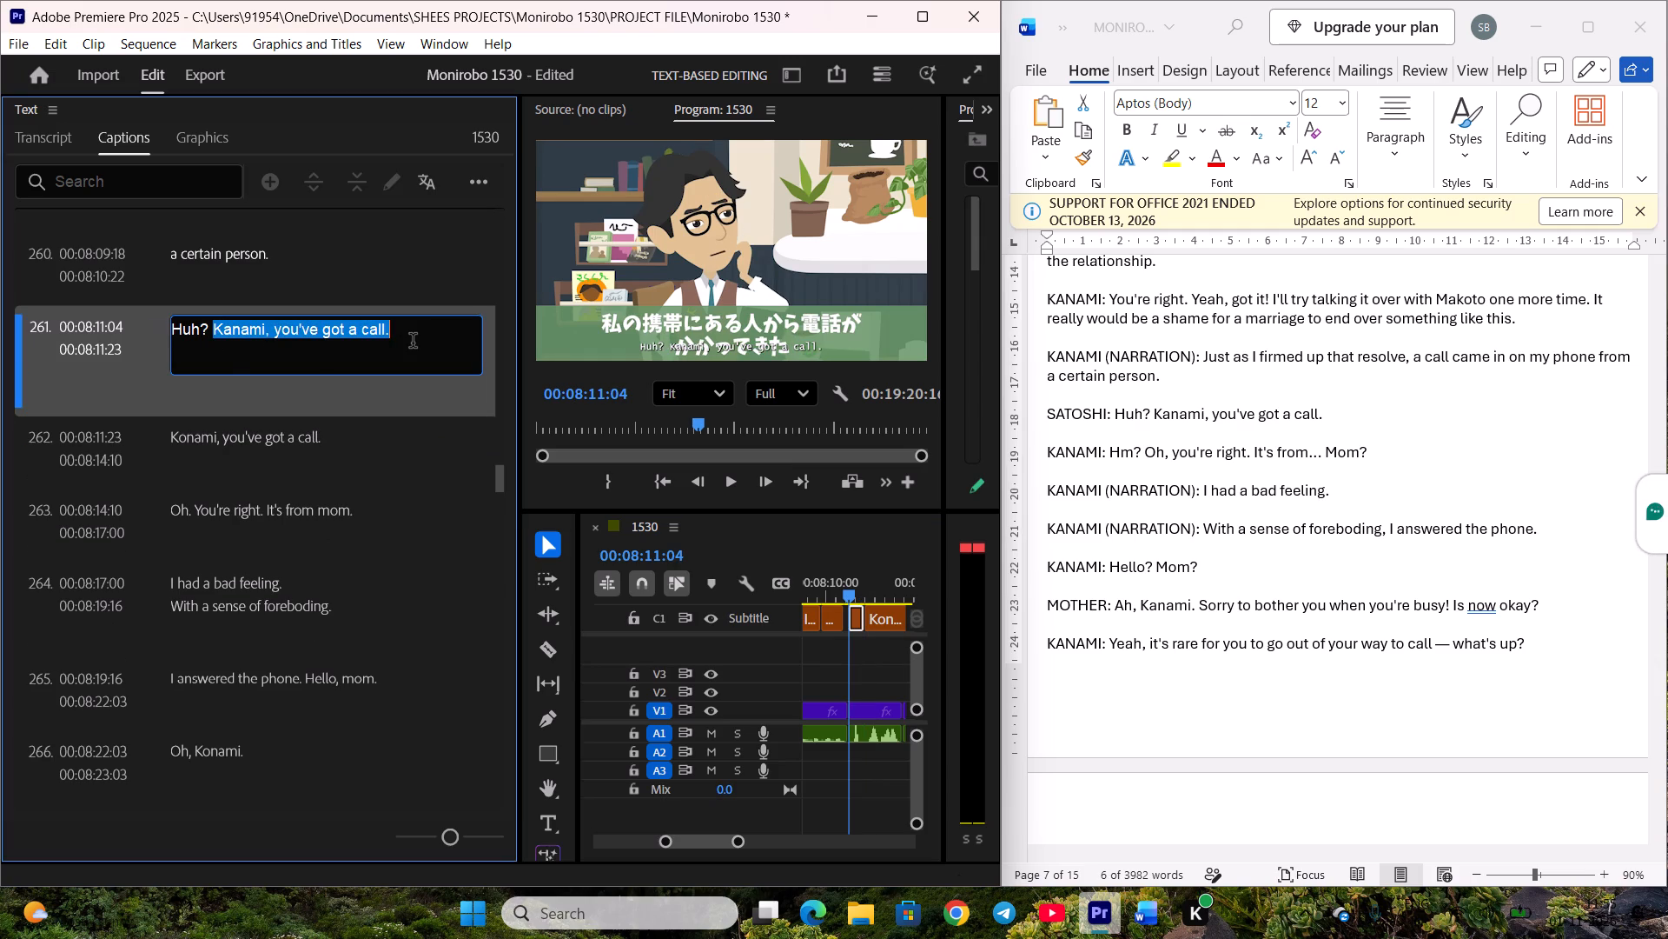
key("ctrl+c")
key("ctrl+x")
double_click(318, 433)
key("ctrl+v")
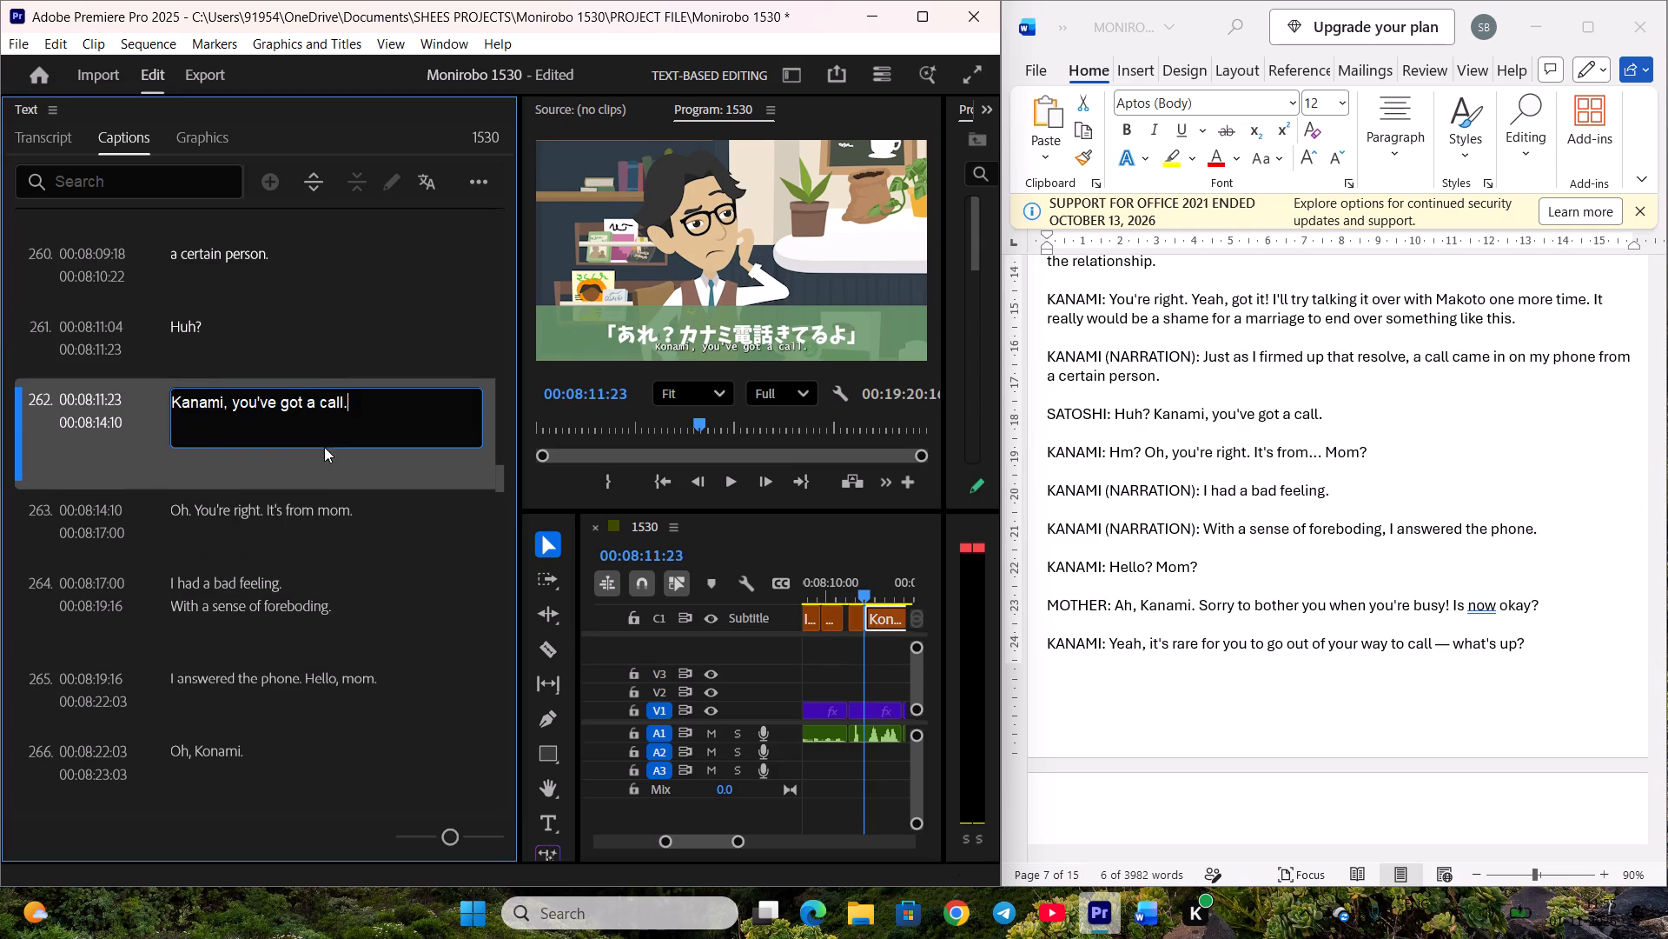
left_click(315, 478)
Play back captions 261 to 263 to examine where Satoshi's line ends and Kanami's reply begins.
left_click(275, 331)
key("space")
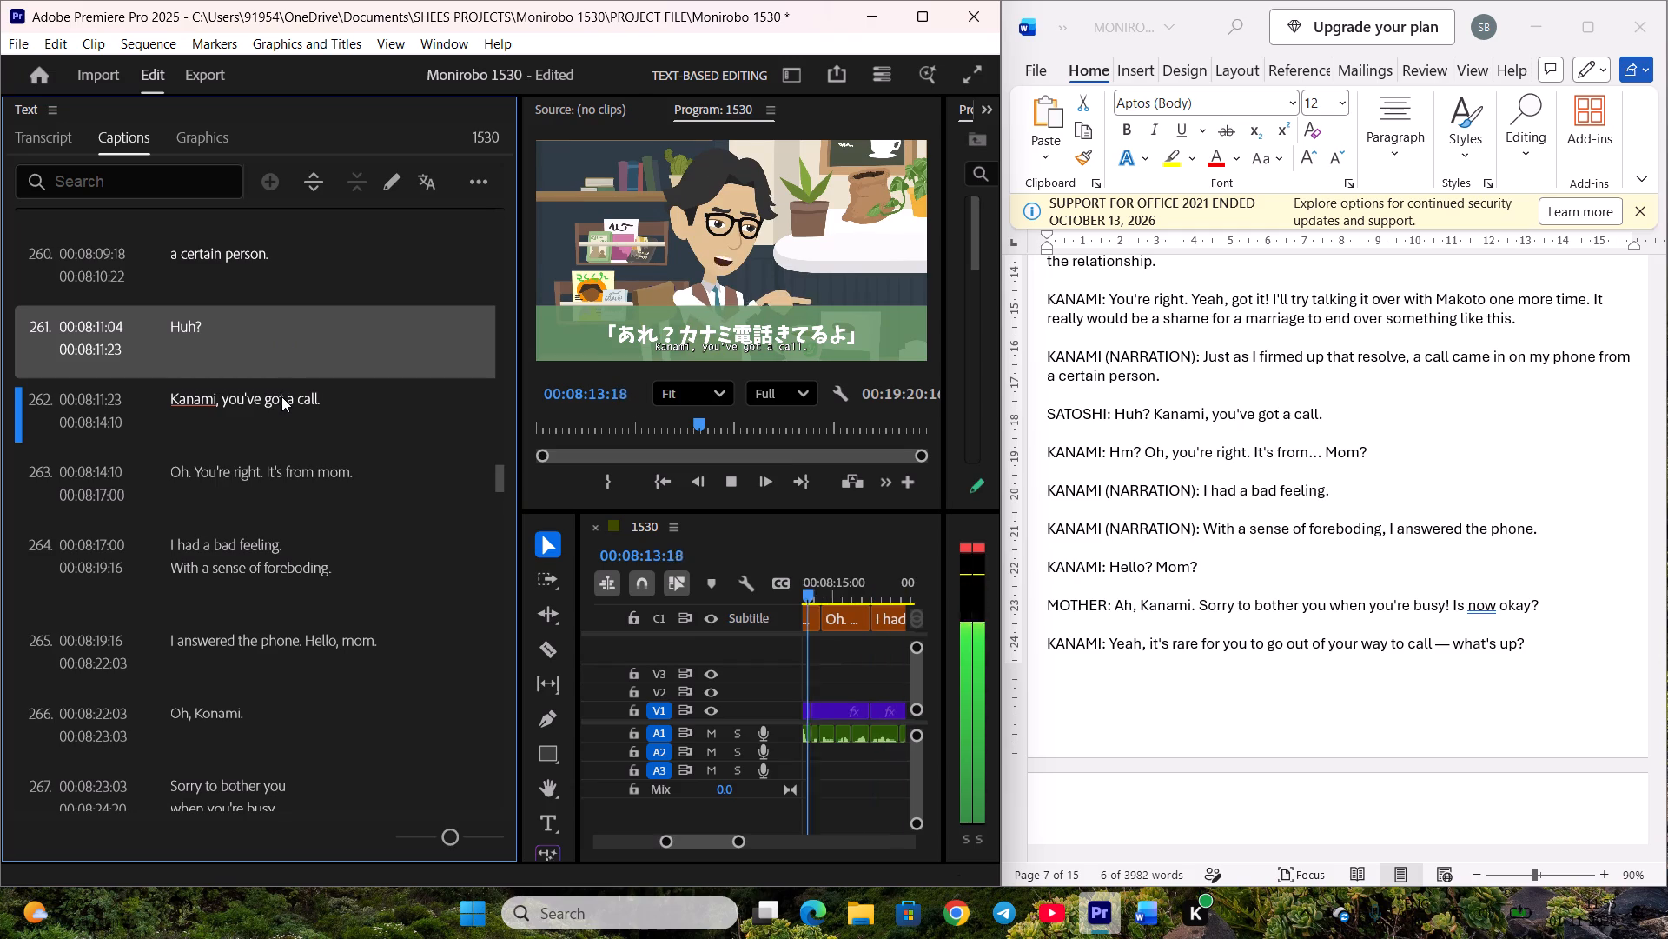
key("space")
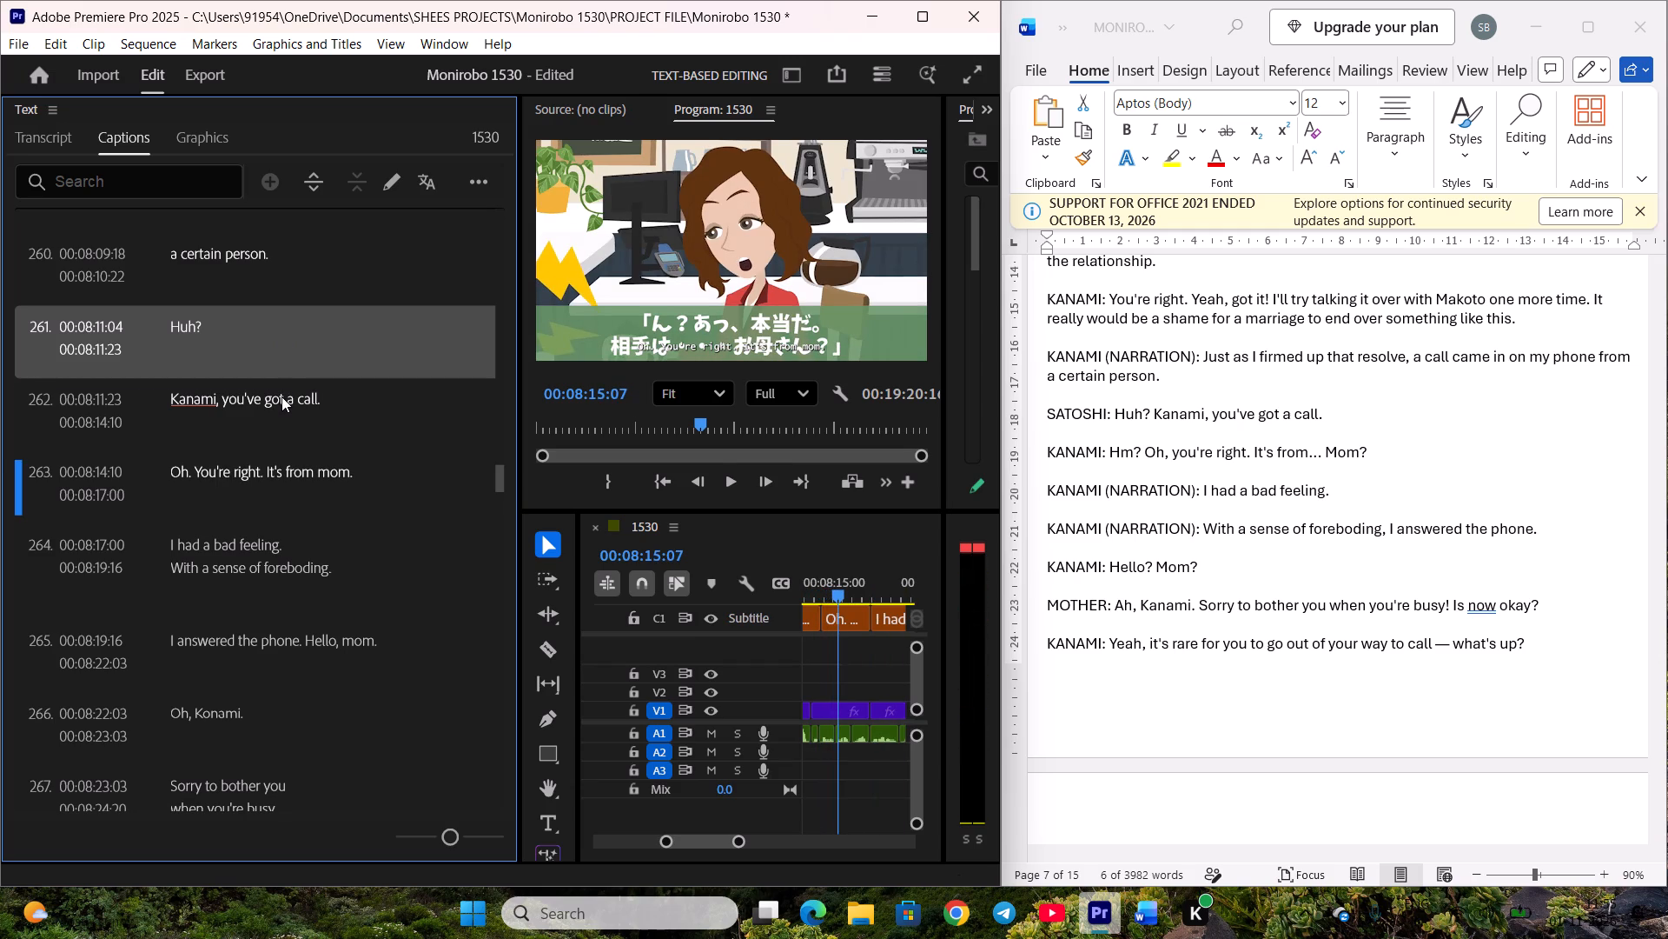
scroll(848, 403, "up", 9)
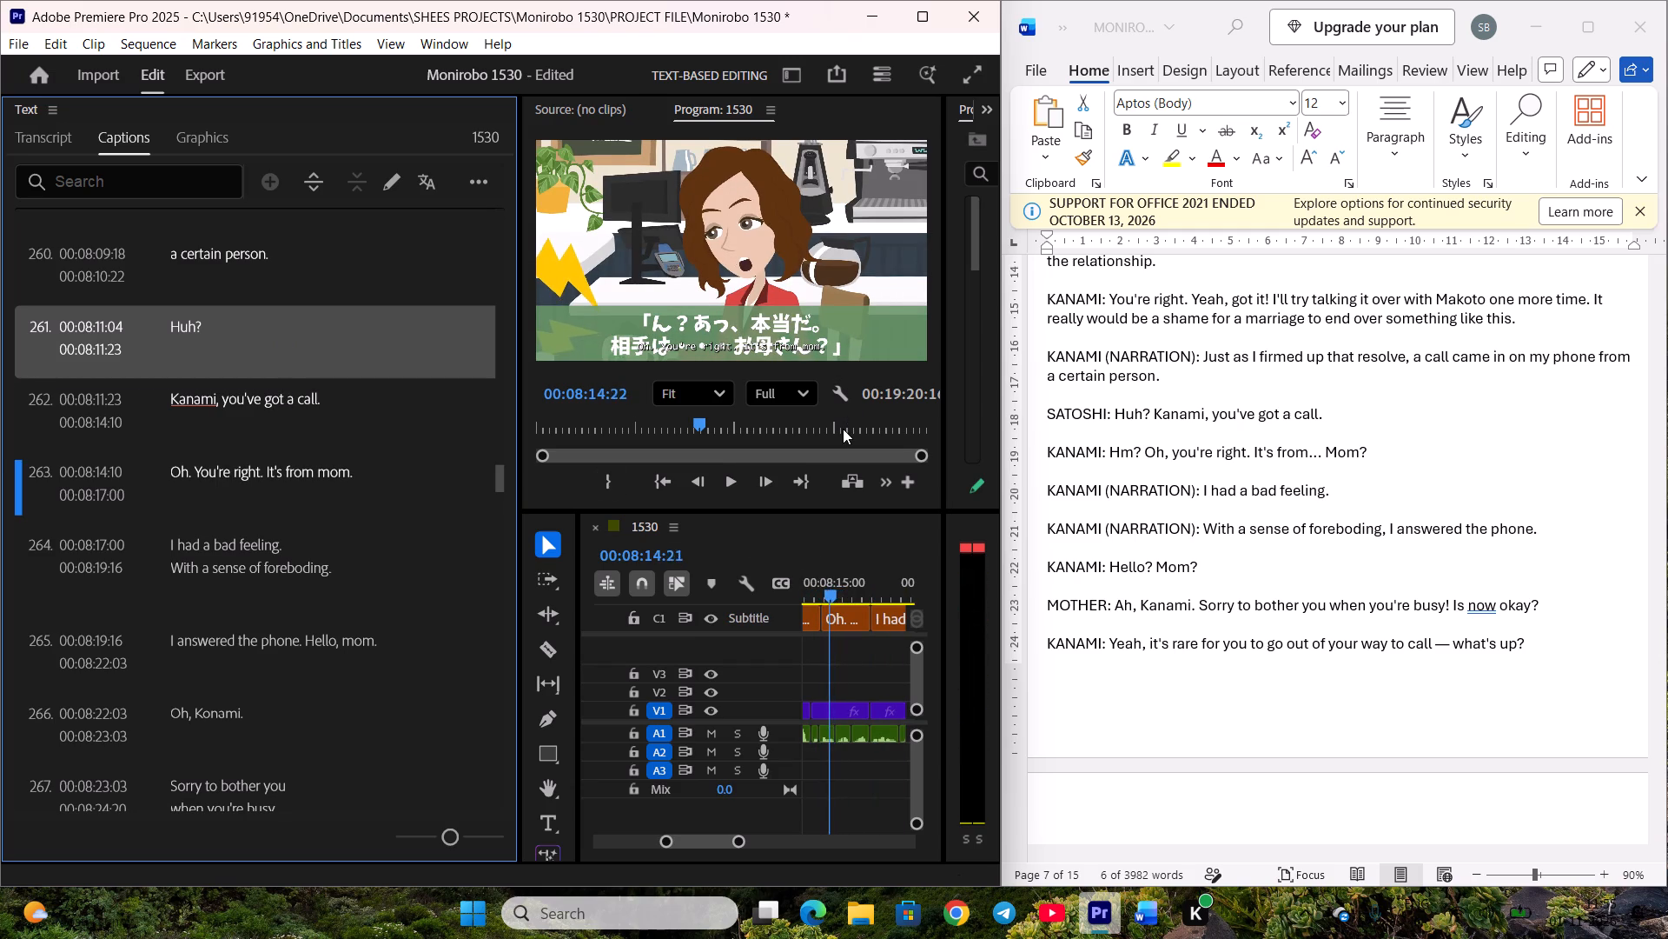
scroll(843, 429, "up", 20)
scroll(843, 429, "up", 4)
key("space")
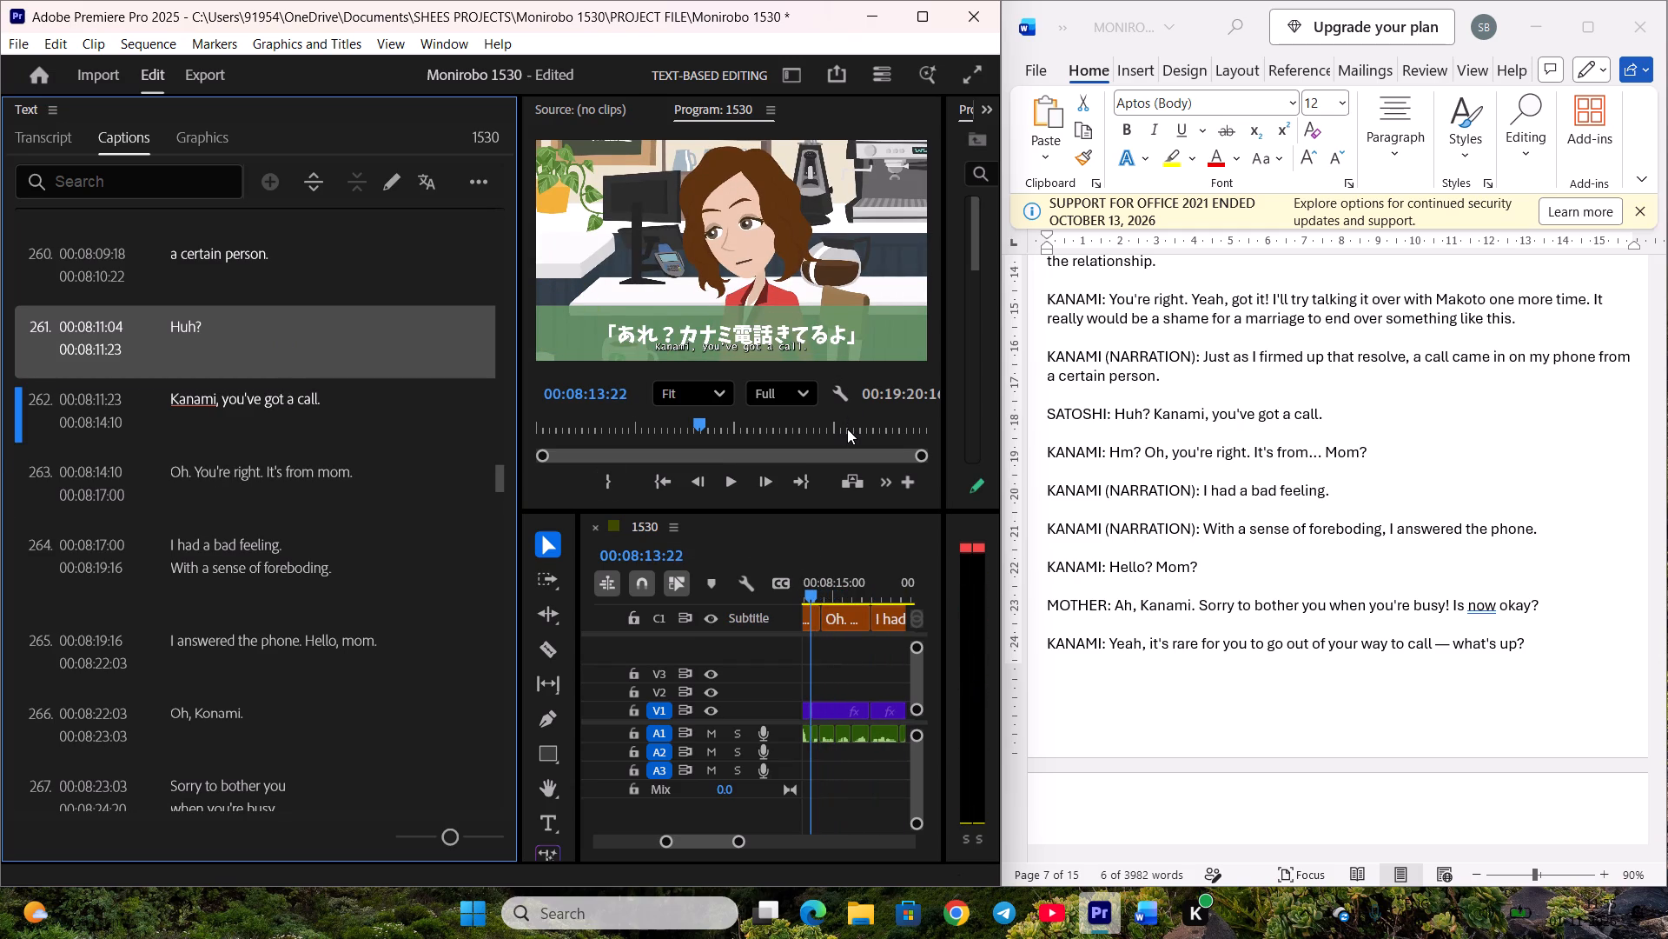
left_click(727, 490)
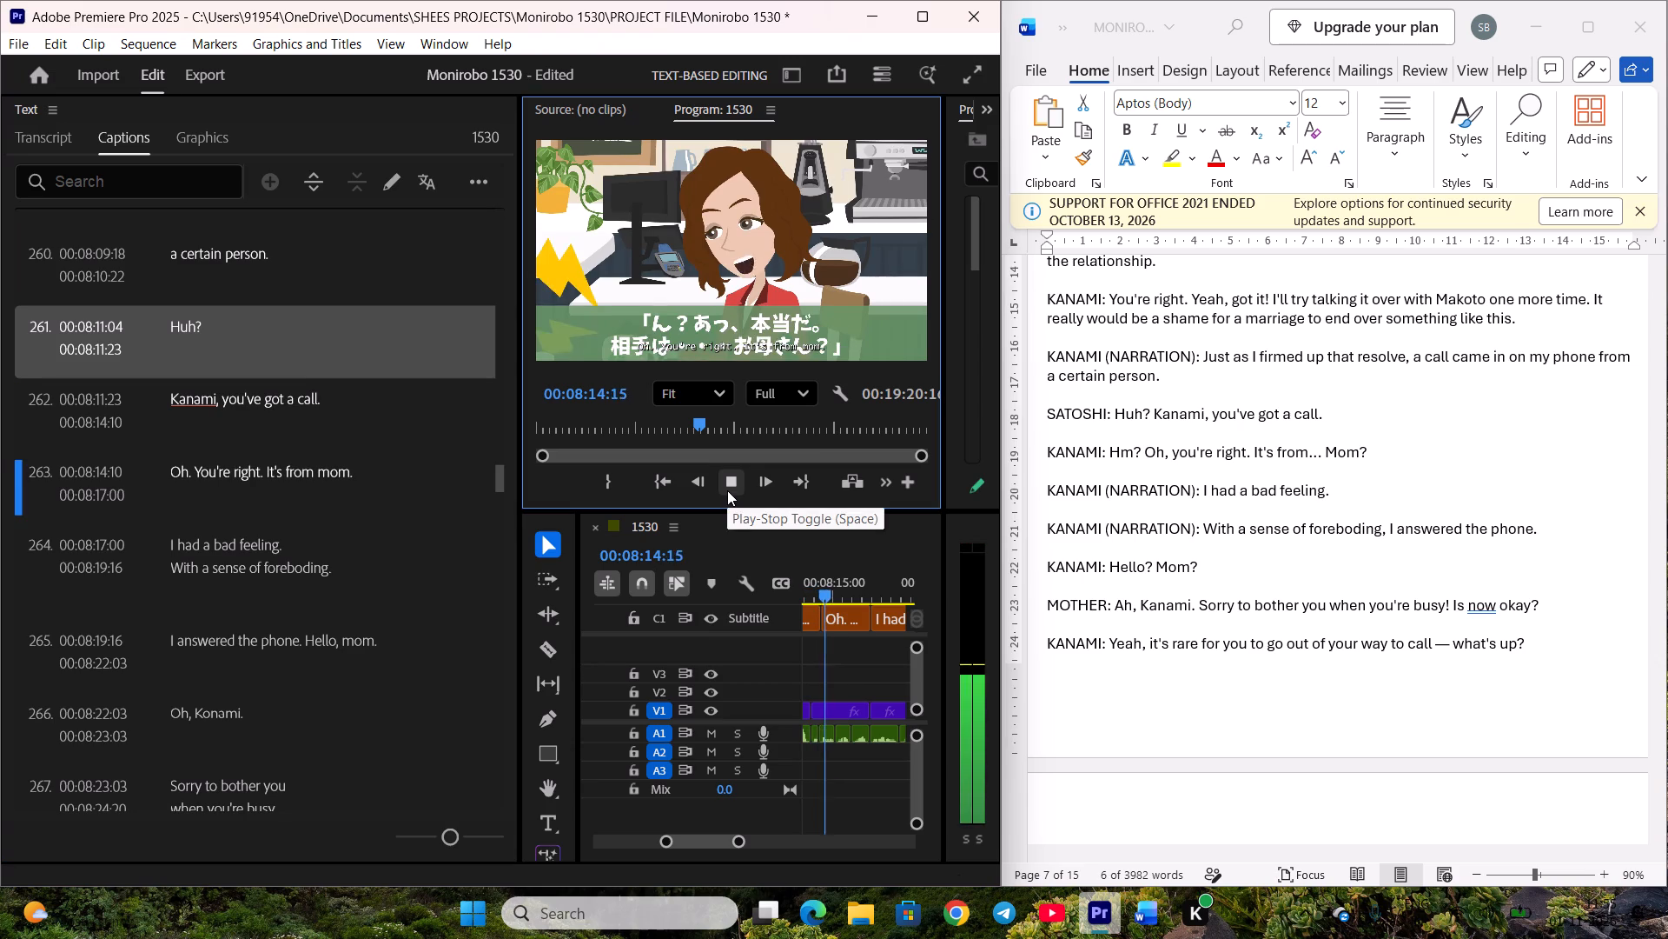
key("space")
key("space")
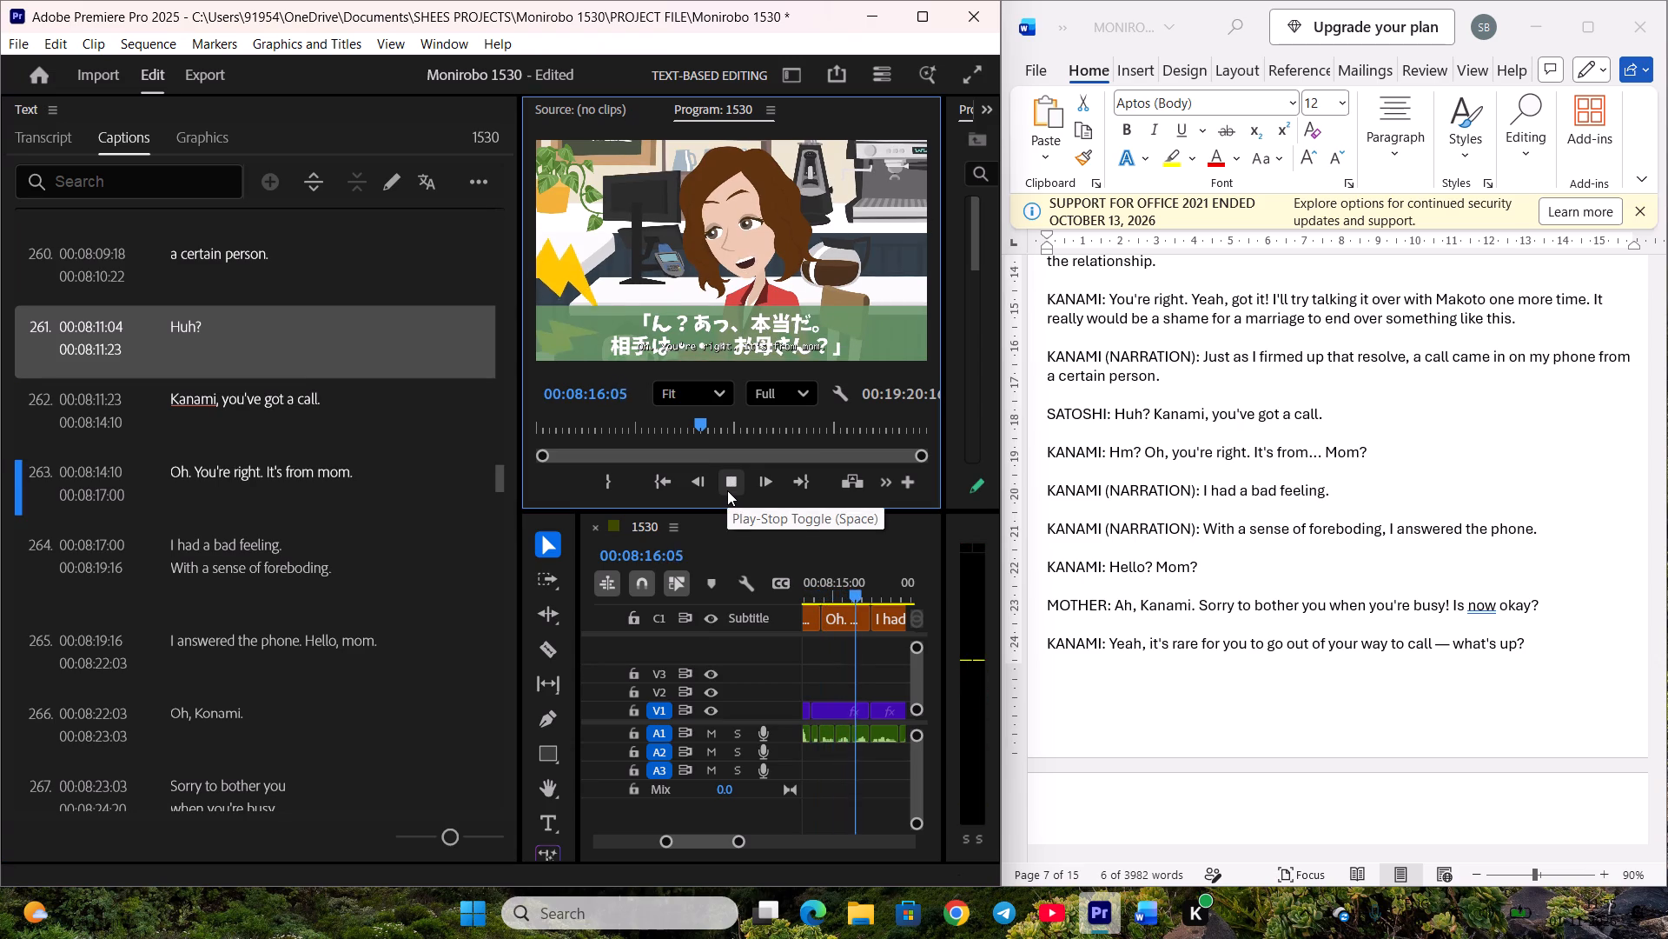
key("space")
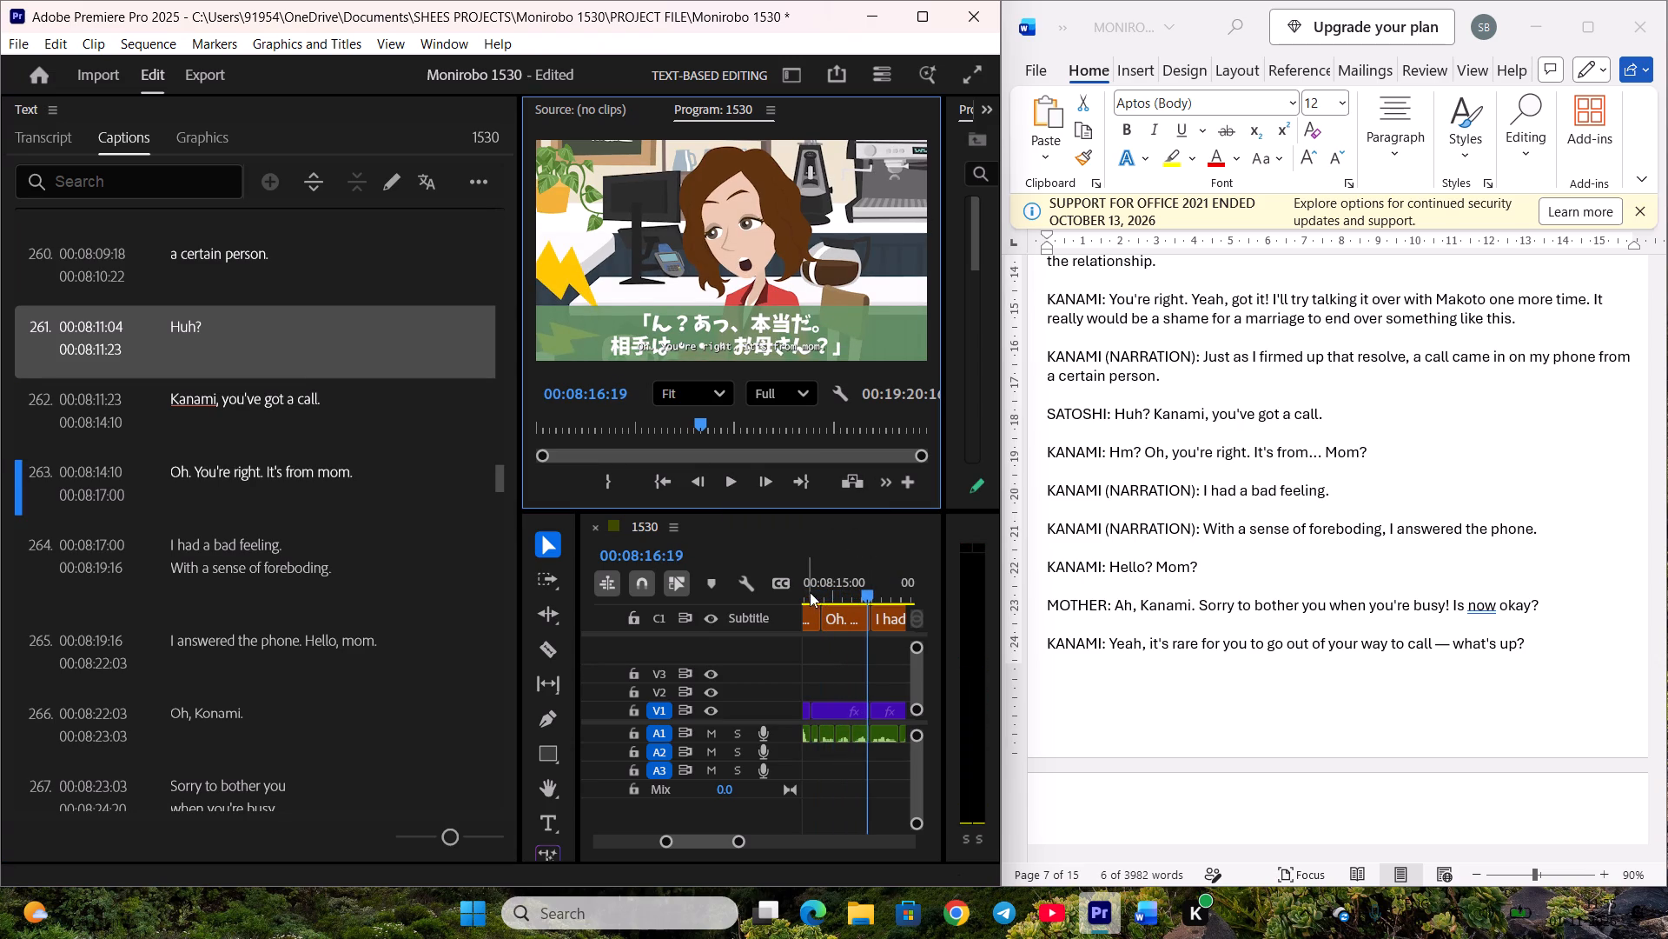
left_click(817, 588)
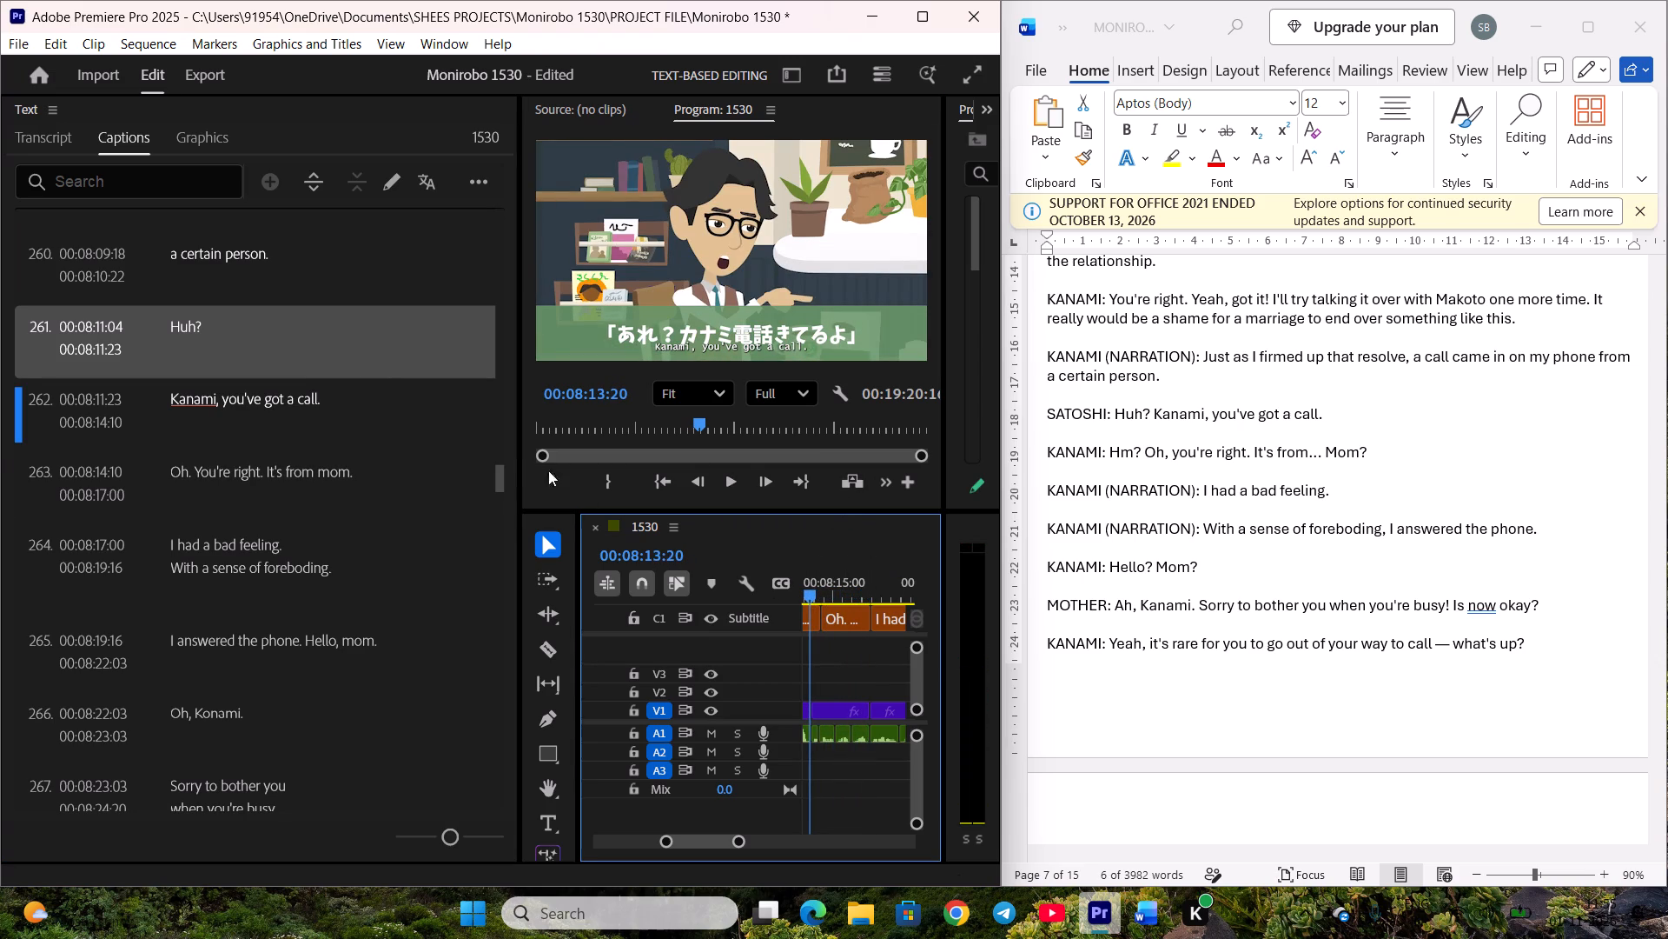
left_click(356, 339)
key("space")
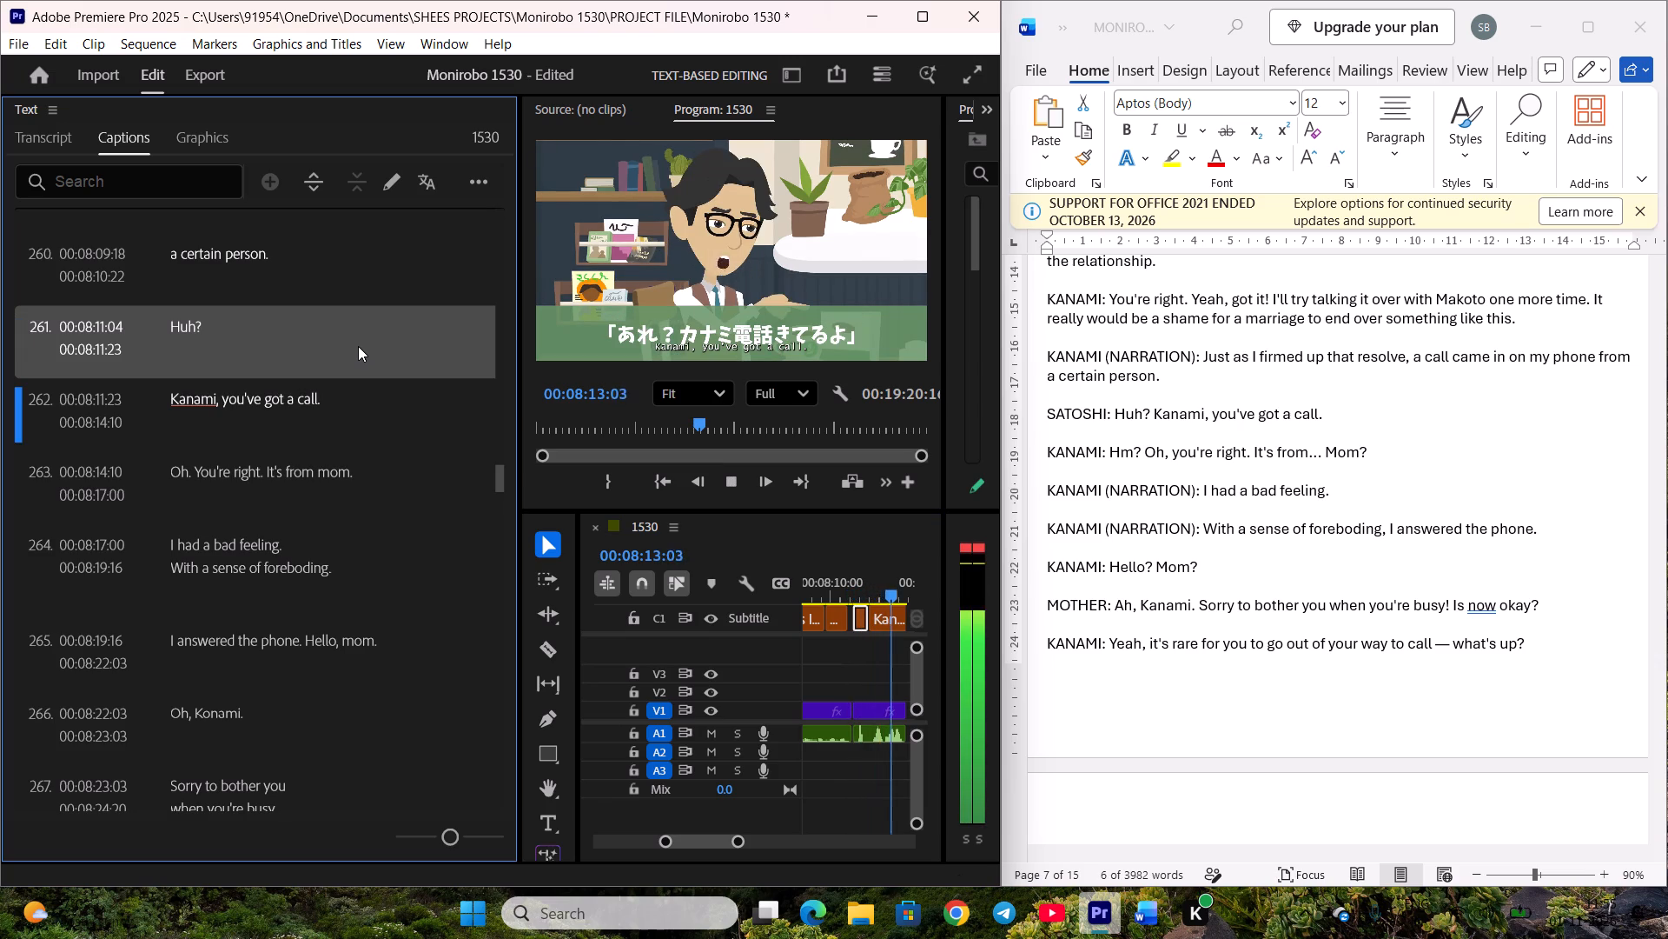
Split caption 262 at 00:08:13:21, where Kanami's reply begins, and save the project.
left_click(352, 406)
key("space")
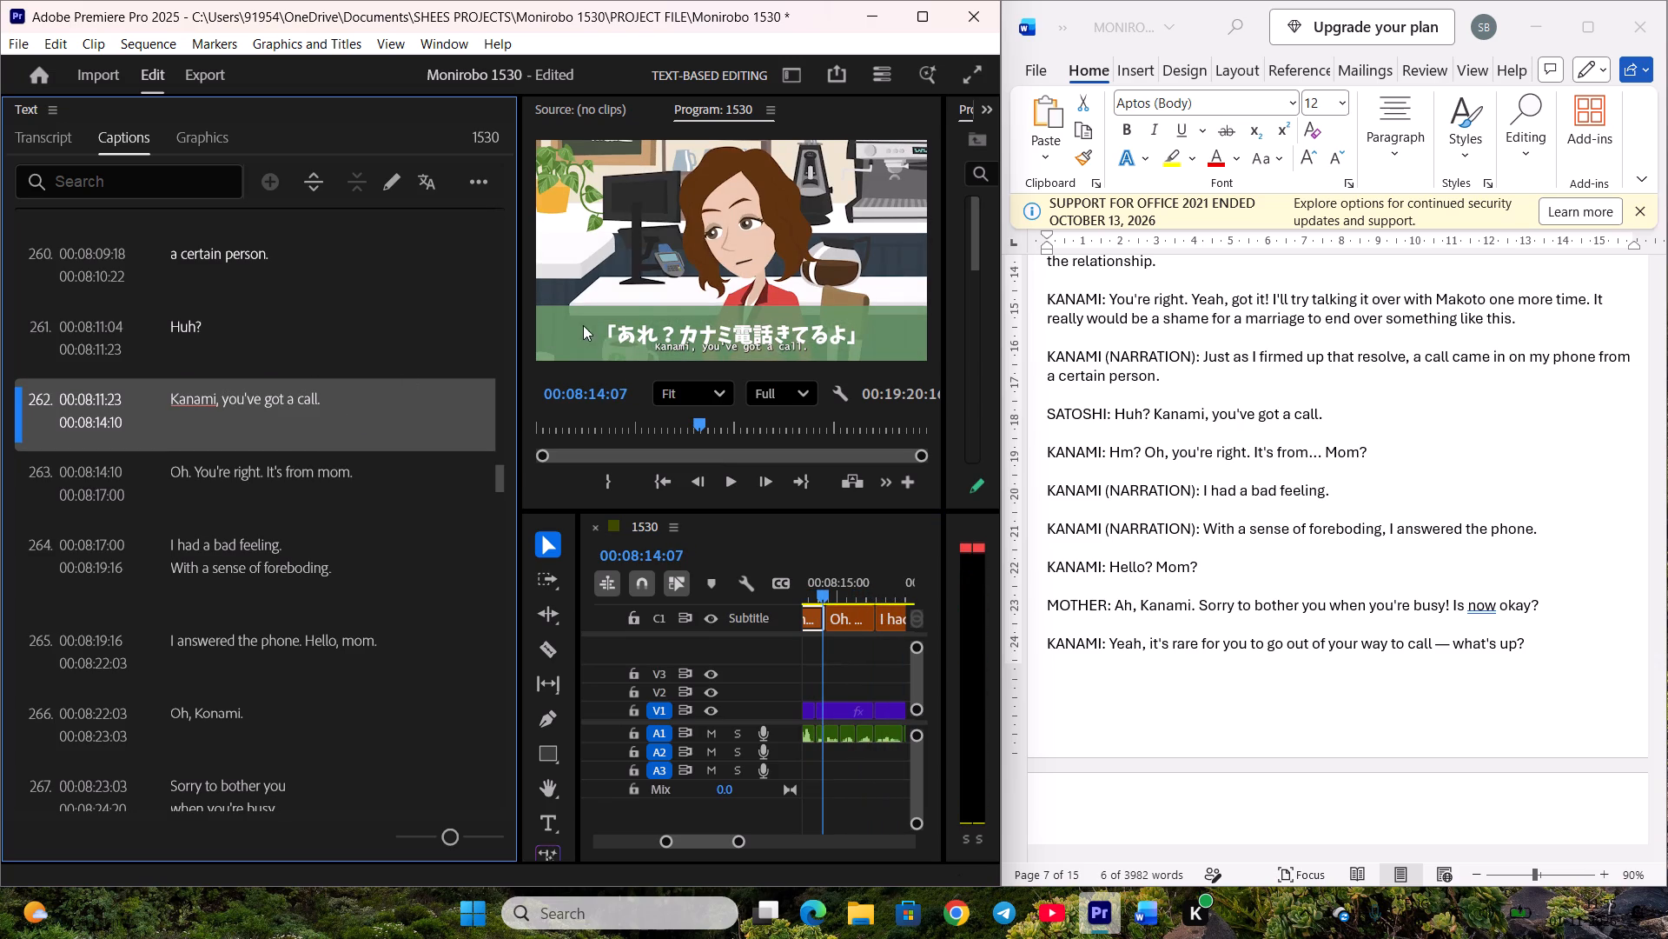
scroll(666, 430, "up", 12)
scroll(667, 430, "down", 2)
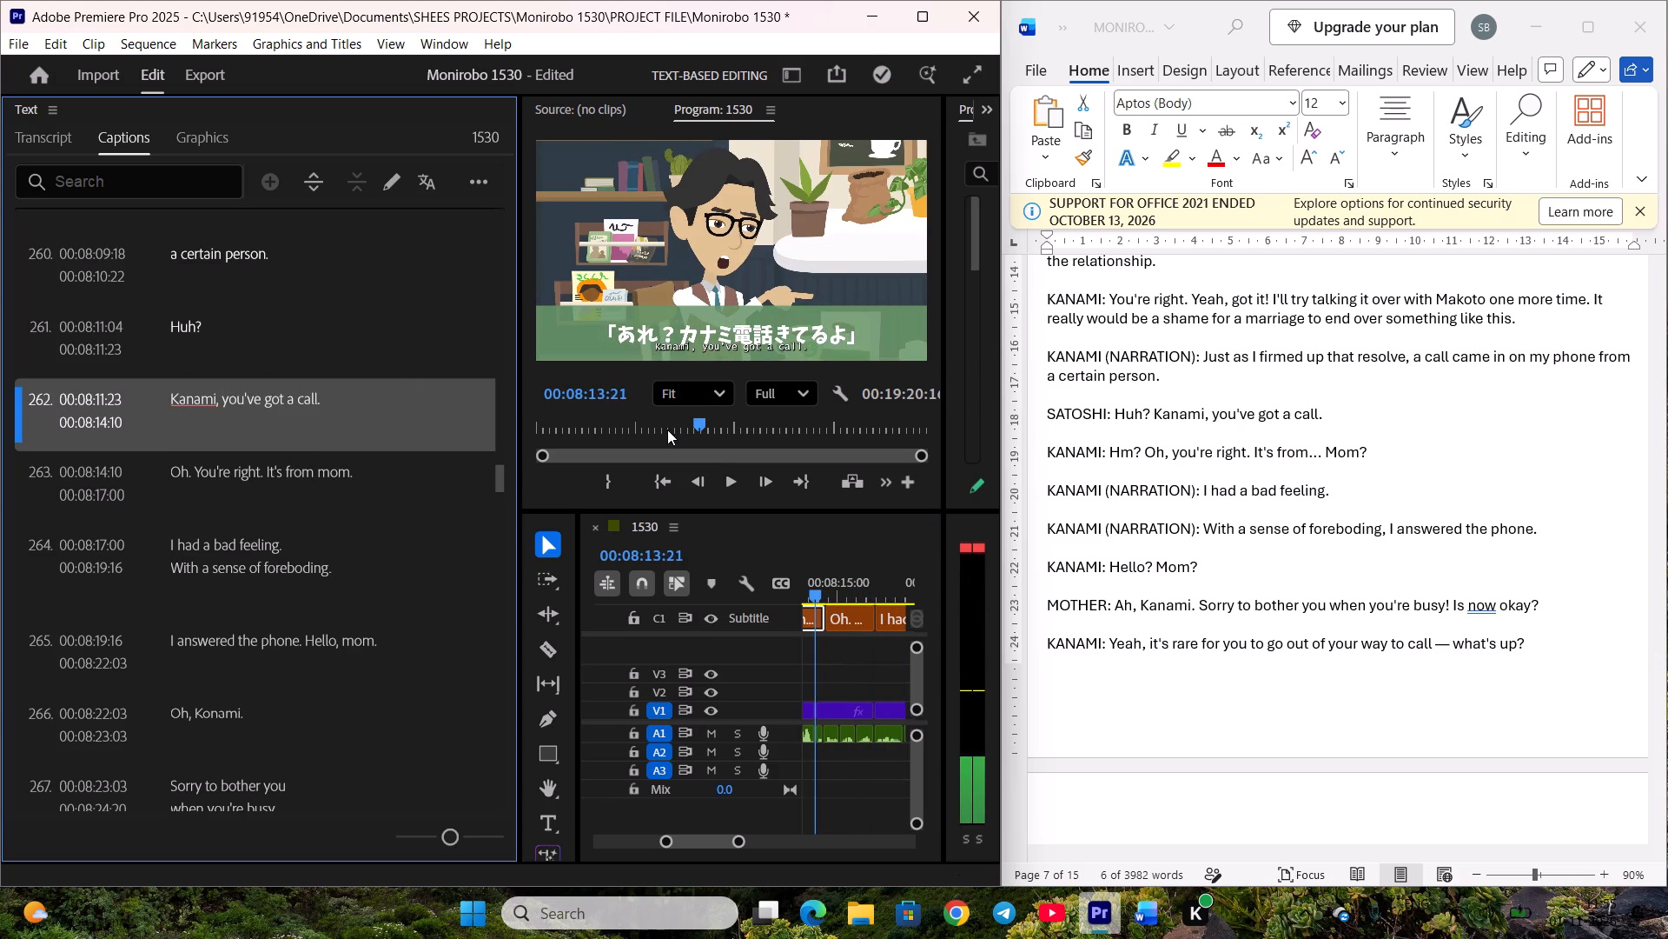
key("c")
left_click(339, 418)
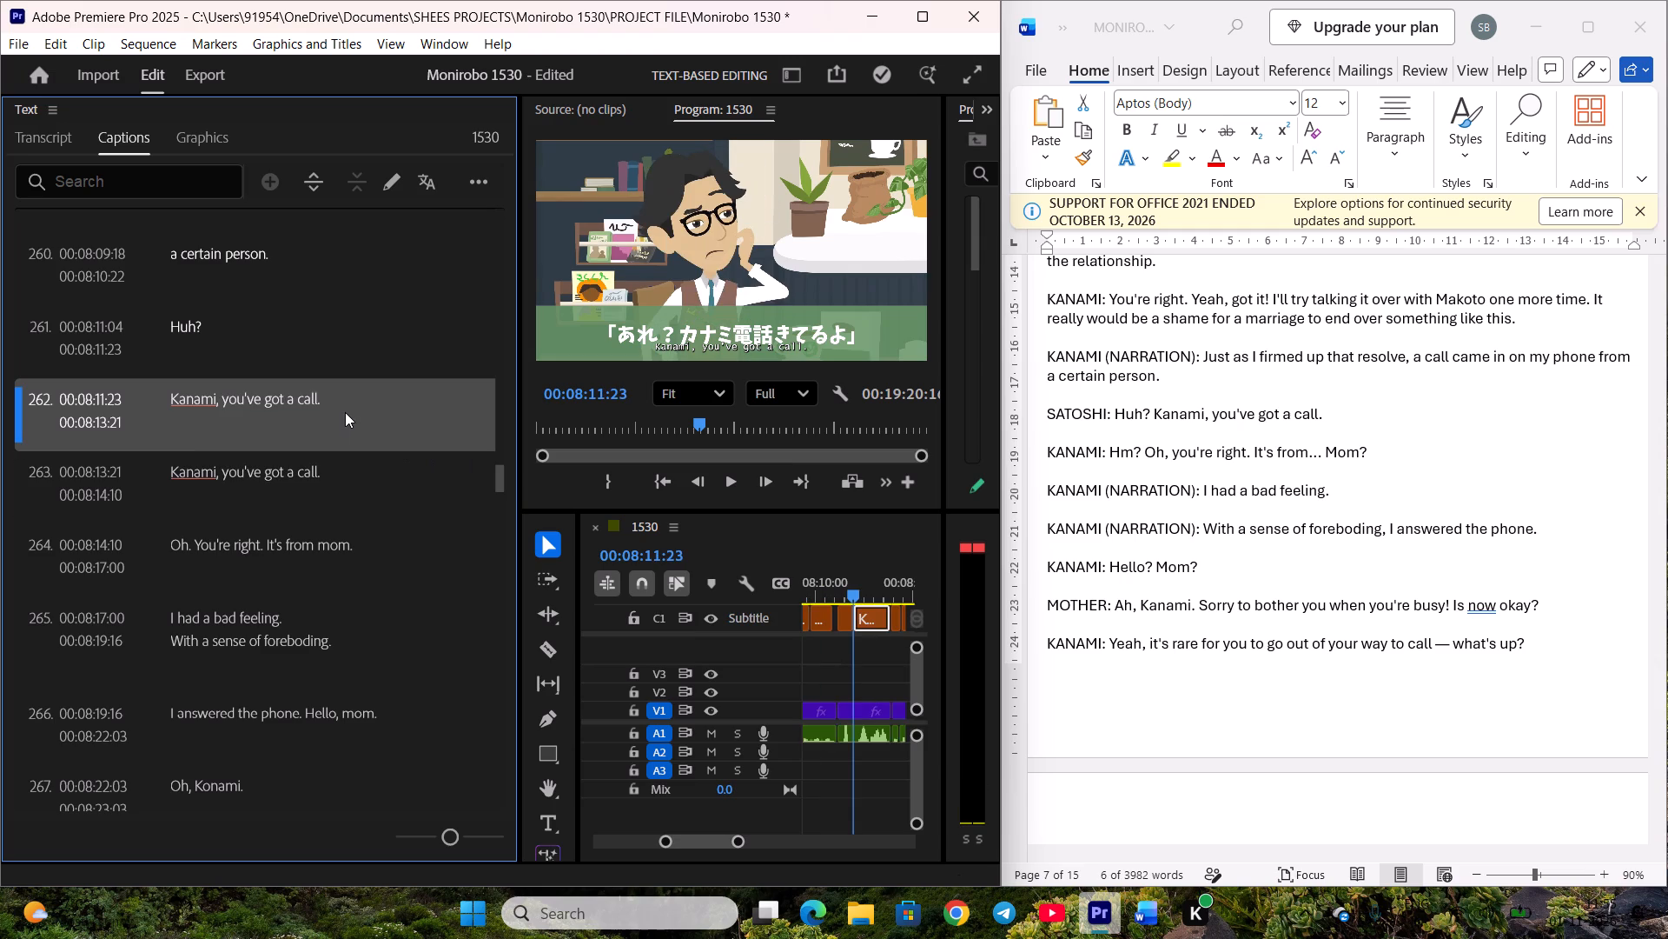
left_click(337, 458)
scroll(349, 452, "down", 5)
key("ctrl+s")
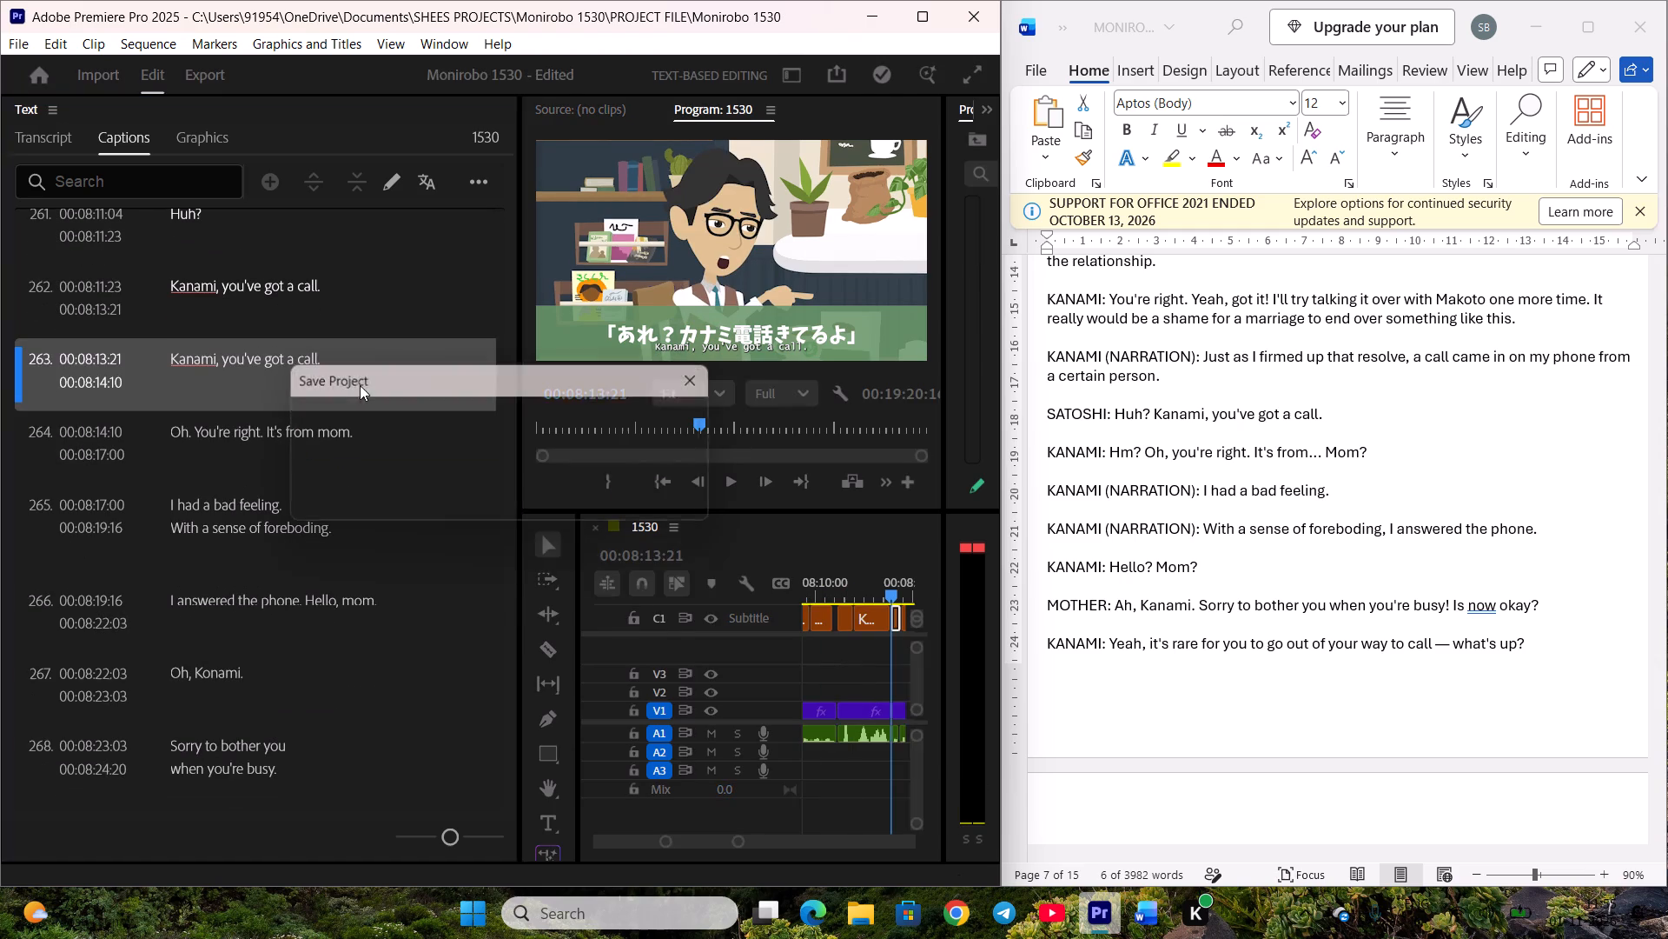
Replace the text of caption 263 with "Hm?" copied from Kanami's line in the Word script.
left_click(1384, 456)
scroll(1253, 429, "down", 1)
left_click_drag(1112, 408, 1134, 406)
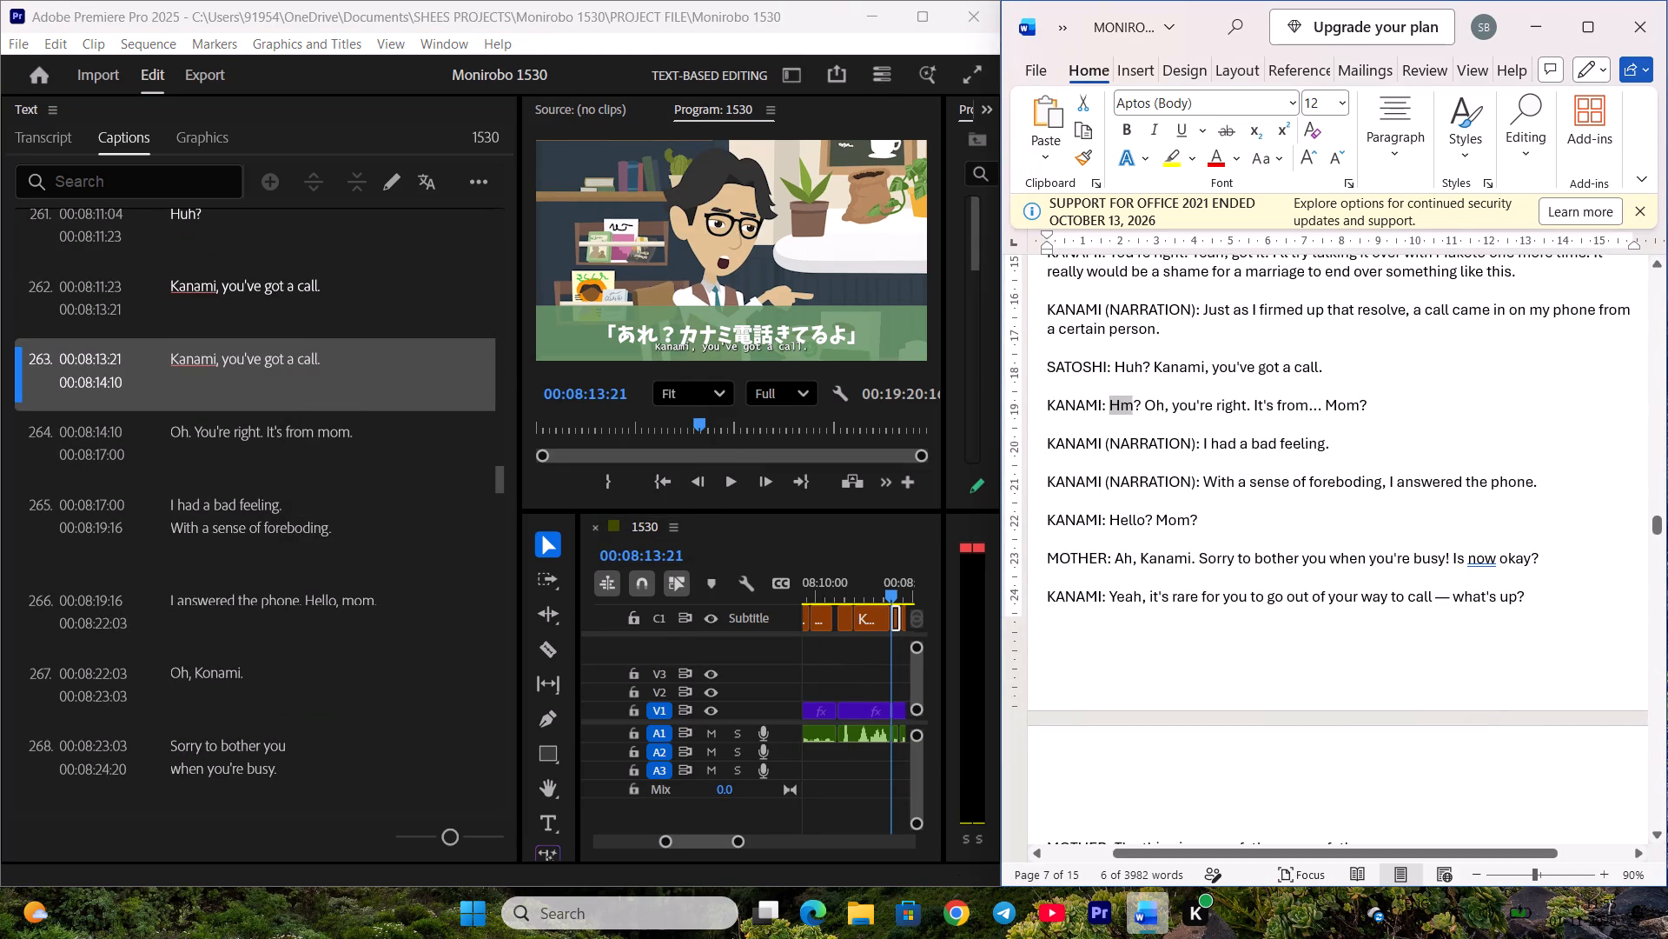
left_click_drag(1134, 406, 1139, 406)
key("ctrl+c")
double_click(328, 376)
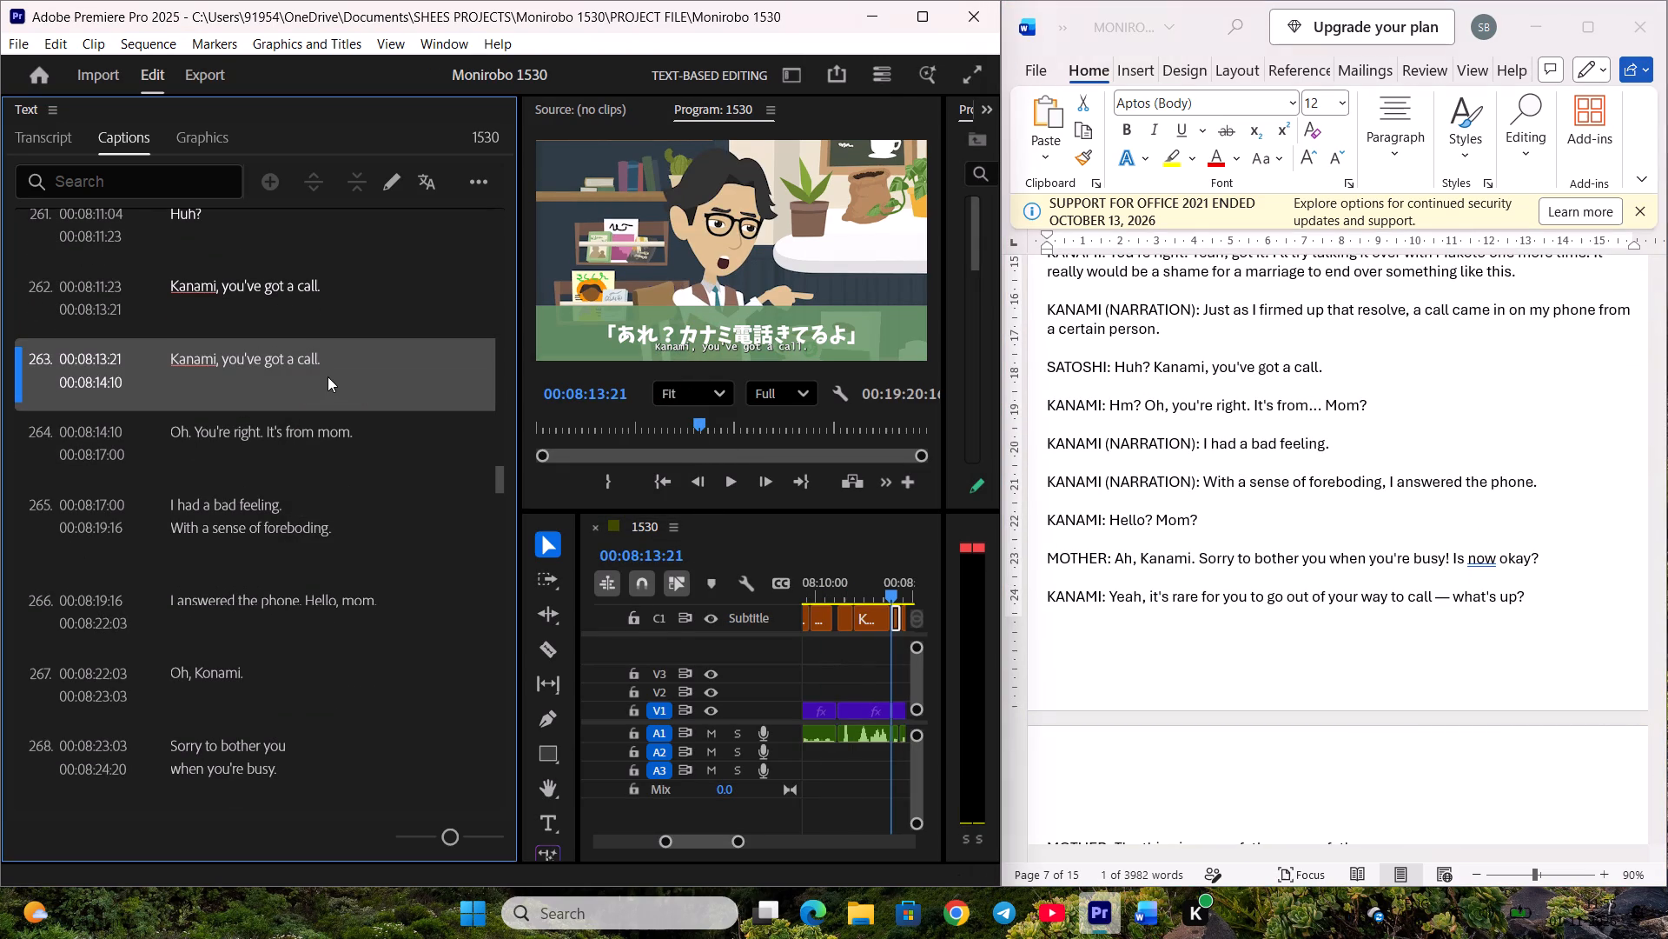
key("ctrl+v")
left_click(330, 449)
Replace caption 264 with "Oh, you're right. It's from... Mom?" from the Word script, and save the project.
scroll(329, 434, "down", 2)
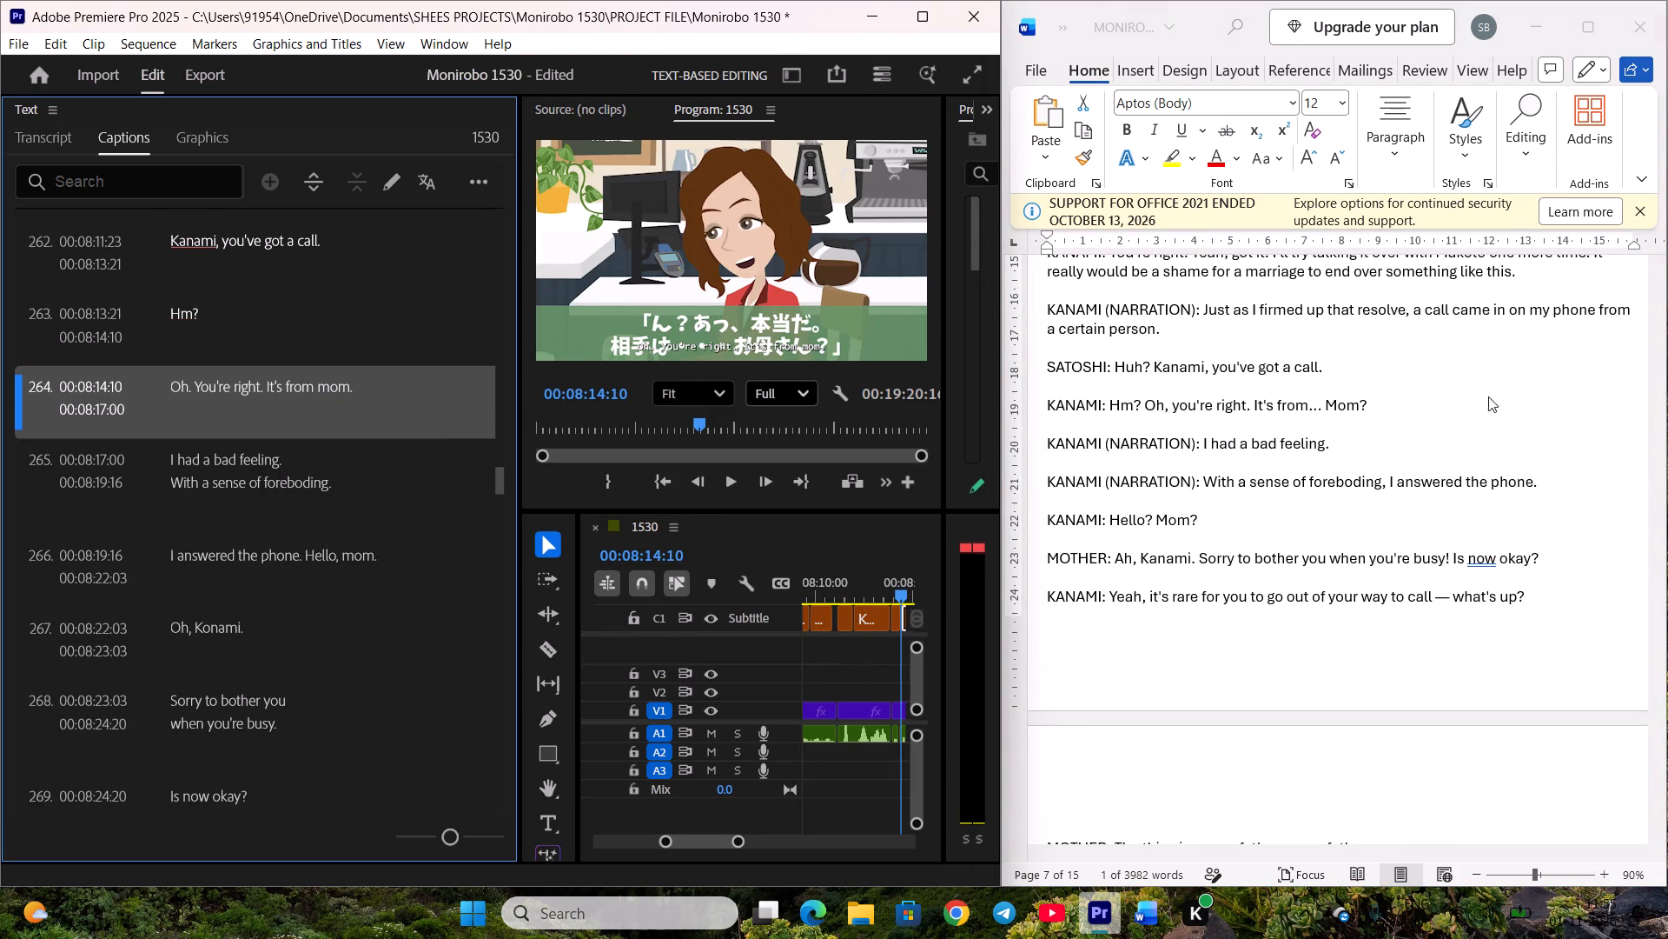
left_click(1488, 396)
left_click_drag(1146, 403, 1387, 401)
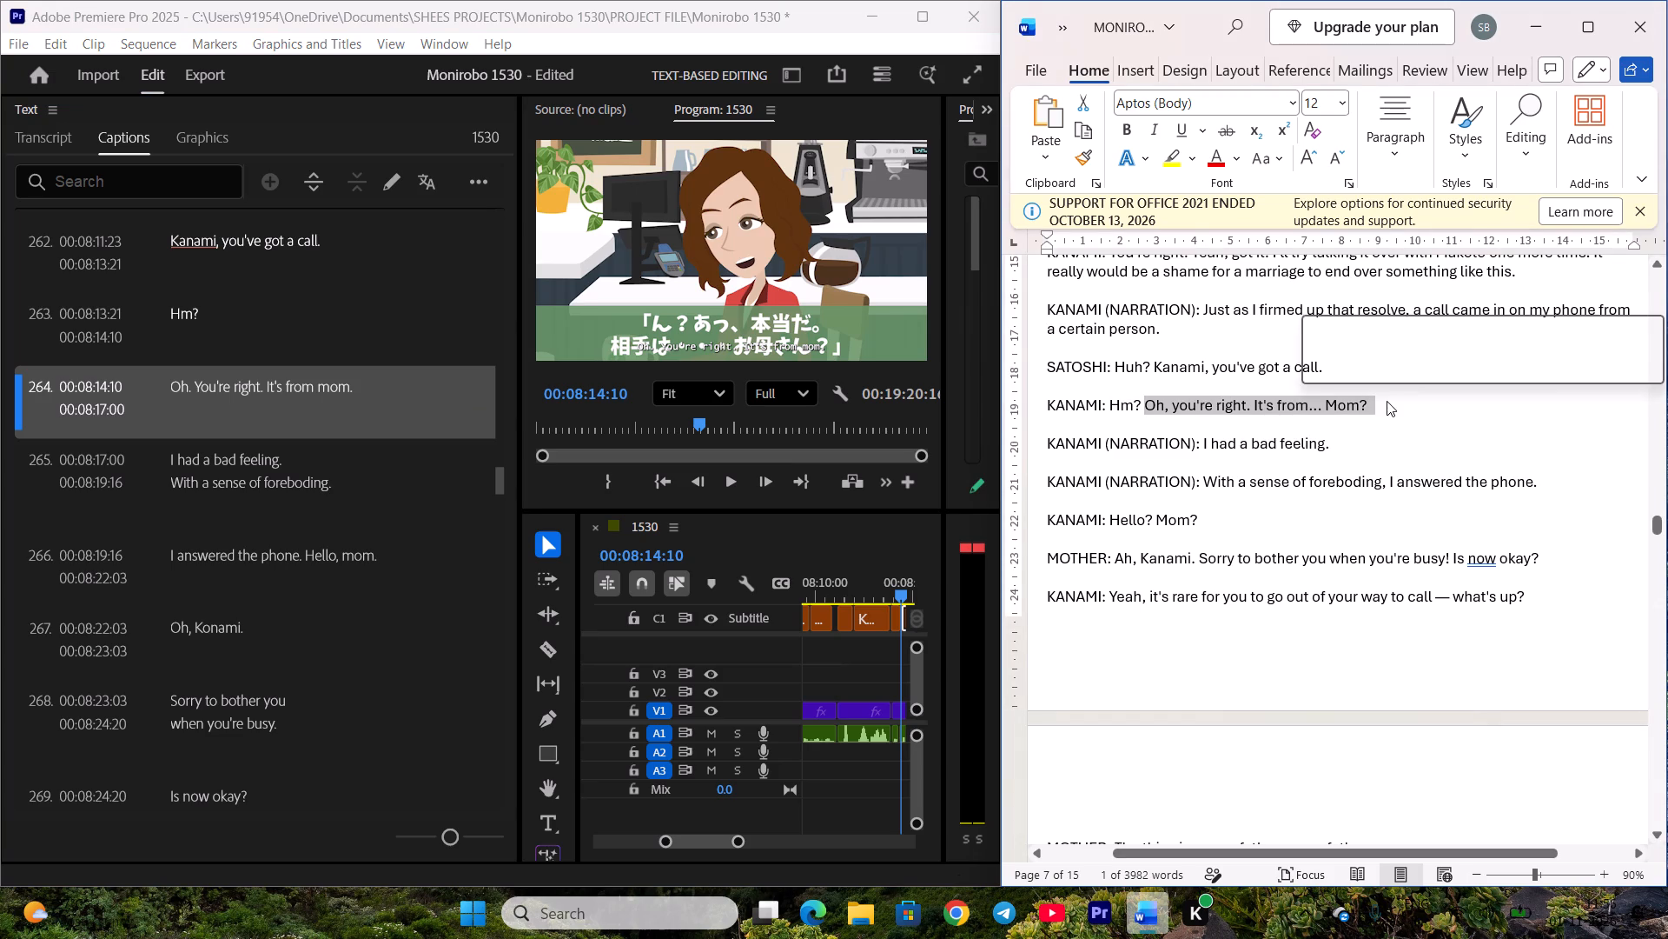
key("ctrl+c")
double_click(287, 402)
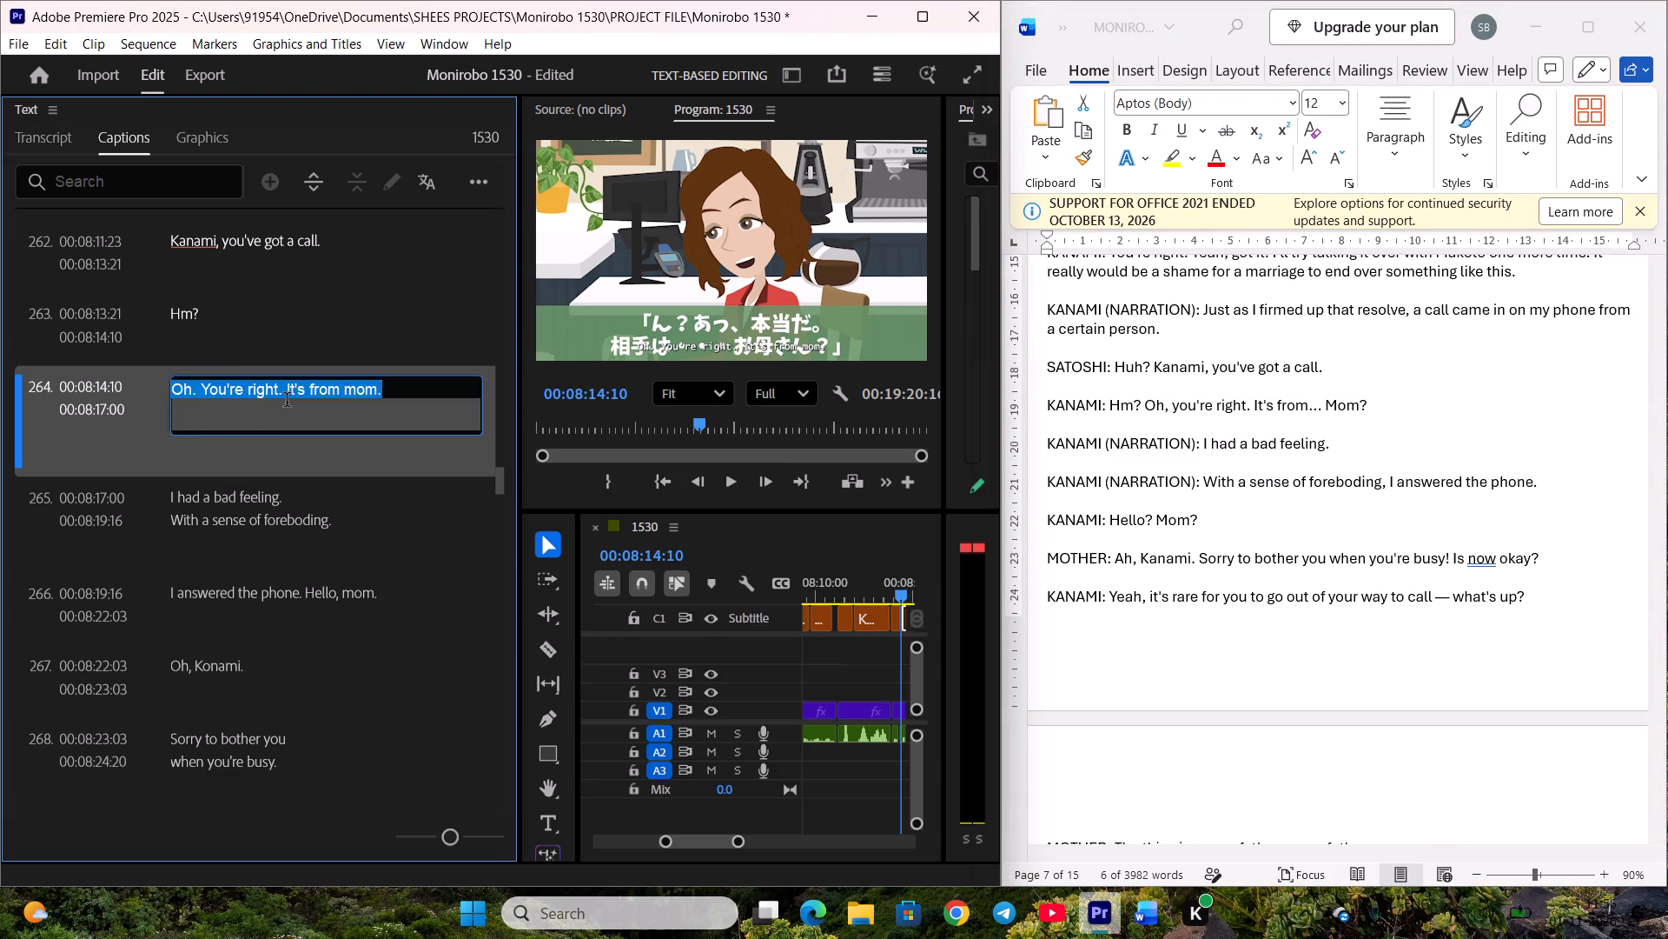
key("ctrl+v")
left_click(284, 510)
scroll(279, 448, "down", 5)
key("ctrl+s")
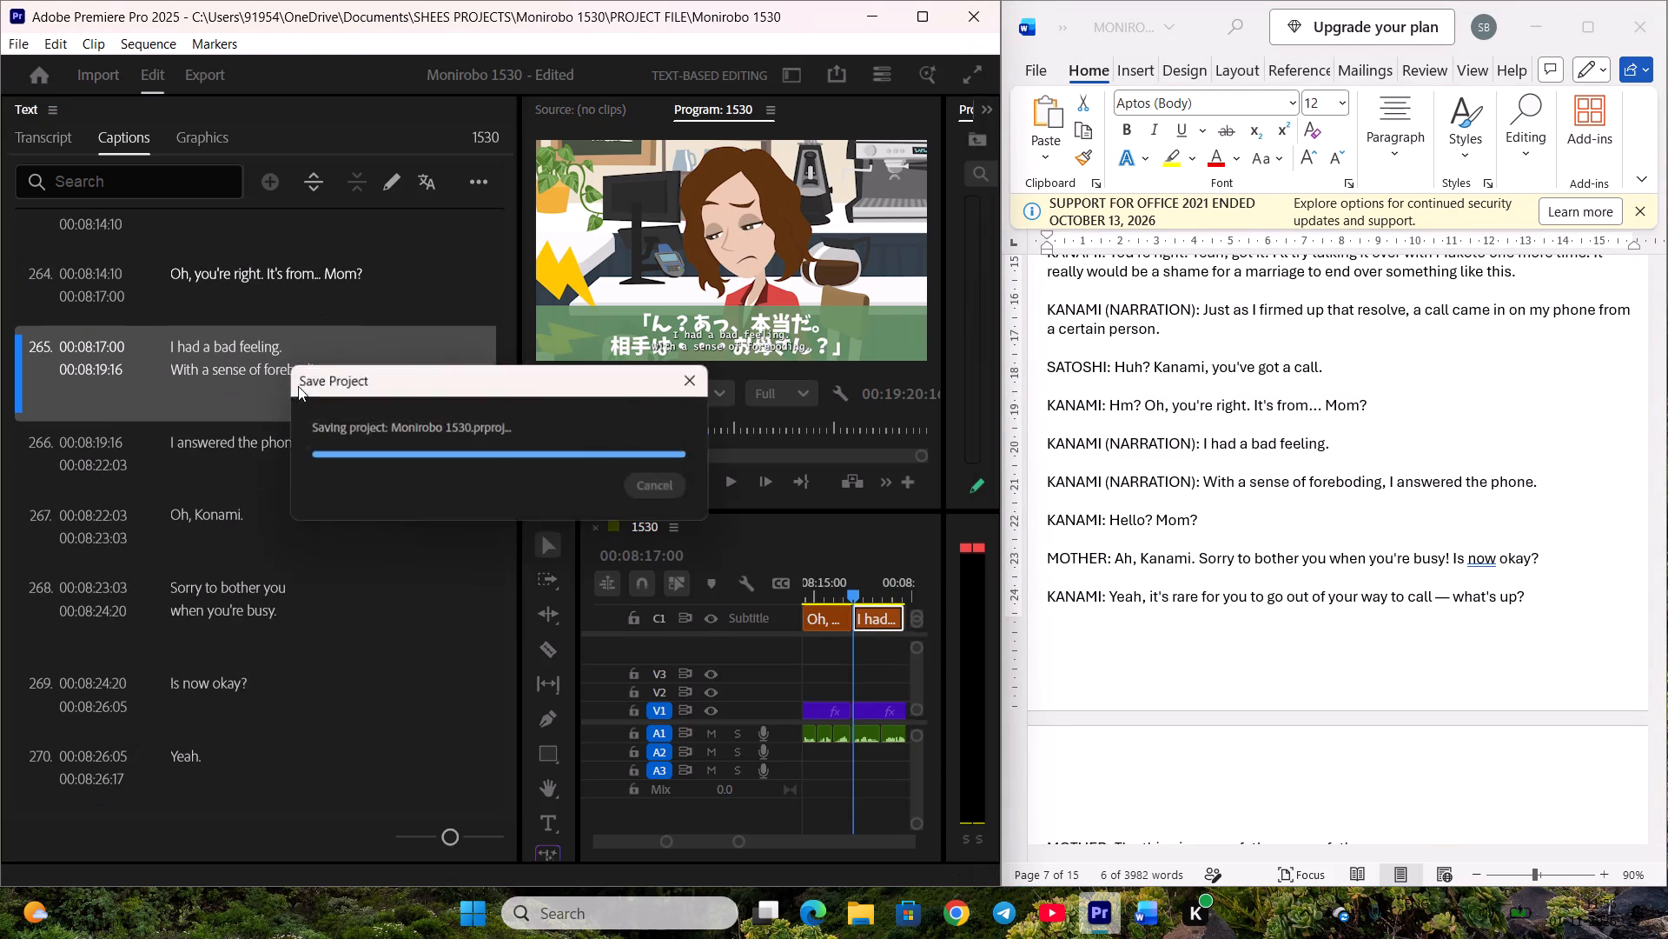
Split caption 265 at 00:08:18:10 and replace its first part with "I had a bad feeling." copied from the Word script.
left_click(1175, 426)
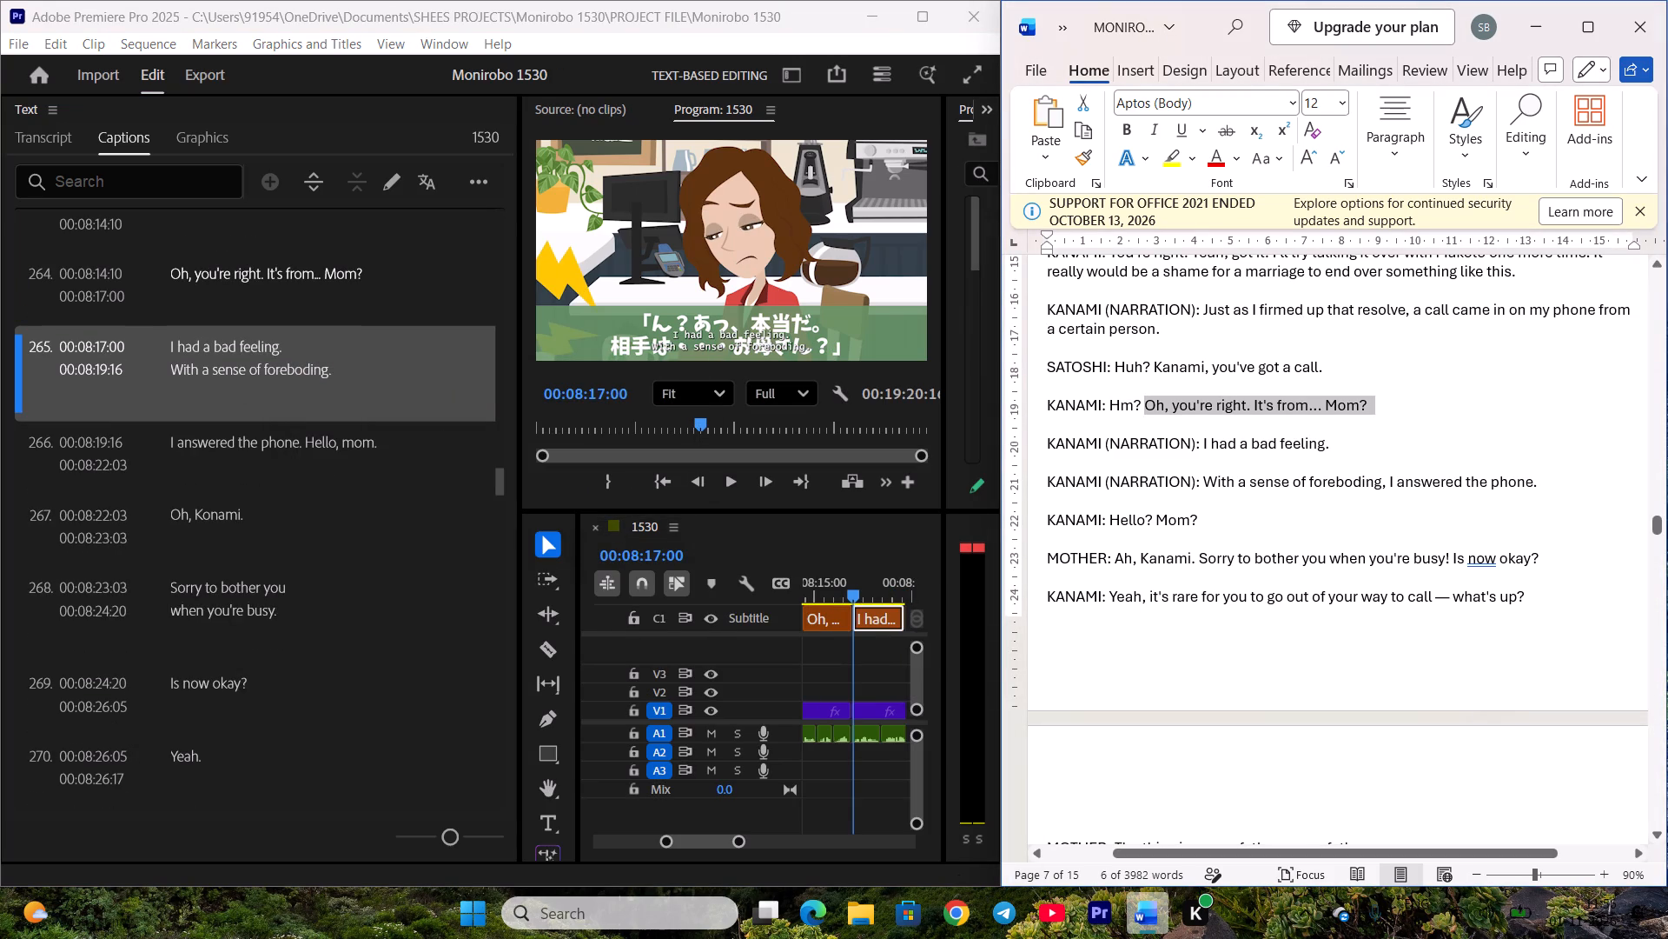
left_click_drag(1203, 446, 1331, 445)
key("ctrl+c")
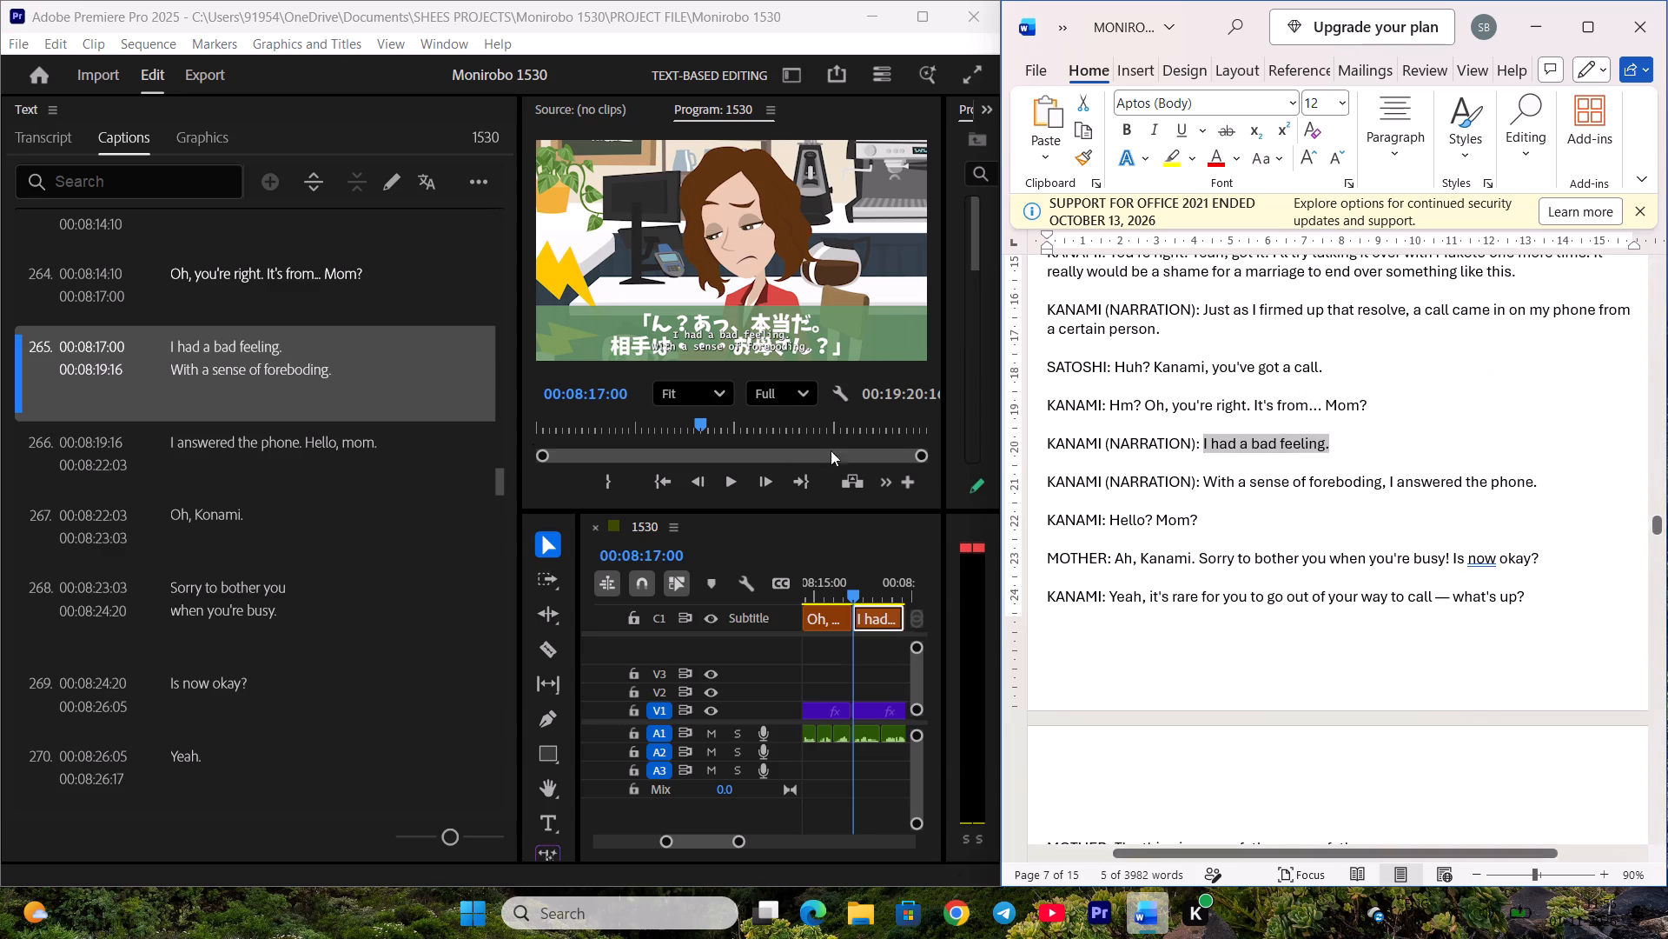
left_click(315, 364)
key("space")
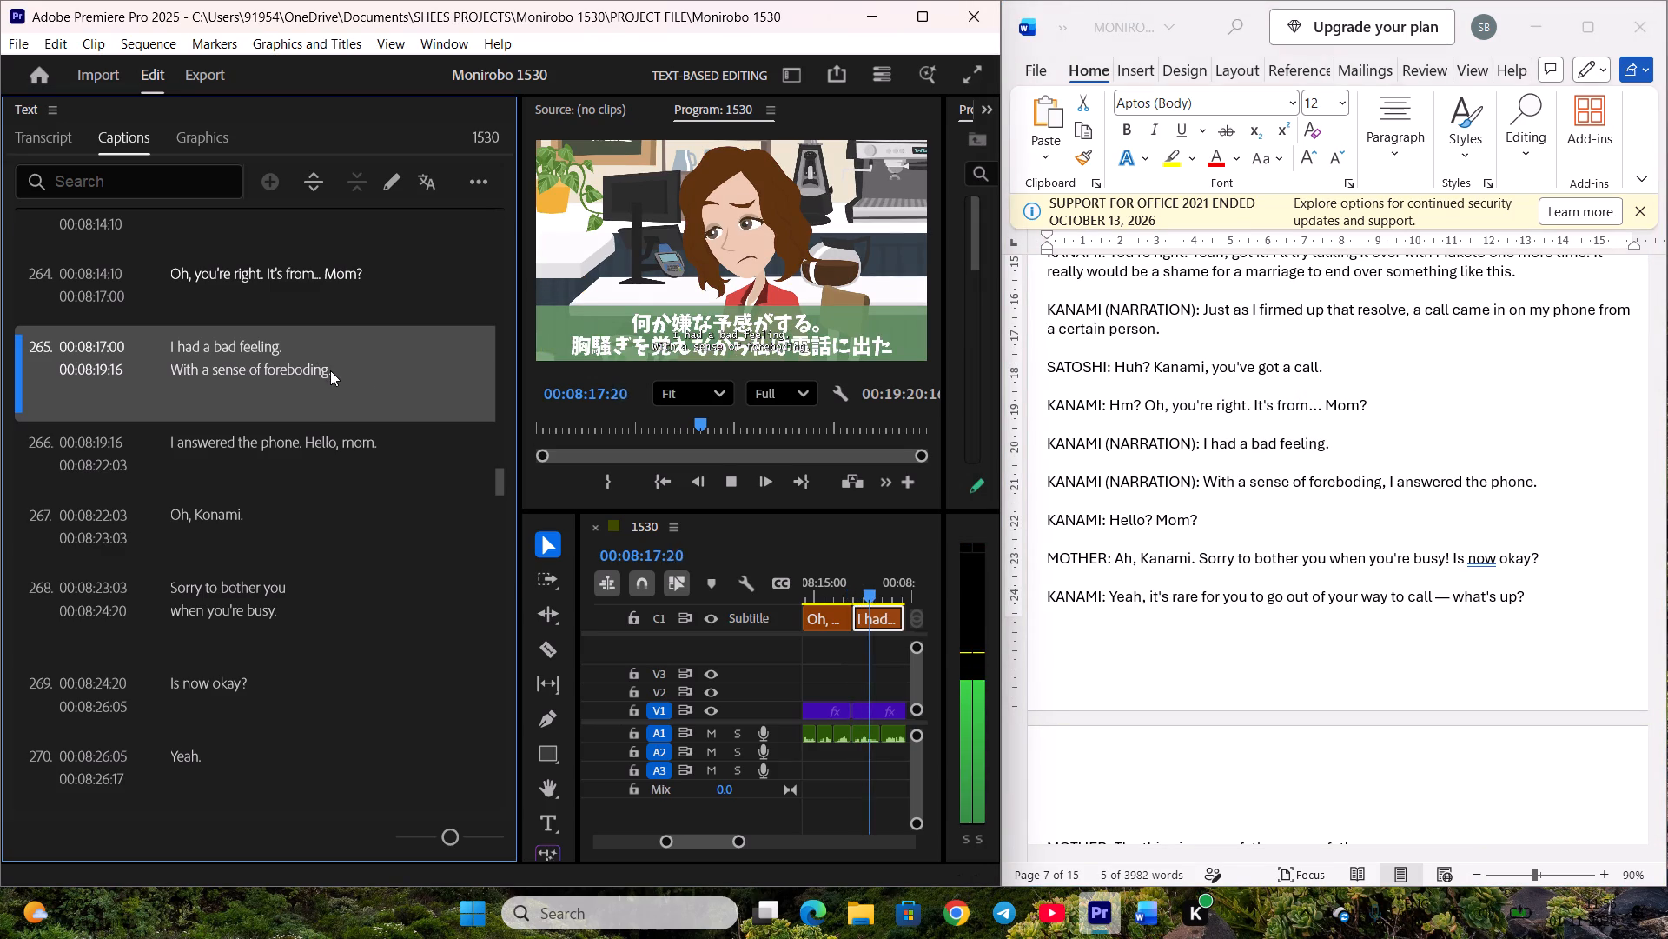
key("space")
type("c")
double_click(298, 383)
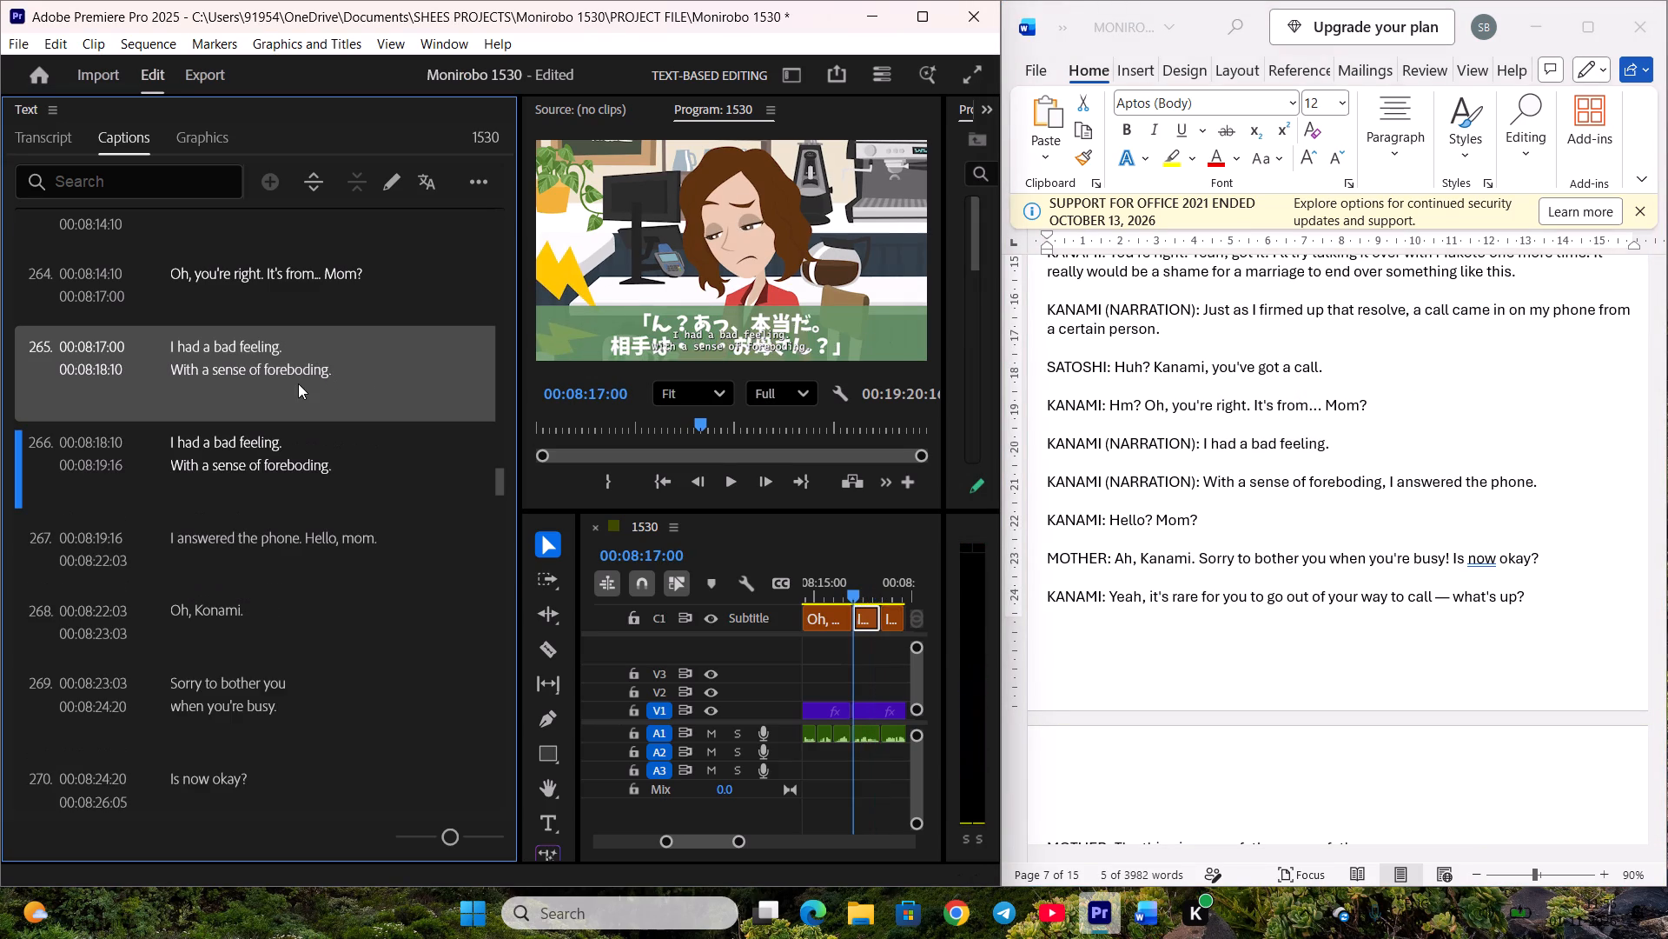
key("ctrl+v")
Replace the text of caption 266 with "With a sense of foreboding," copied from Kanami's narration in the Word script.
left_click(319, 471)
scroll(322, 461, "down", 3)
left_click(1526, 442)
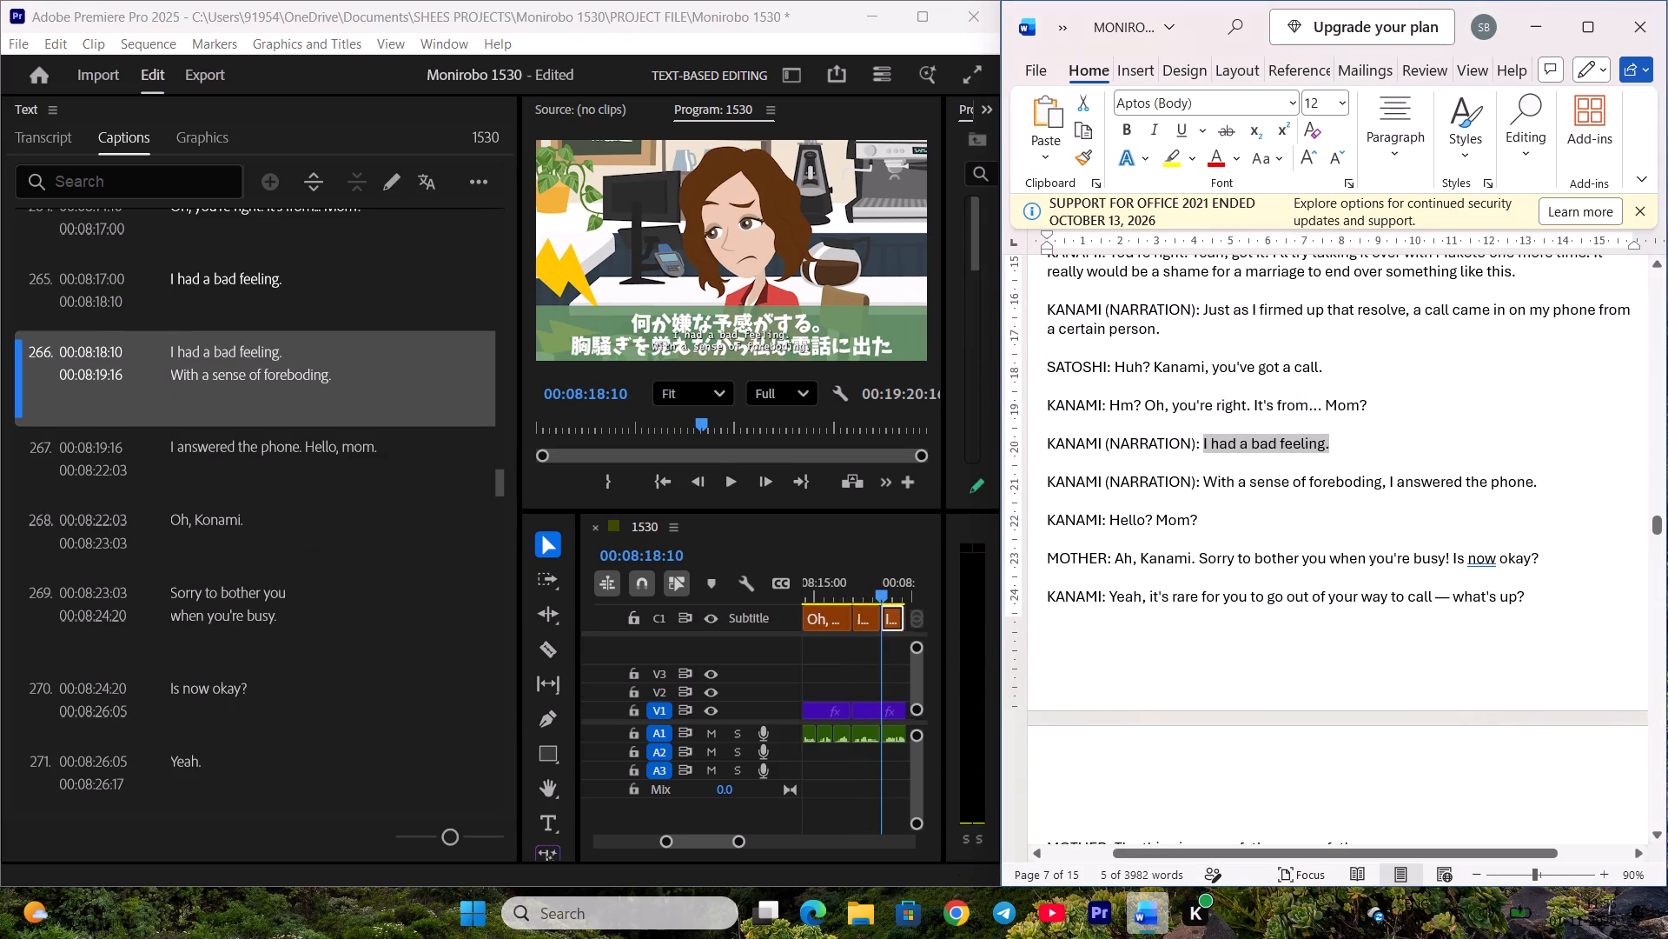
left_click_drag(1205, 479, 1380, 477)
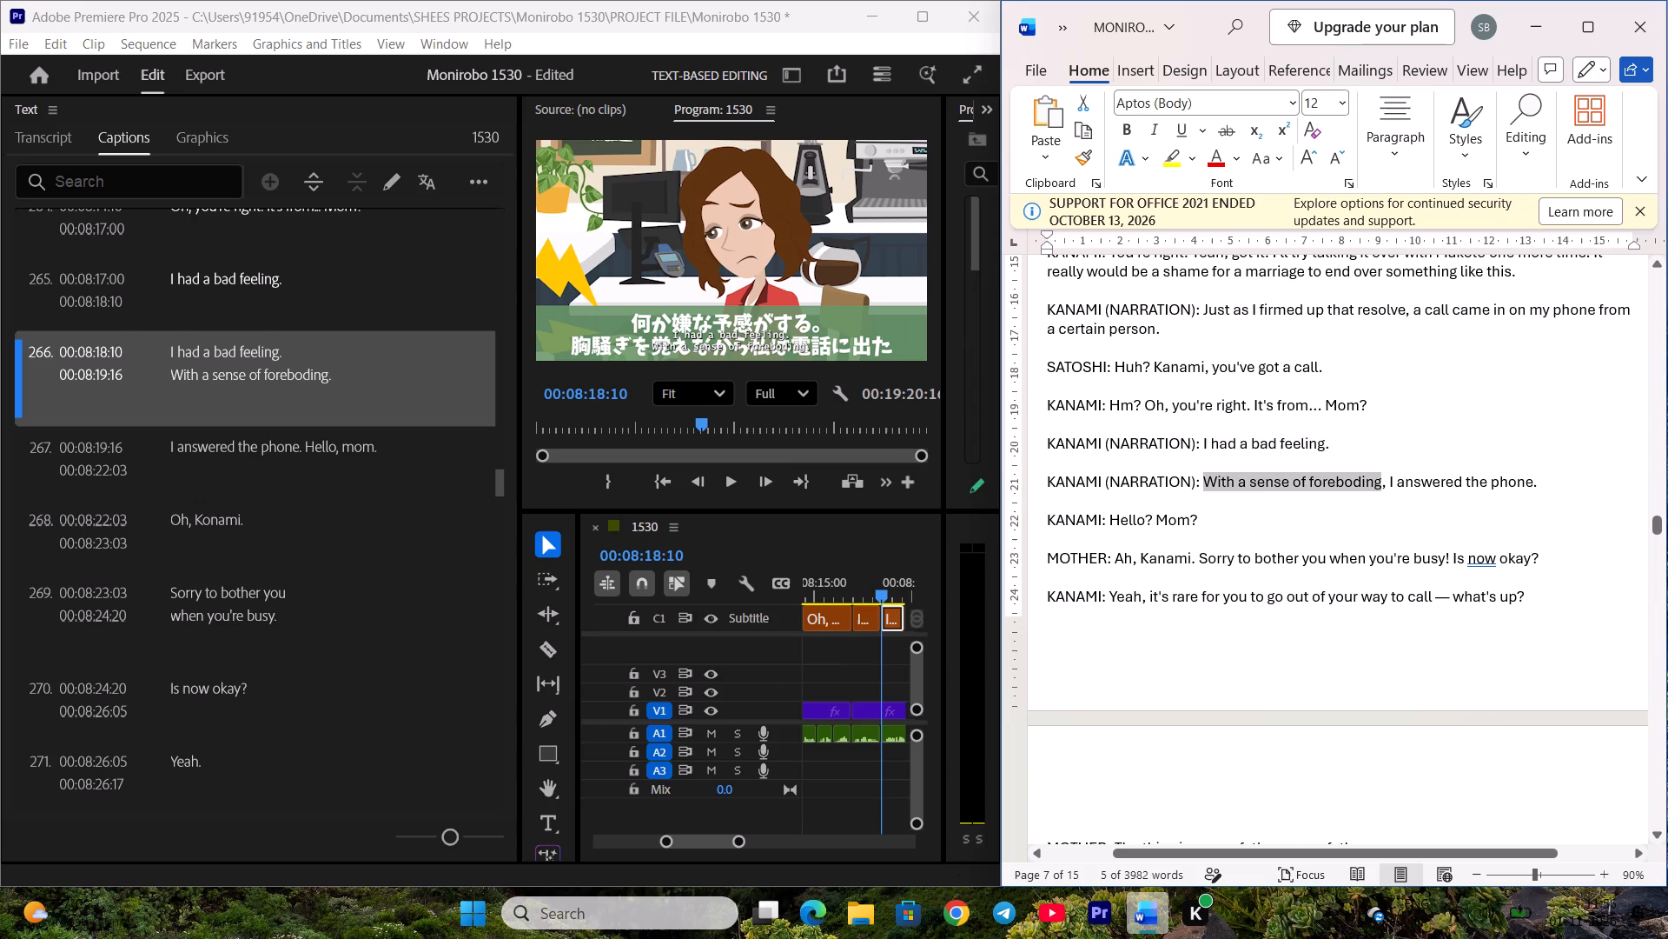
left_click_drag(1380, 477, 1387, 479)
key("ctrl+c")
double_click(265, 365)
key("ctrl+v")
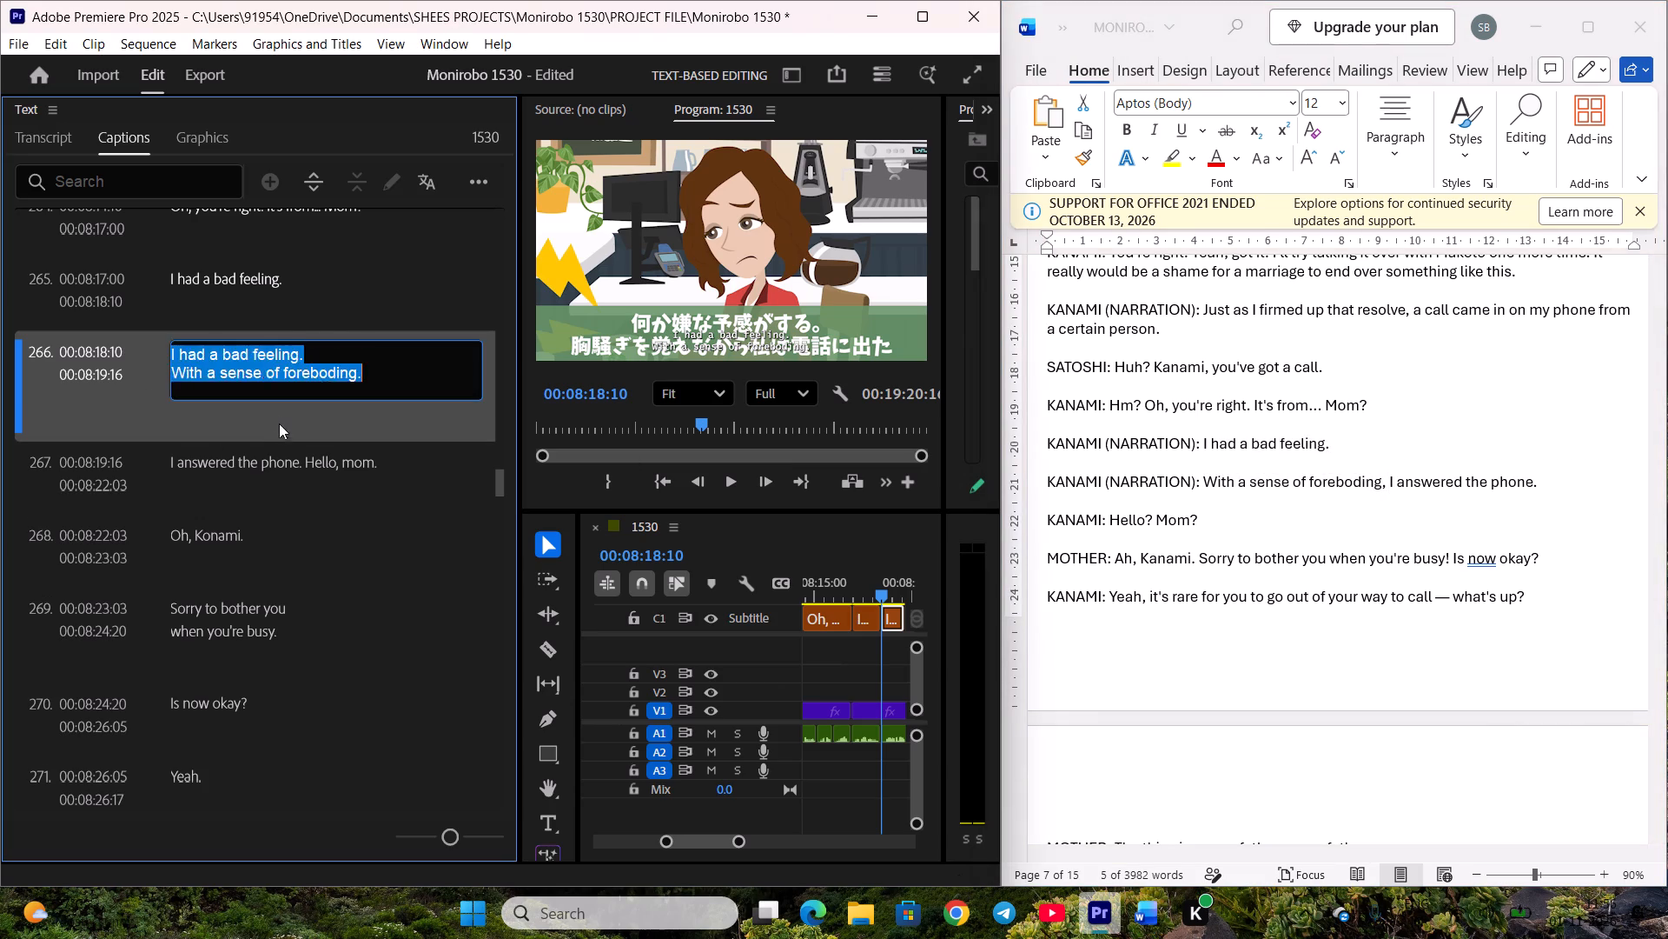
left_click(280, 428)
Play on into caption 267 and split it at 00:08:20:19, where the narration about answering the phone ends.
key("space")
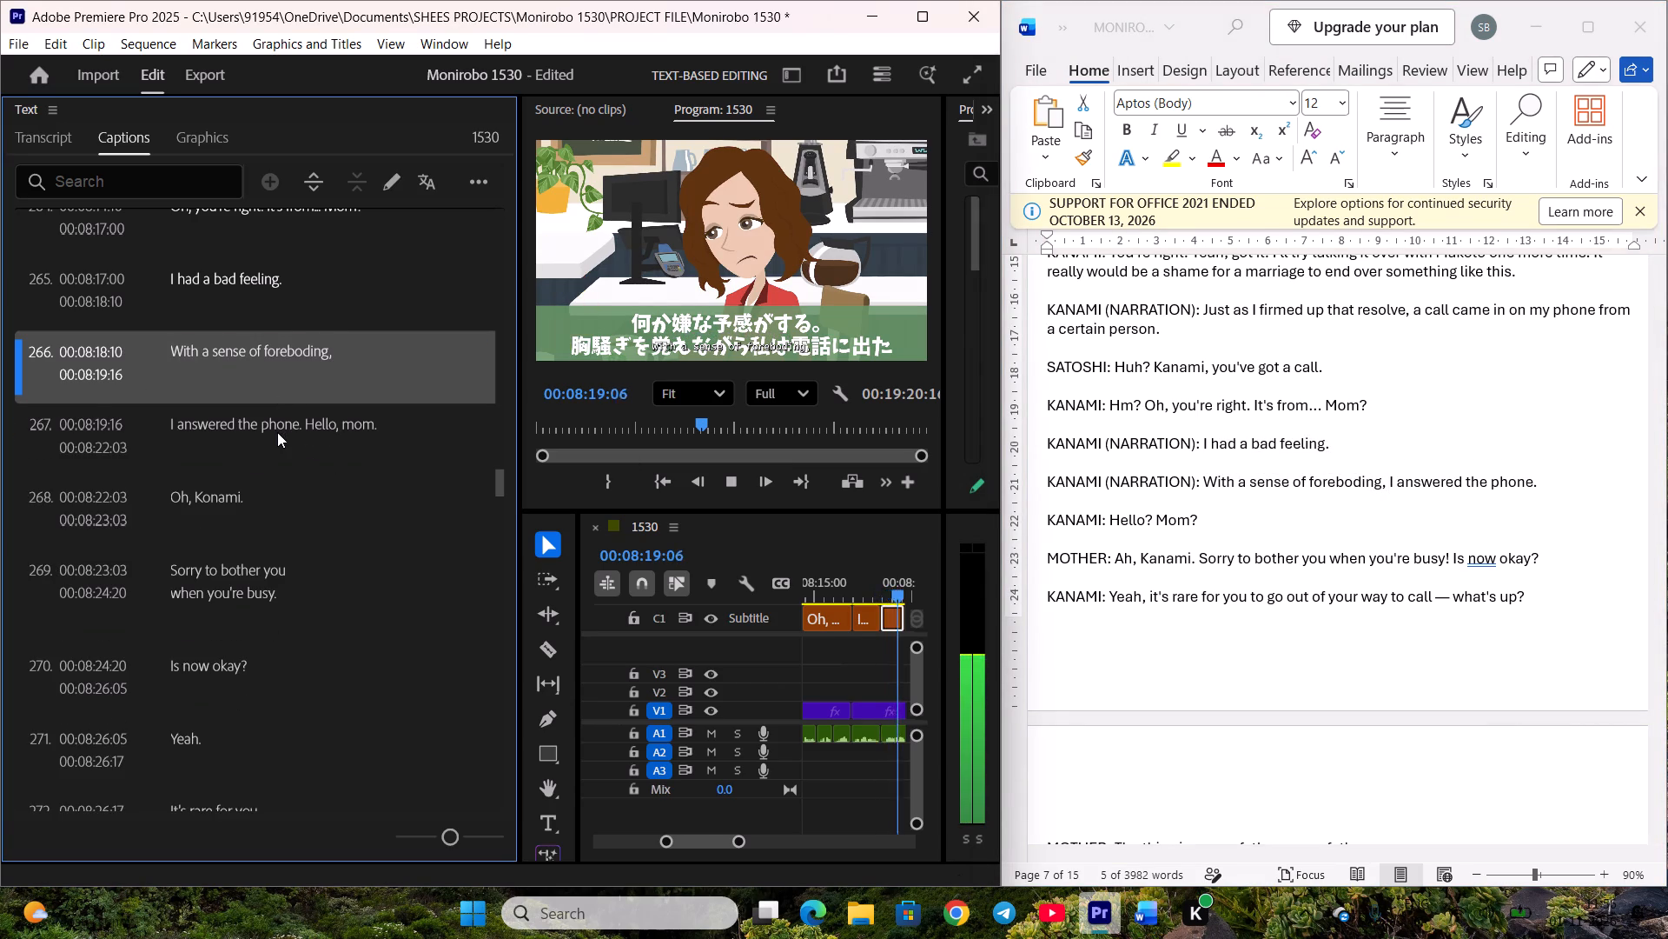
key("space")
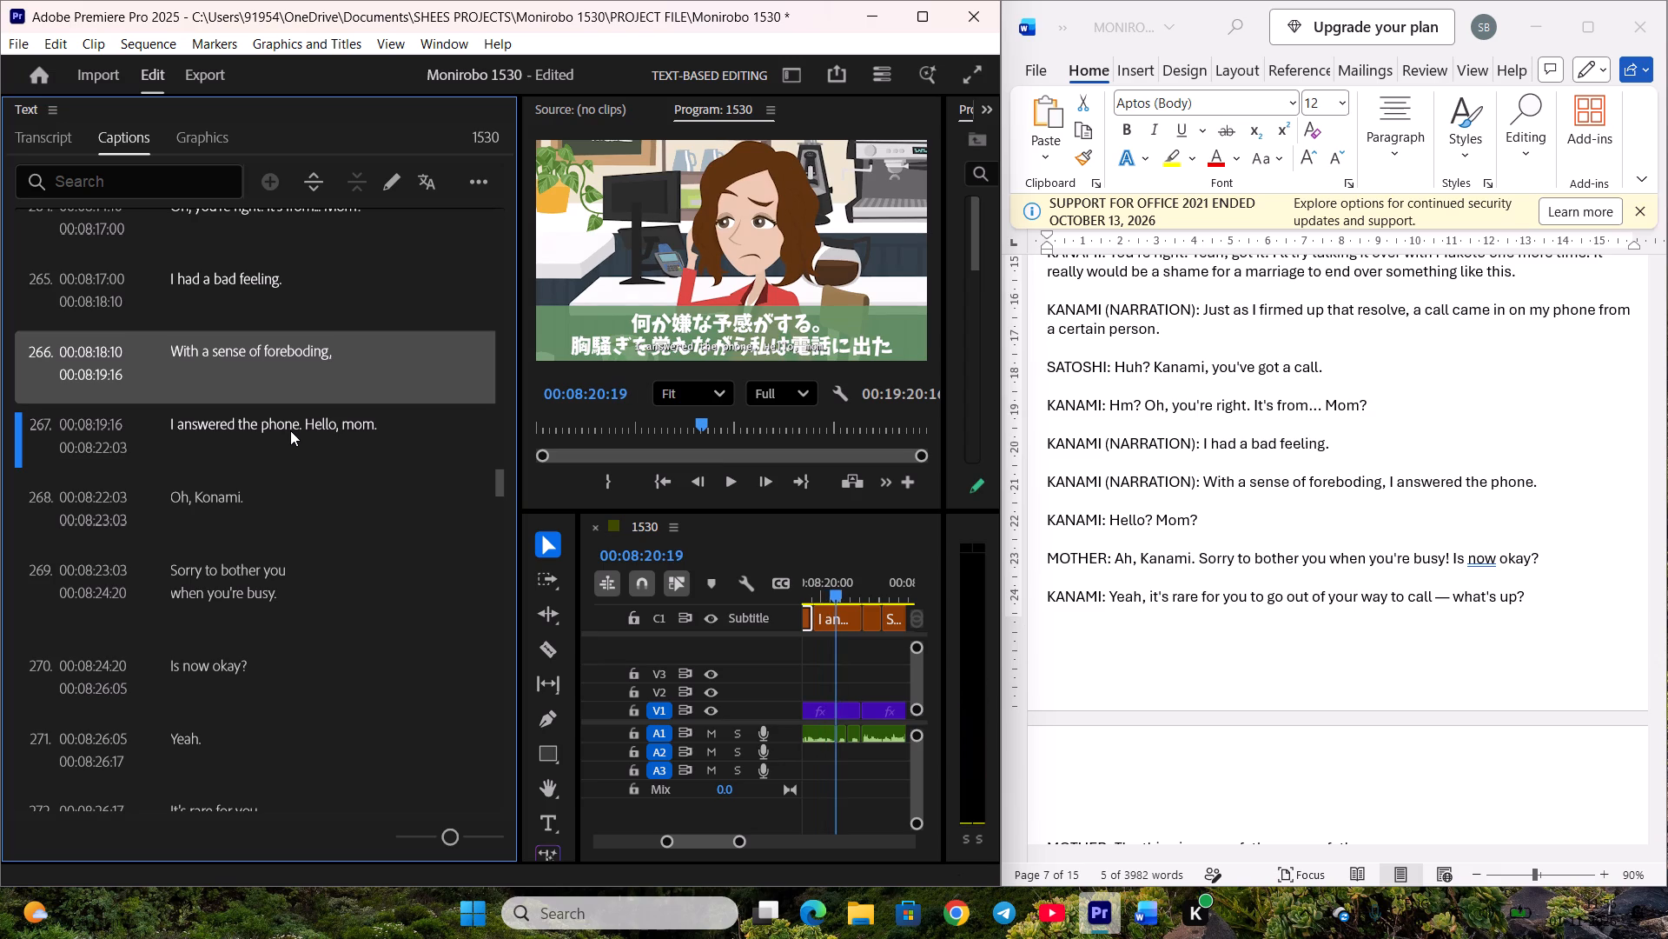
type("c")
key("ctrl+z")
left_click(836, 616)
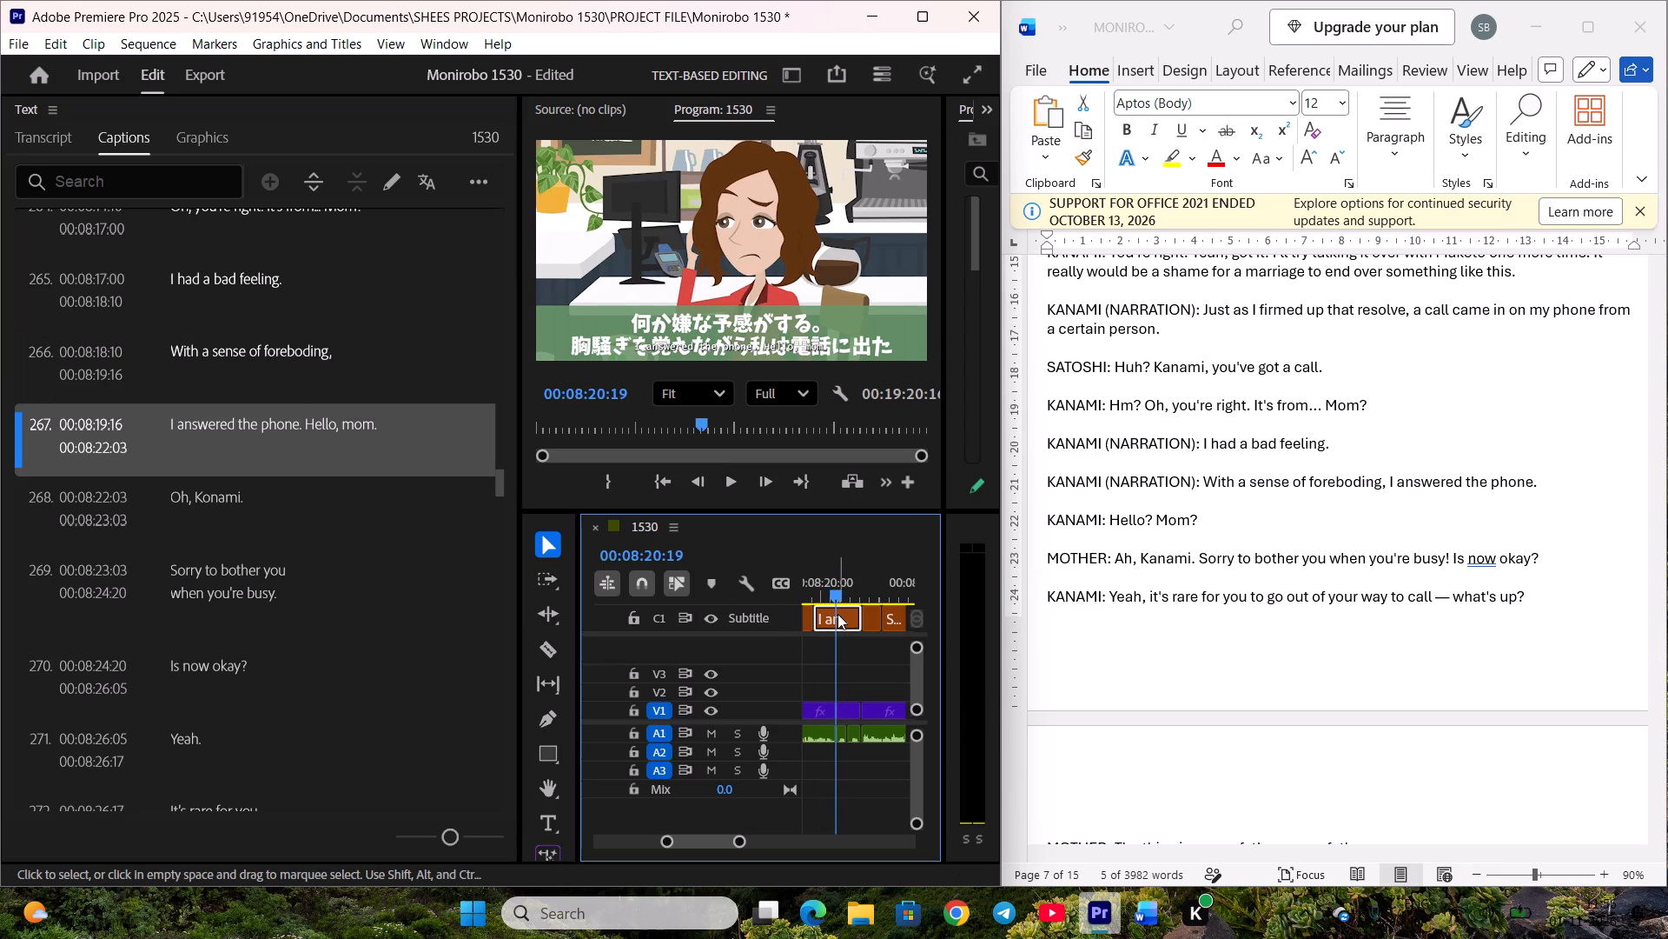
key("c")
Select caption 267, the first half of the split "I answered the phone" line, in the caption list.
left_click(344, 403)
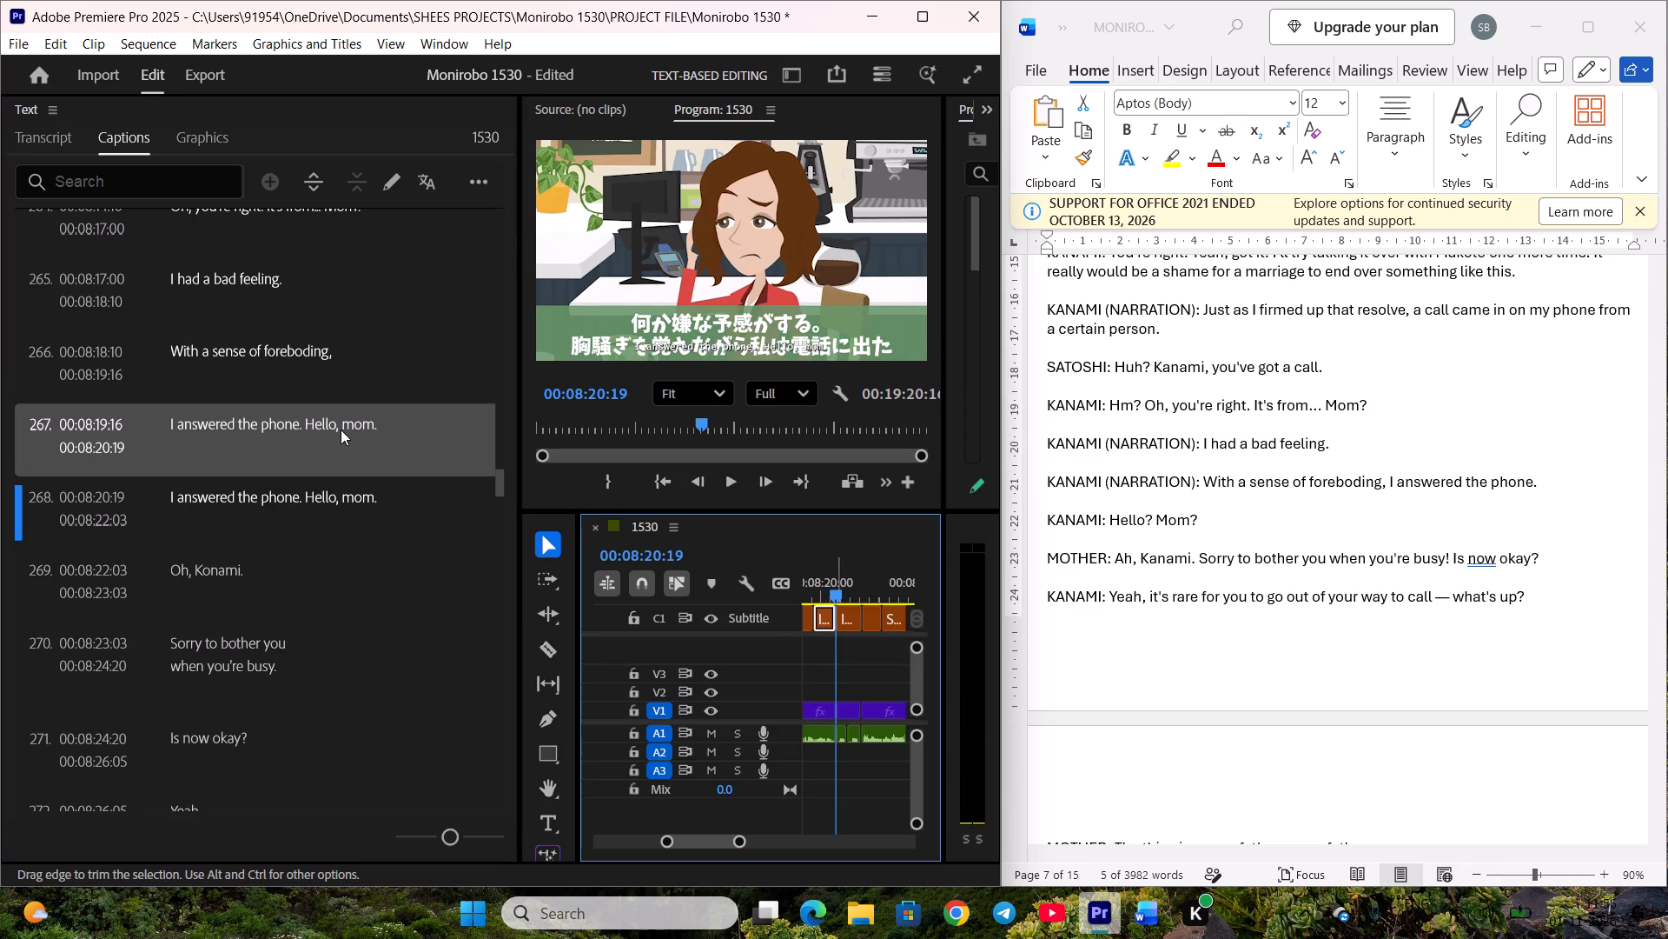
left_click(341, 430)
left_click(266, 343)
left_click(207, 444)
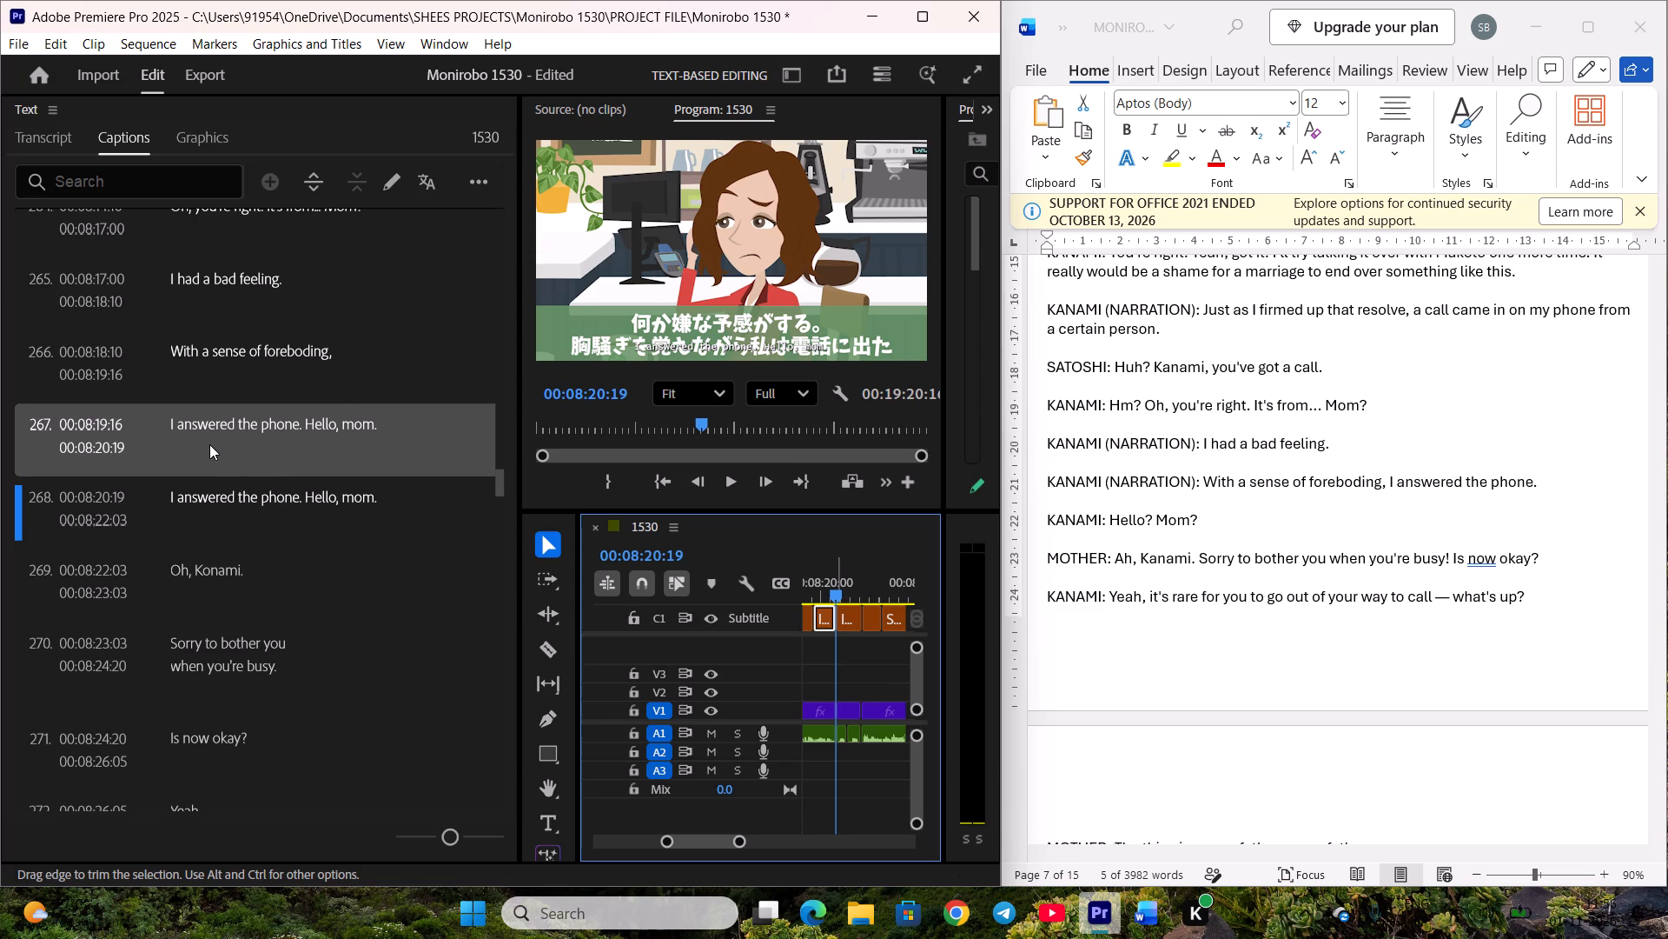
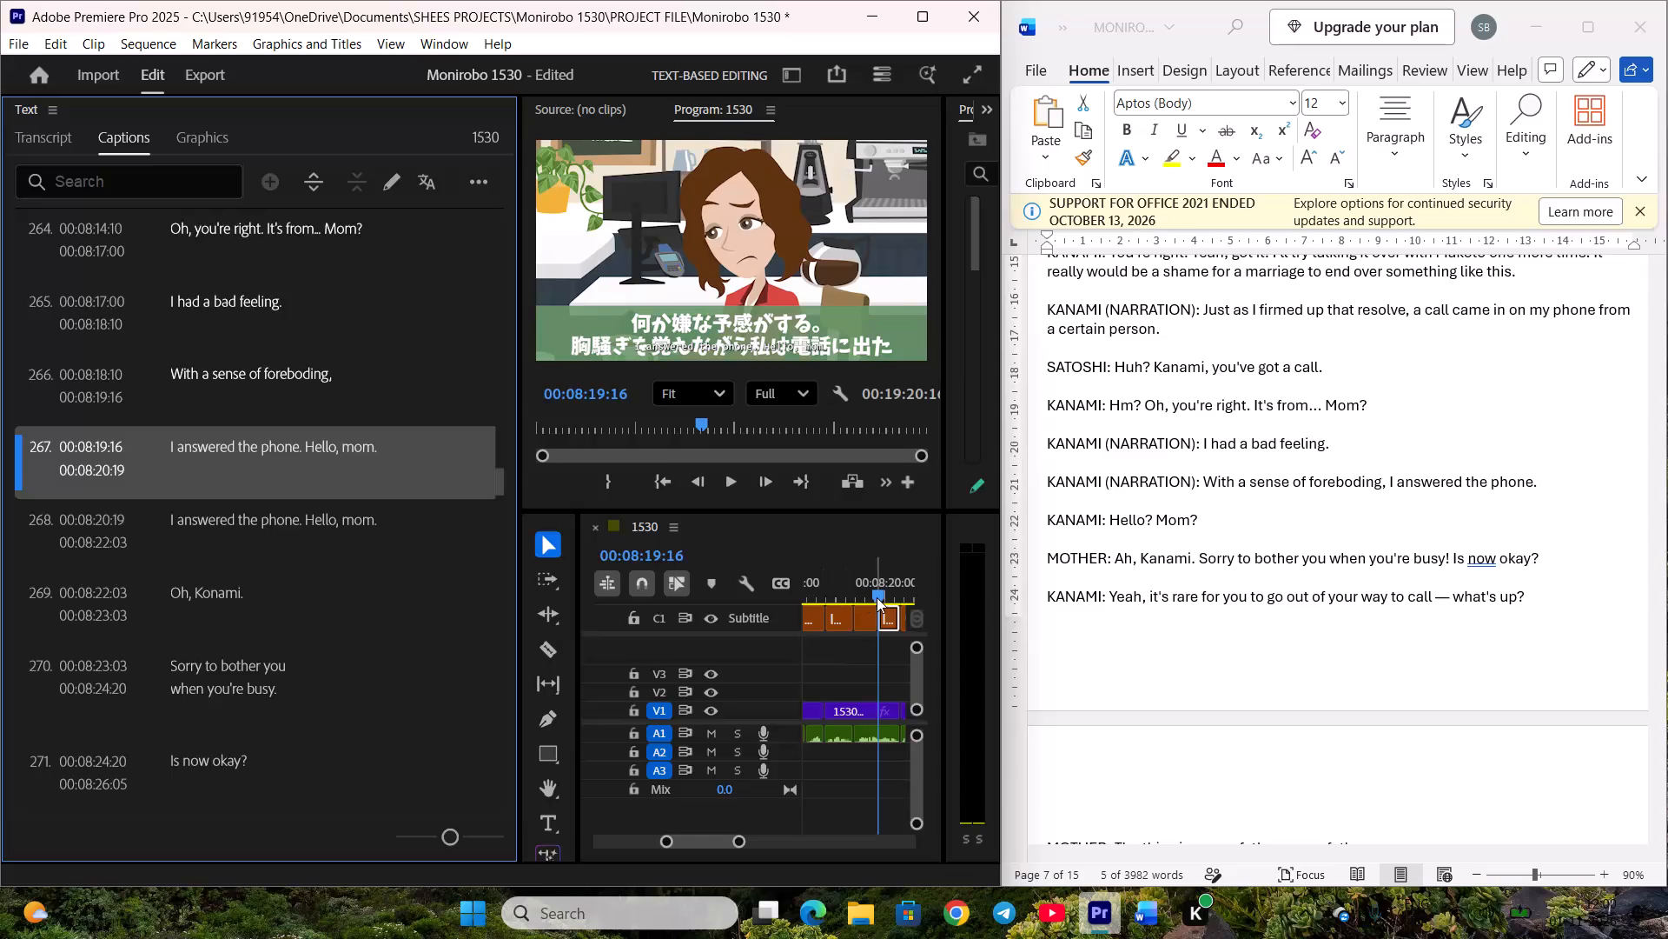
Replay captions 265 to 267 and replace caption 267's text with "I answered the phone." copied from Kanami's narration in the Word script.
left_click(230, 310)
key("space")
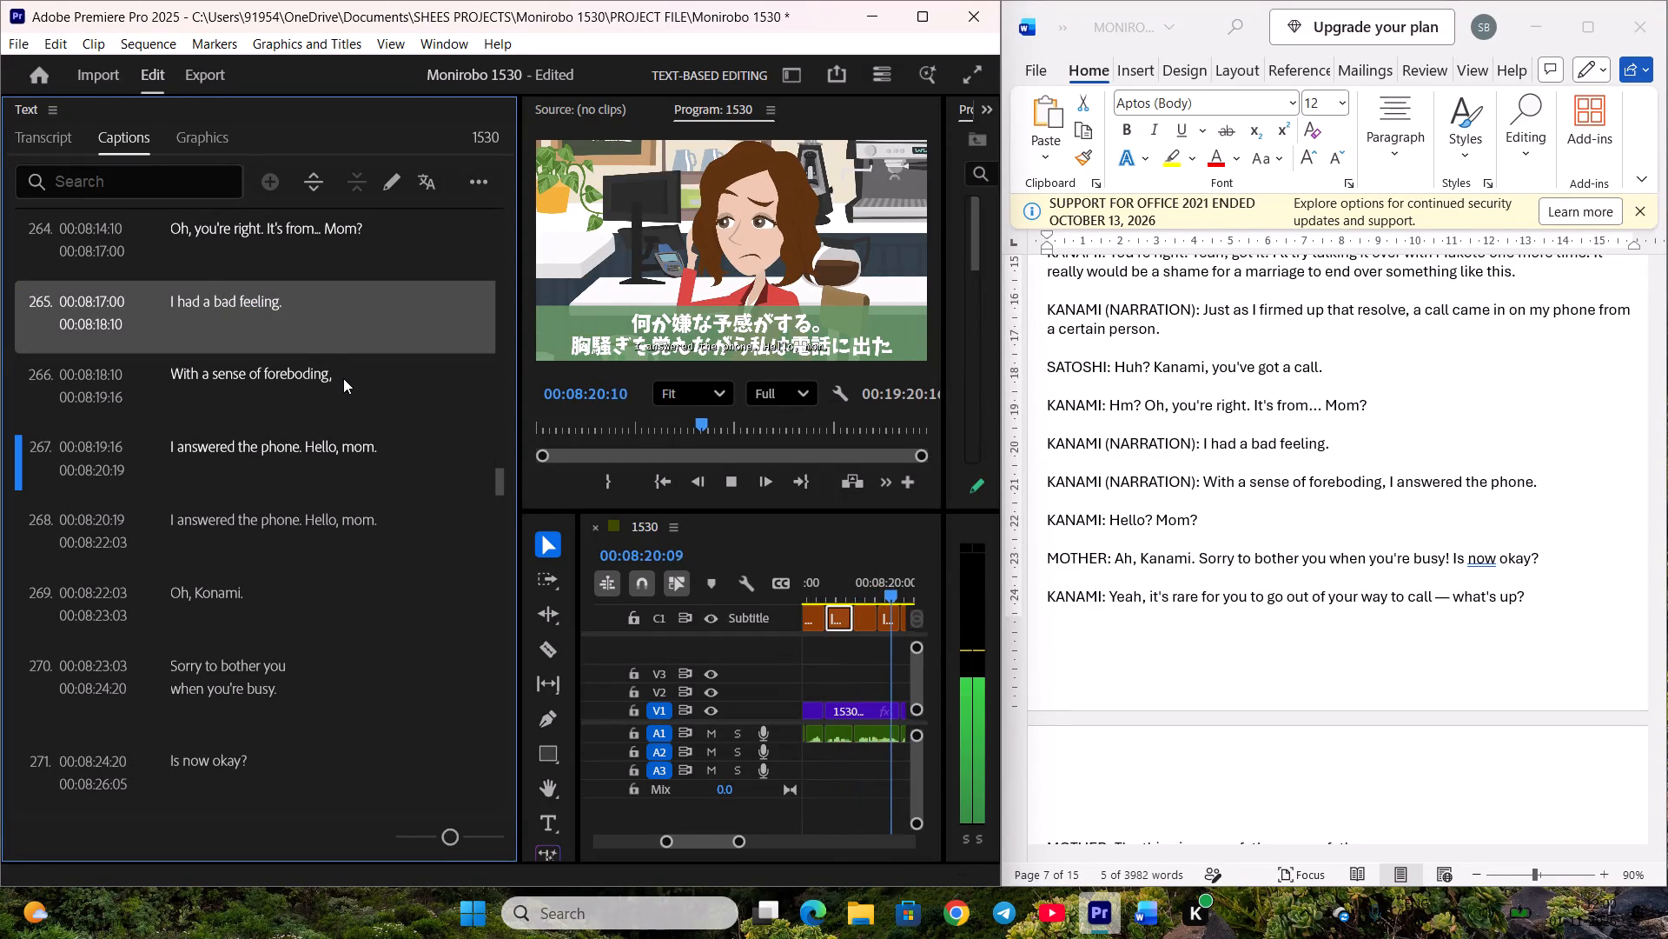
key("space")
left_click(320, 436)
key("space")
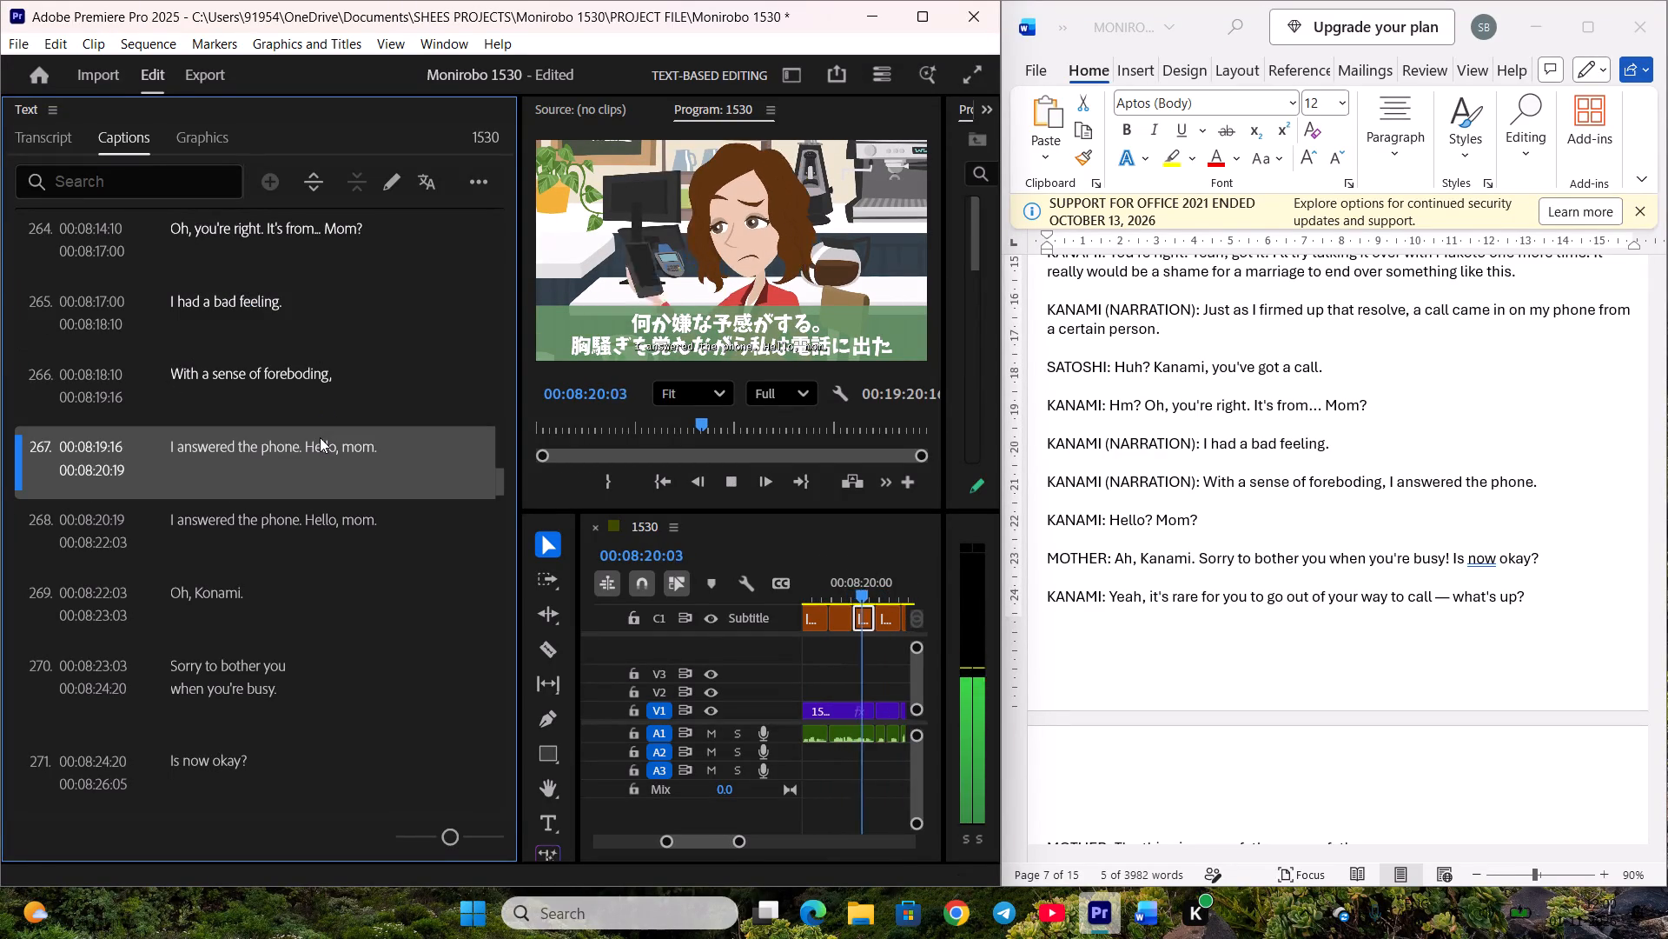
key("space")
left_click_drag(1087, 455, 1098, 460)
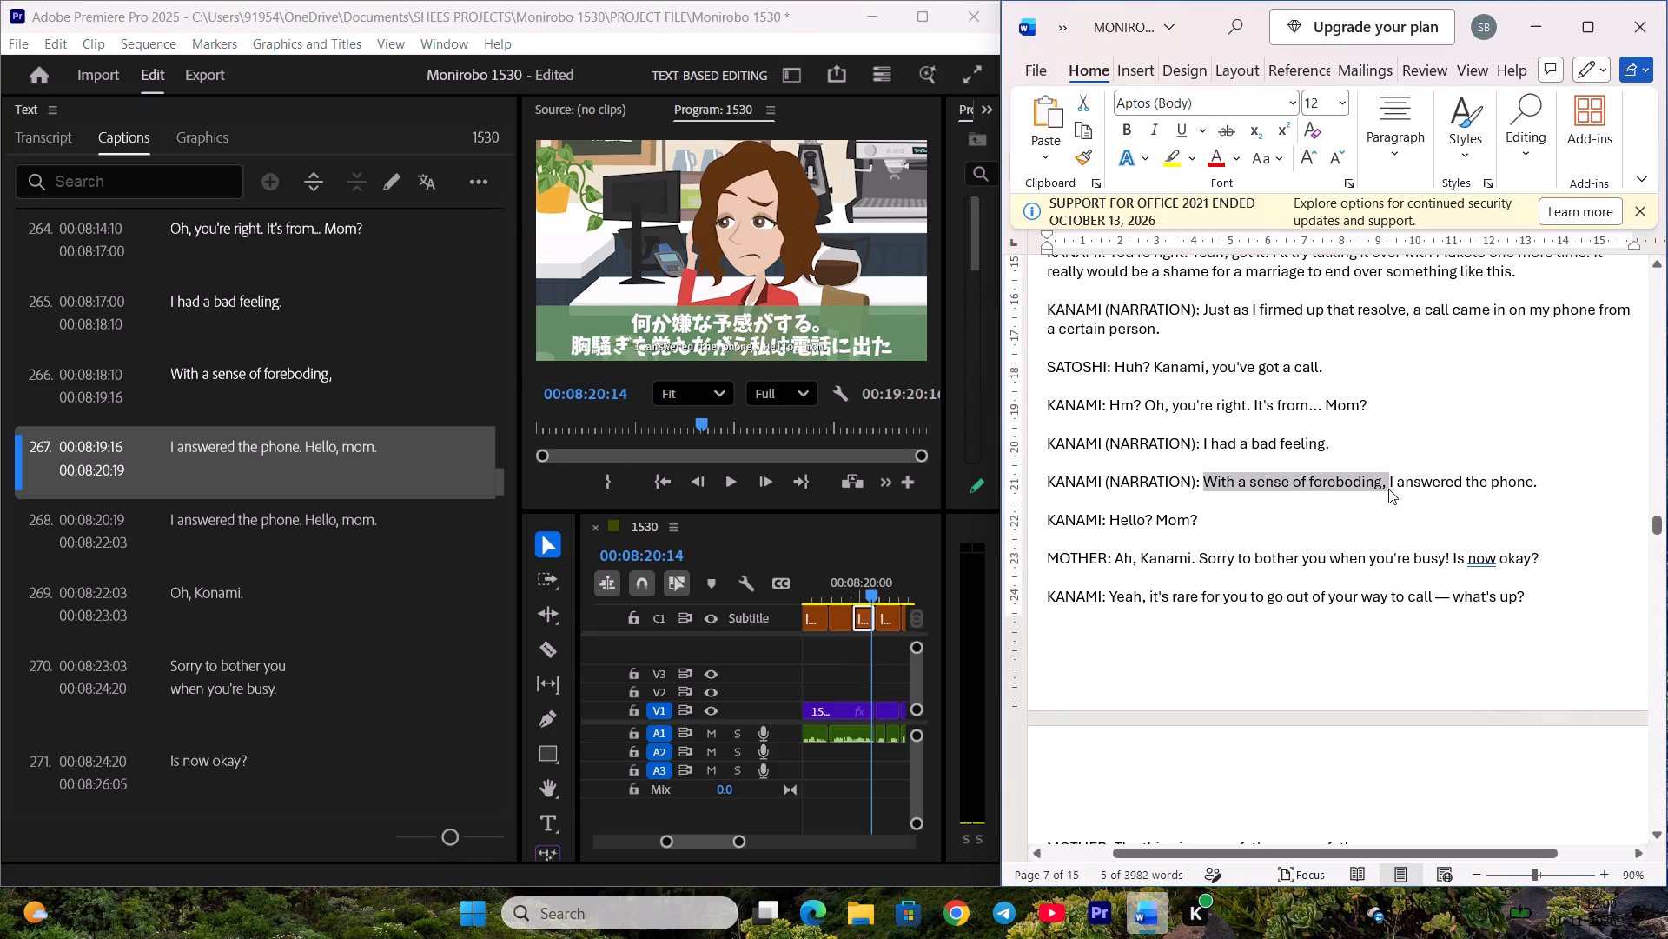
left_click_drag(1390, 485, 1543, 488)
key("ctrl+c")
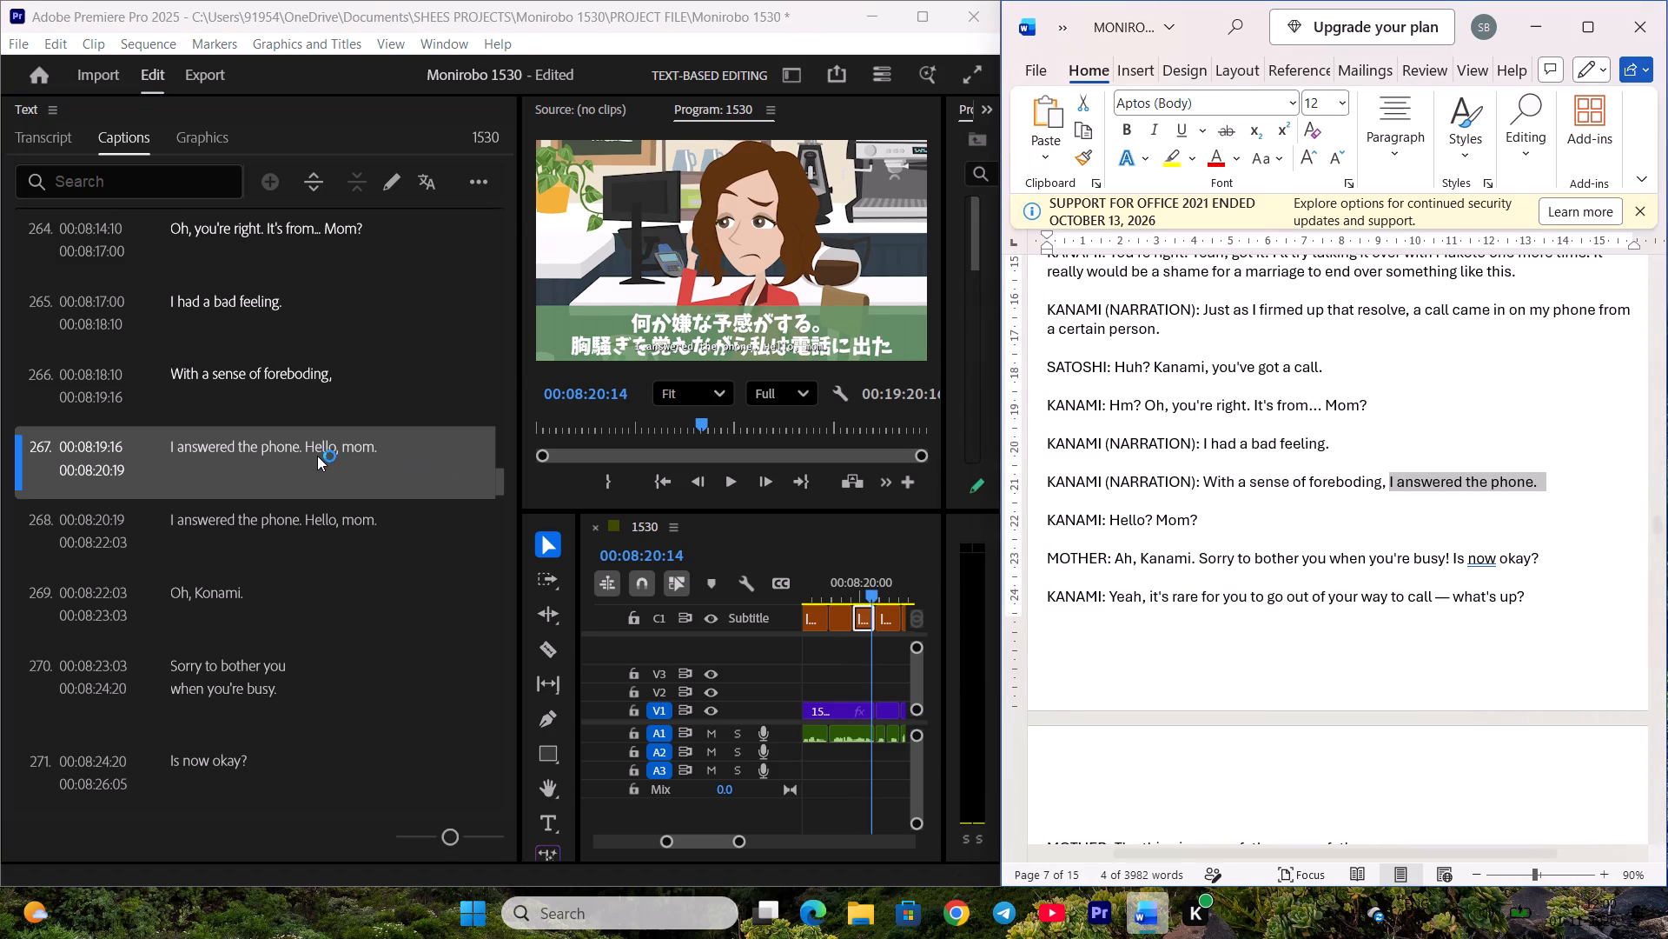
double_click(317, 456)
key("ctrl+v")
left_click(320, 519)
Play caption 268 and replace its text with "Hello? Mom?" copied from Kanami's line in the Word script.
scroll(318, 533, "down", 4)
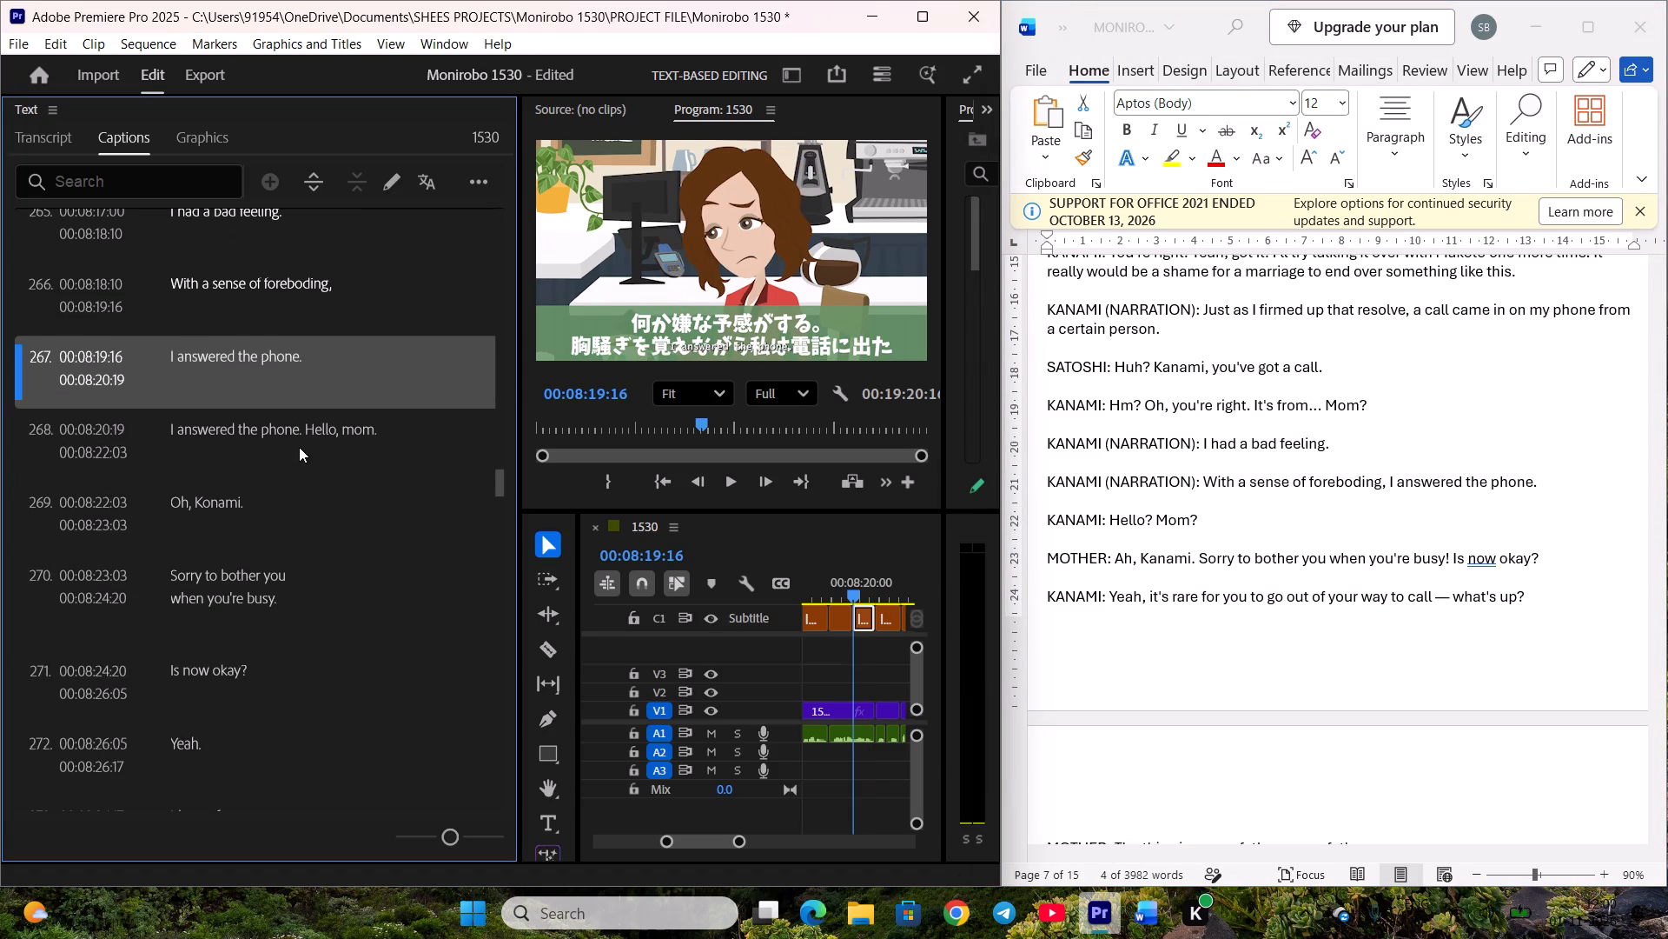
left_click(299, 447)
key("space")
key("space")
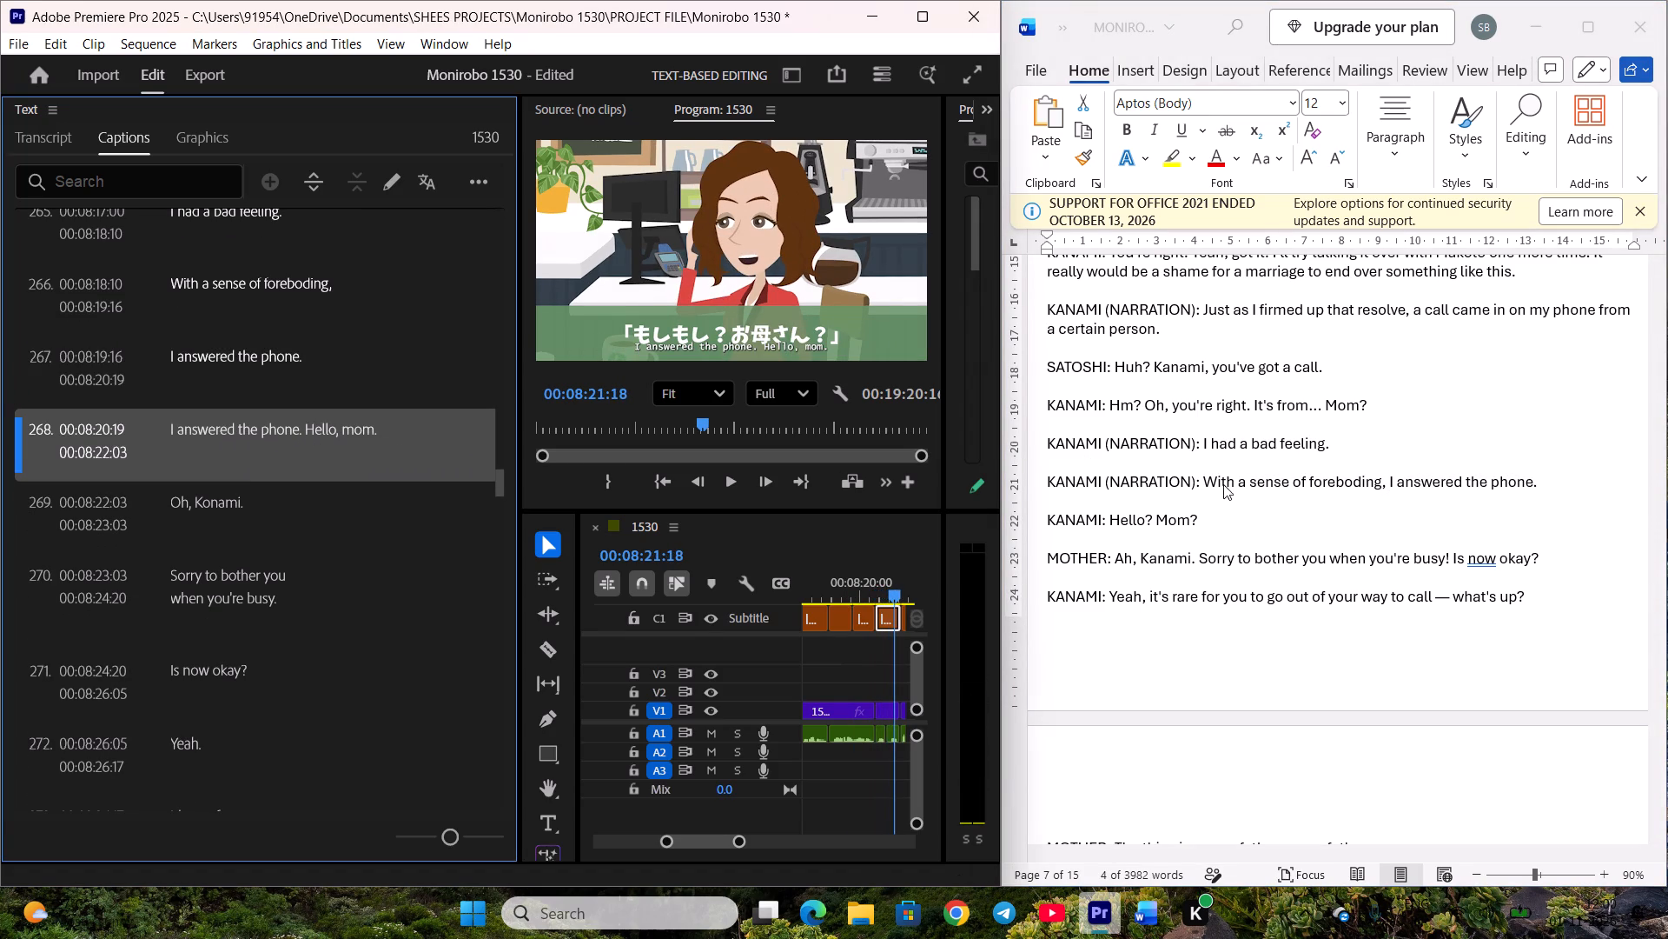
left_click(1223, 484)
left_click_drag(1113, 518, 1197, 514)
key("ctrl+c")
double_click(281, 456)
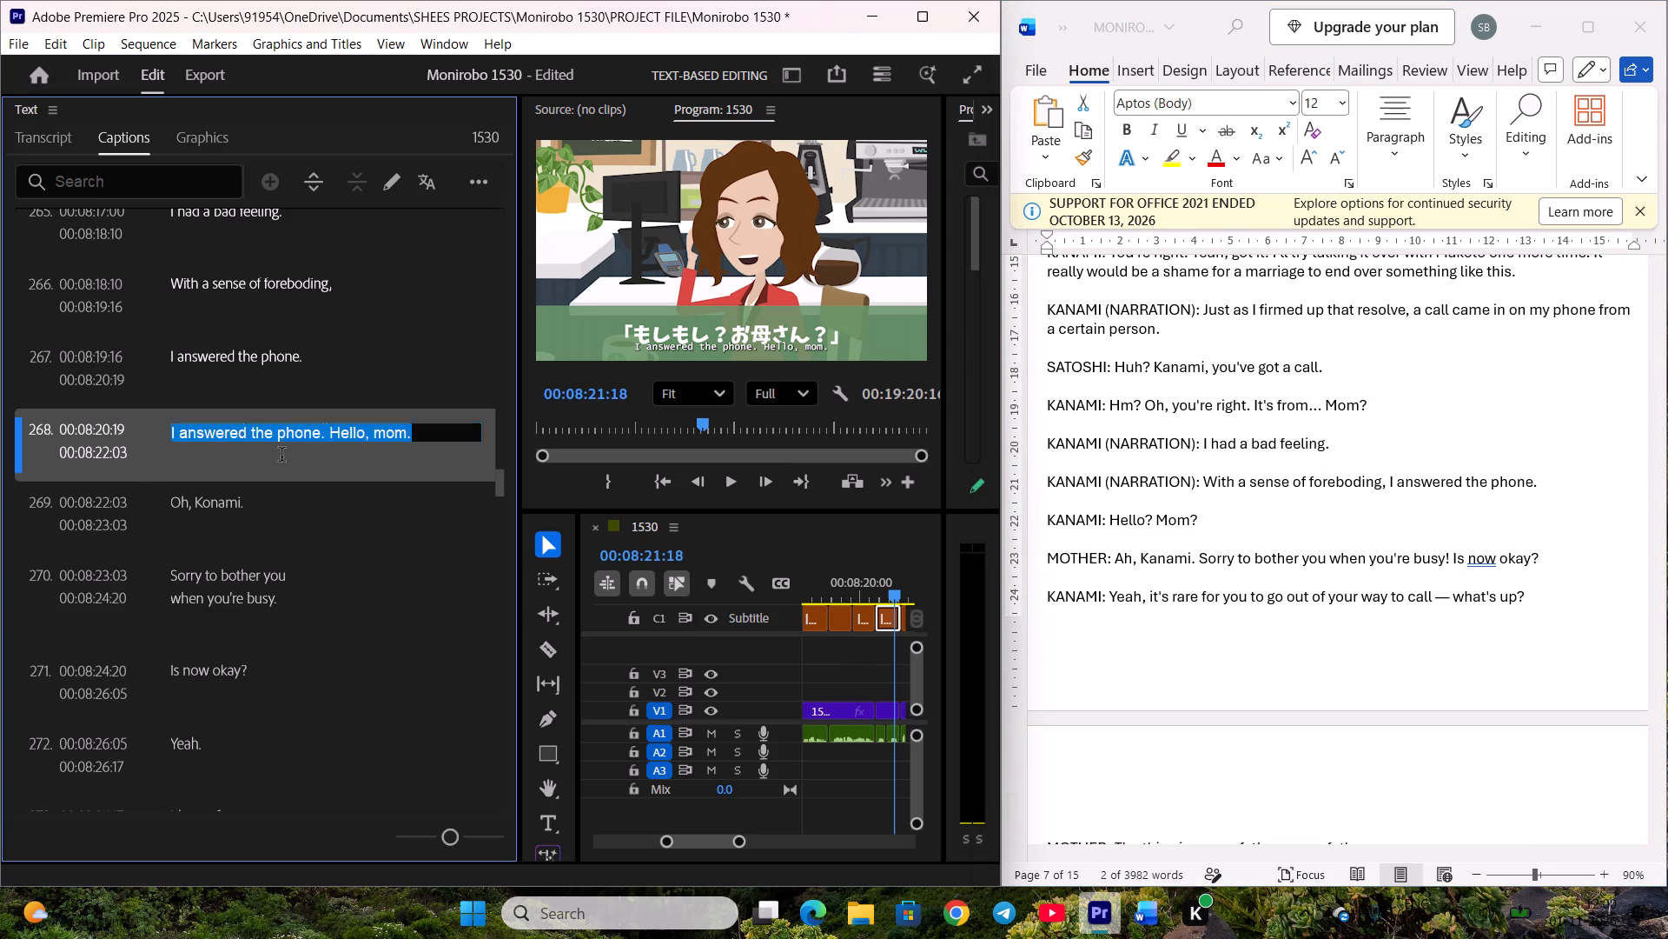
key("ctrl+v")
left_click(294, 531)
Replace the text of caption 269 with "Ah, Kanami." copied from the Mother's line in the Word script, and save the project.
scroll(289, 520, "down", 4)
left_click(1468, 463)
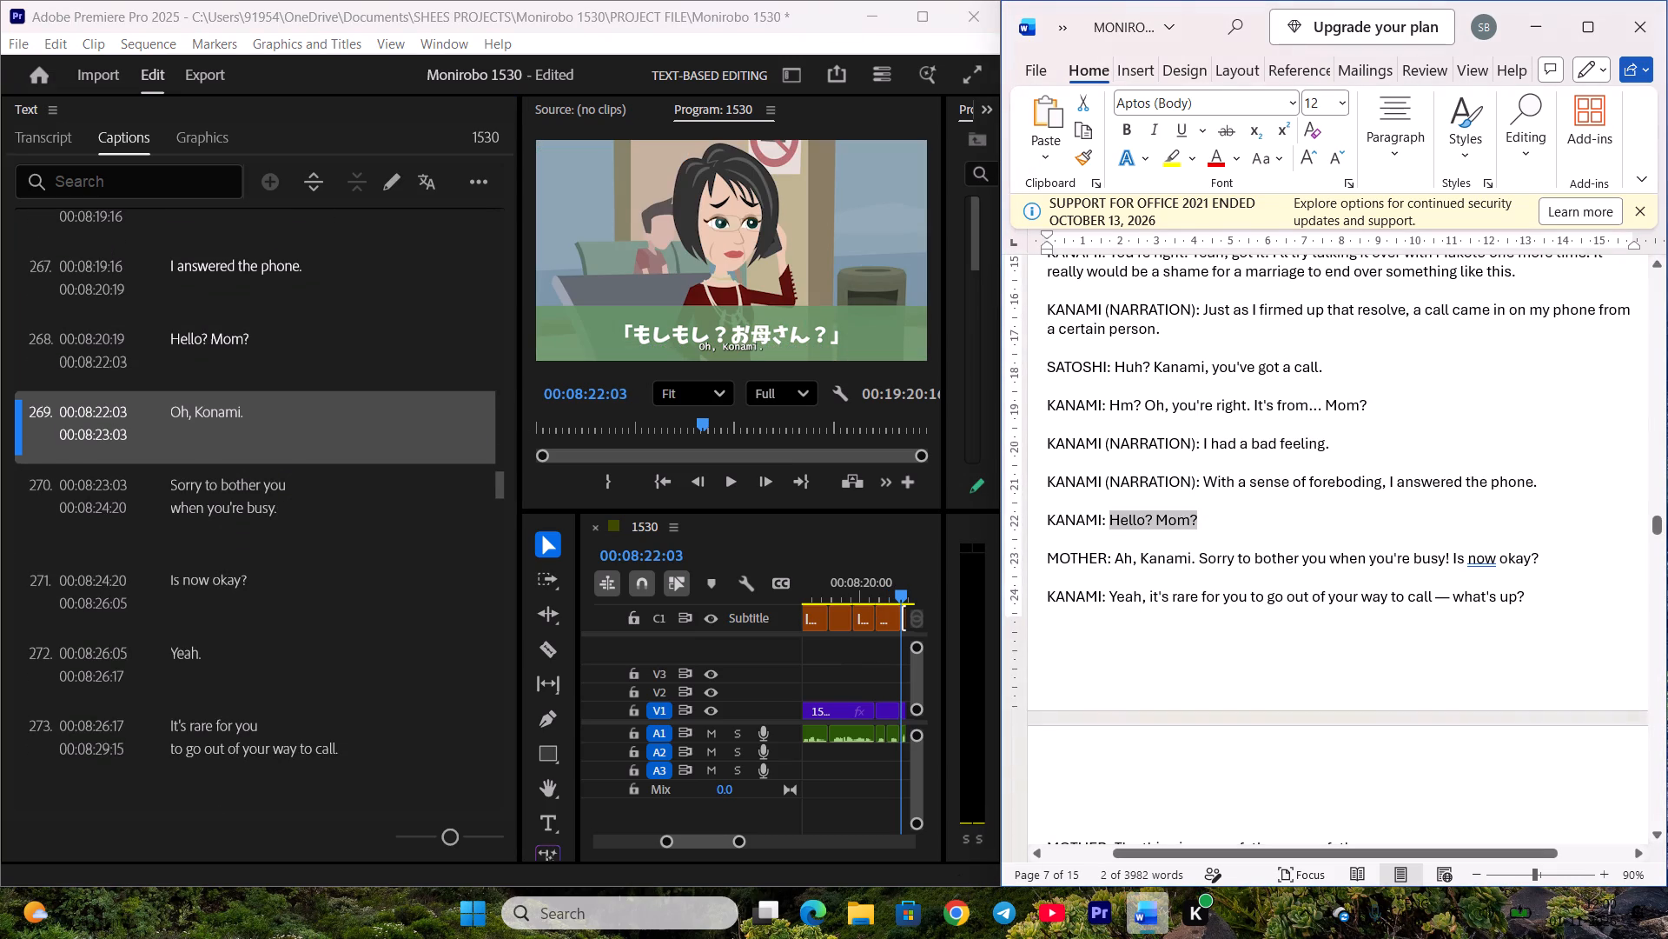
scroll(1356, 438, "down", 2)
left_click_drag(1115, 463, 1181, 463)
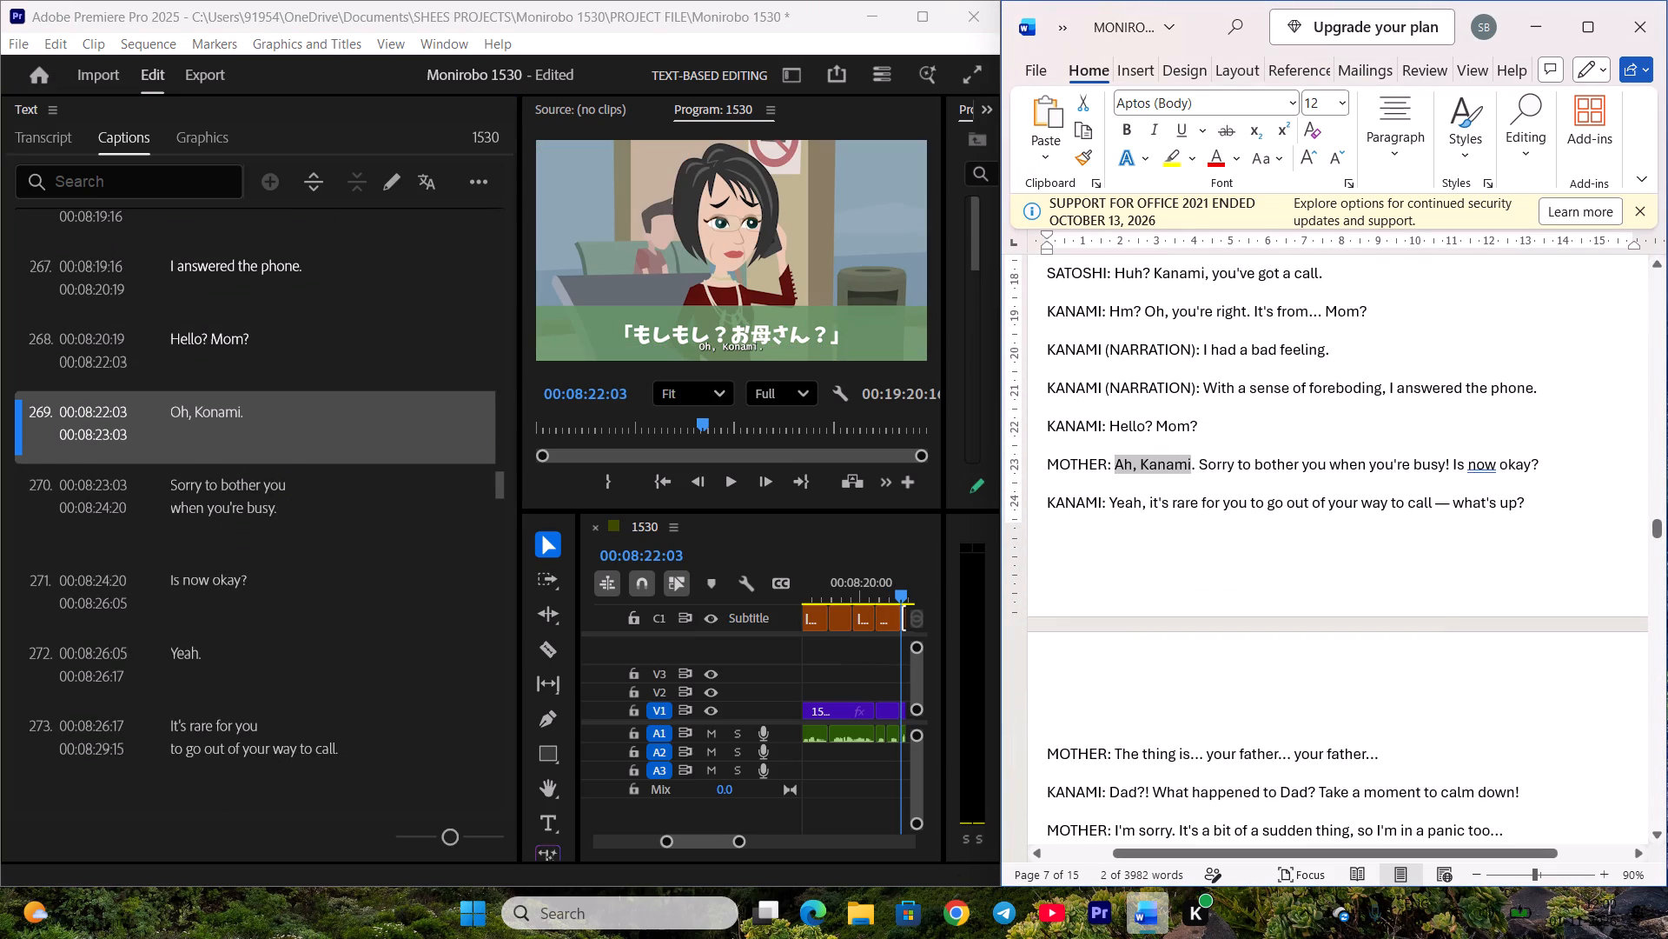
left_click_drag(1181, 463, 1195, 463)
key("ctrl+c")
double_click(326, 415)
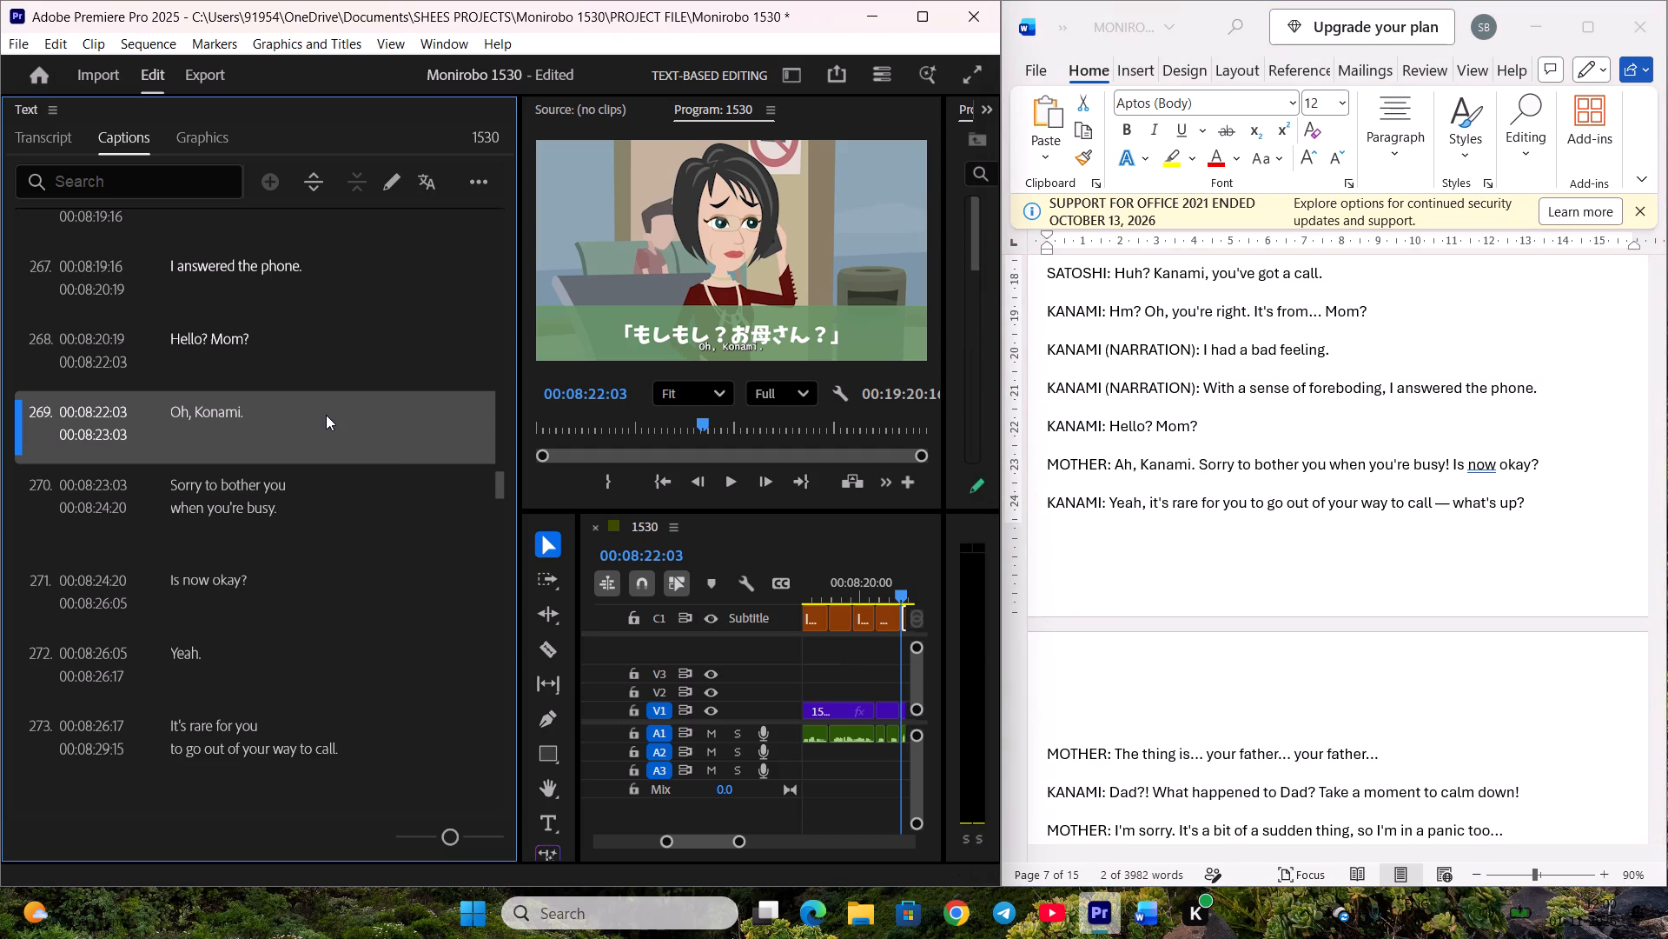
key("ctrl+v")
left_click(339, 542)
scroll(340, 501, "down", 5)
key("ctrl+s")
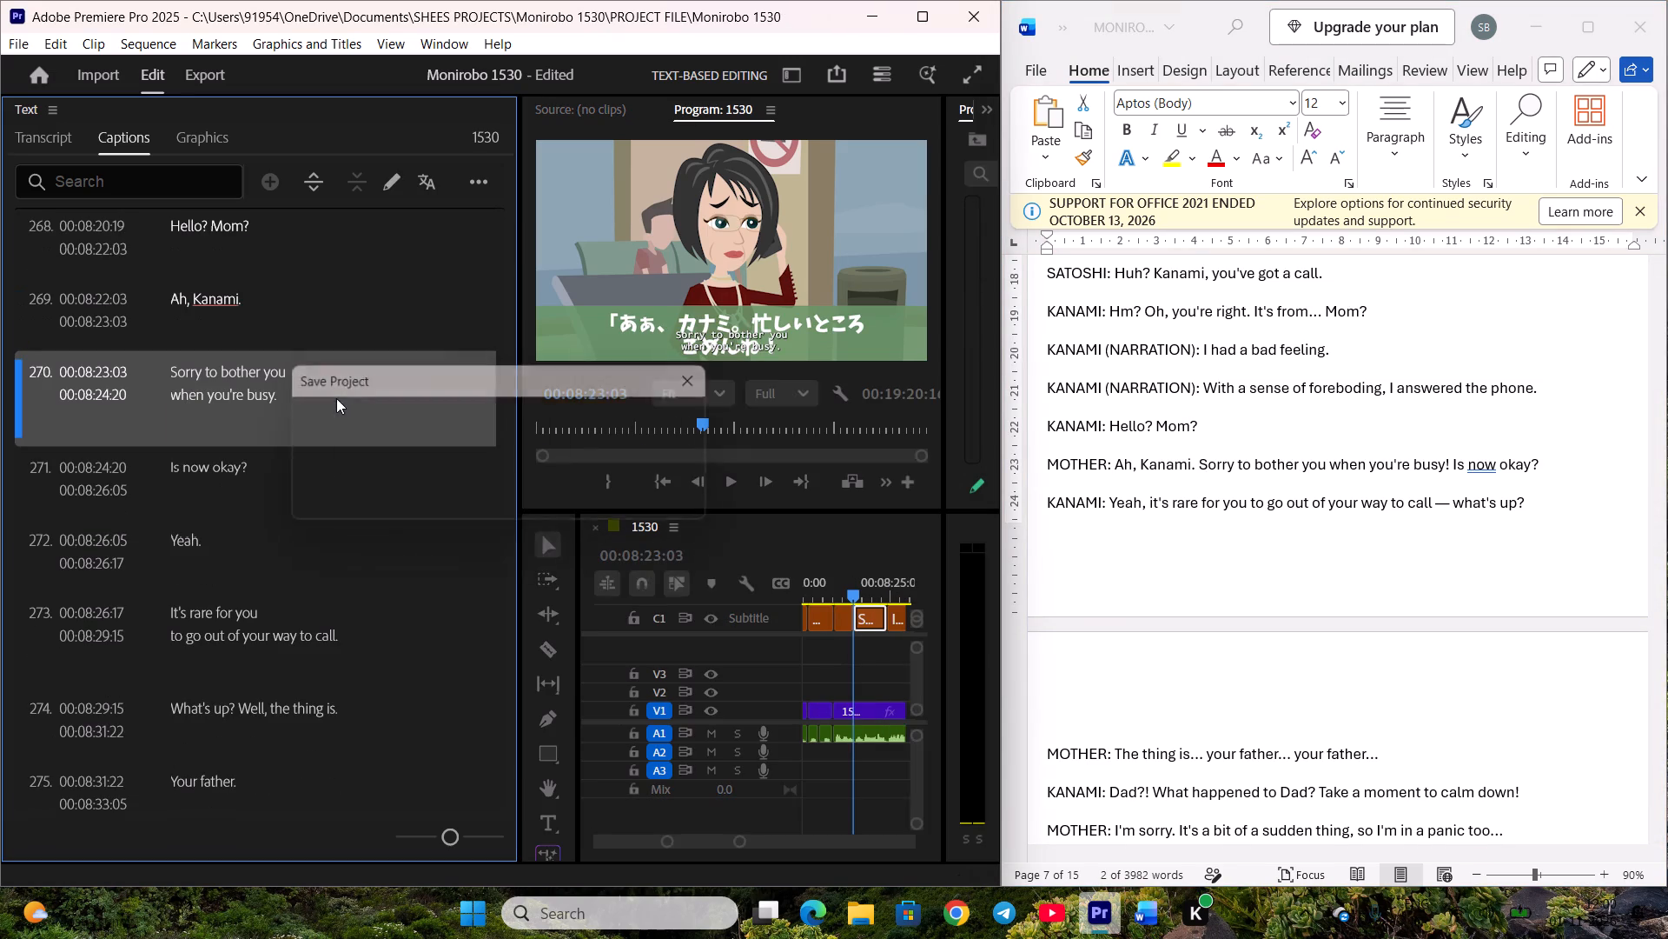
Replace the text of caption 270 with "Sorry to bother you when you're busy!" copied from the Mother's line in the Word script.
left_click(1310, 416)
left_click(1198, 463)
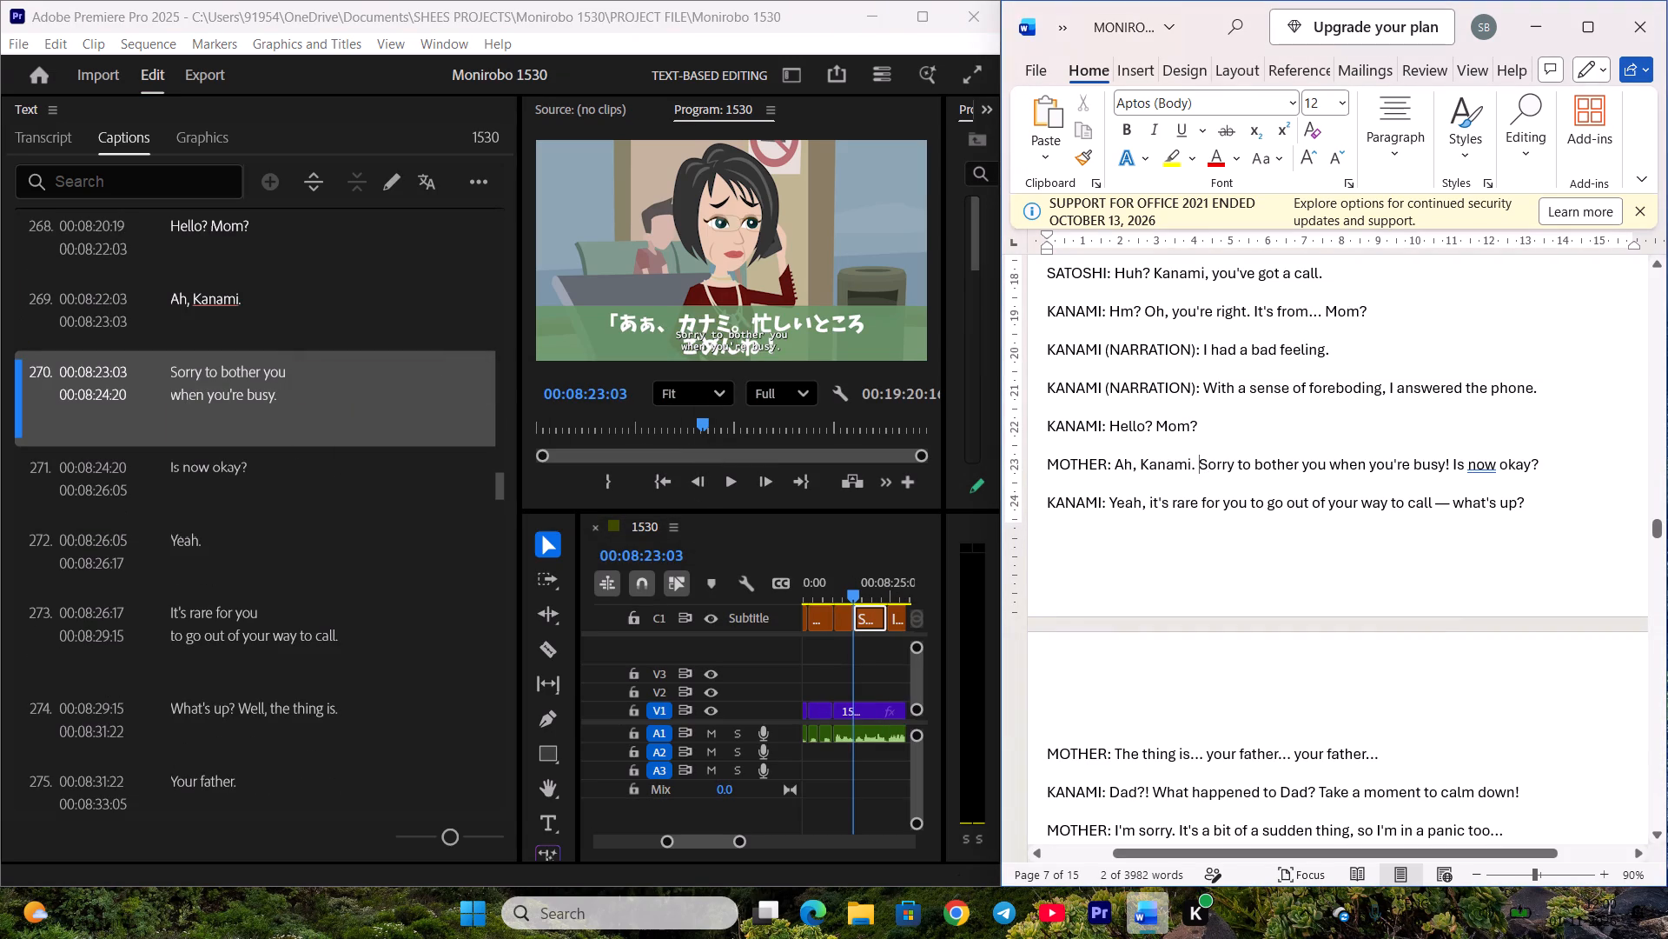
left_click_drag(1199, 459, 1453, 456)
key("ctrl+c")
double_click(264, 398)
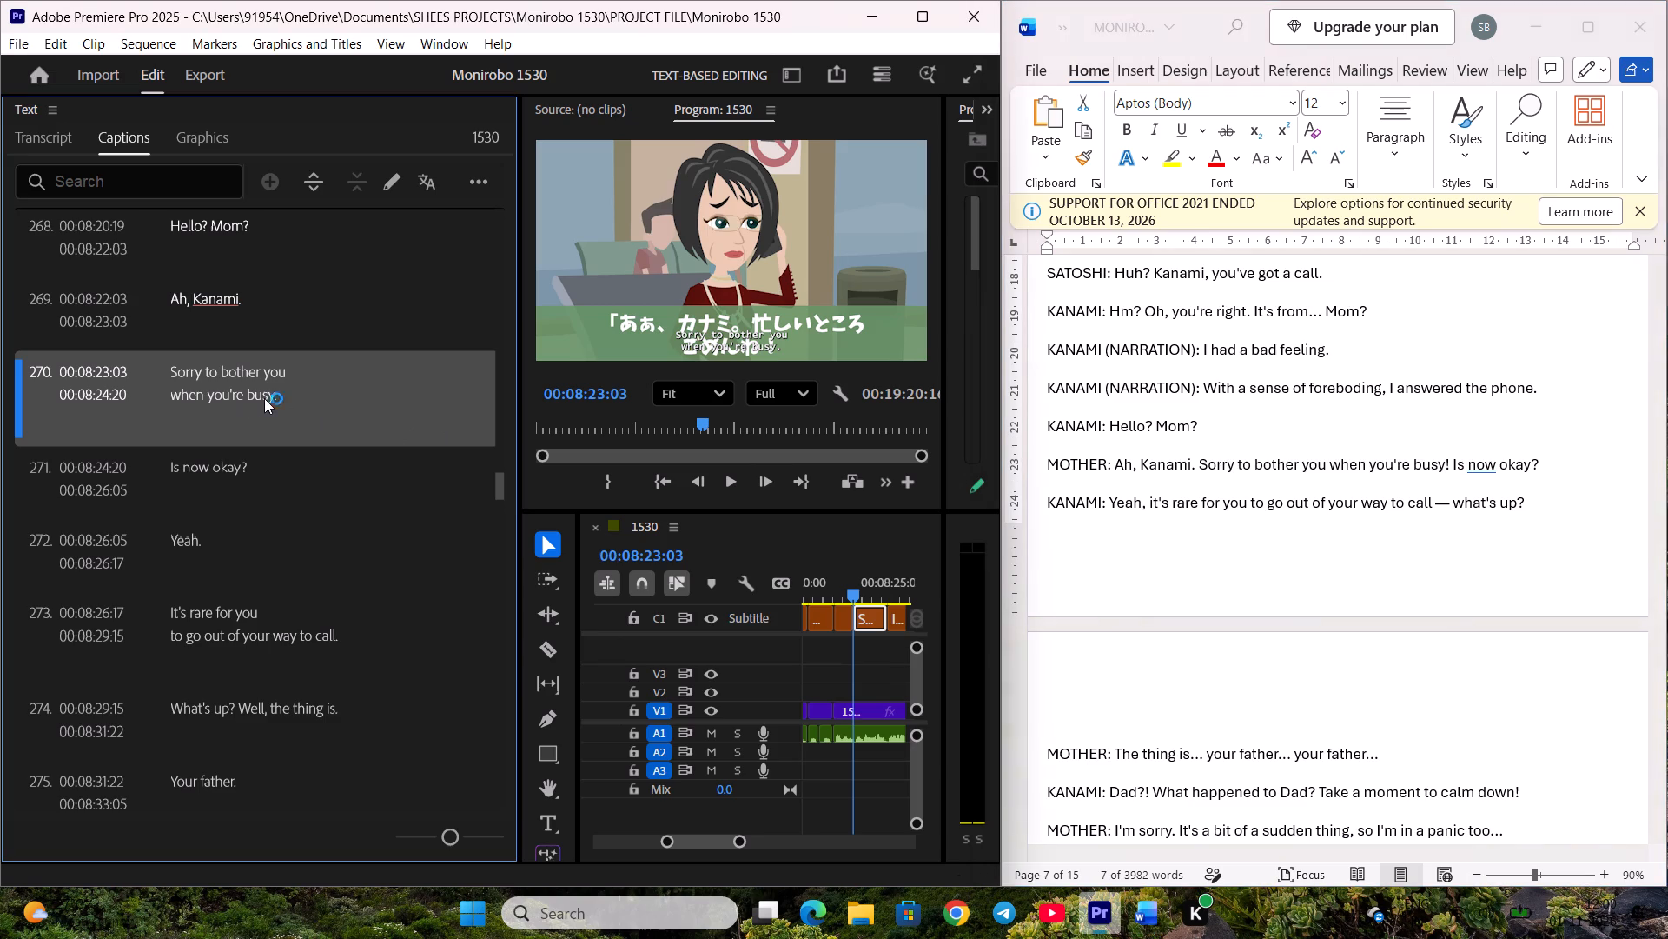
key("ctrl+v")
left_click(368, 507)
Change the full stop after "Yeah" in caption 272 to a comma and save the project.
scroll(367, 476, "down", 3)
left_click(313, 465)
scroll(319, 447, "down", 3)
double_click(330, 394)
left_click(365, 389)
key("BackSpace")
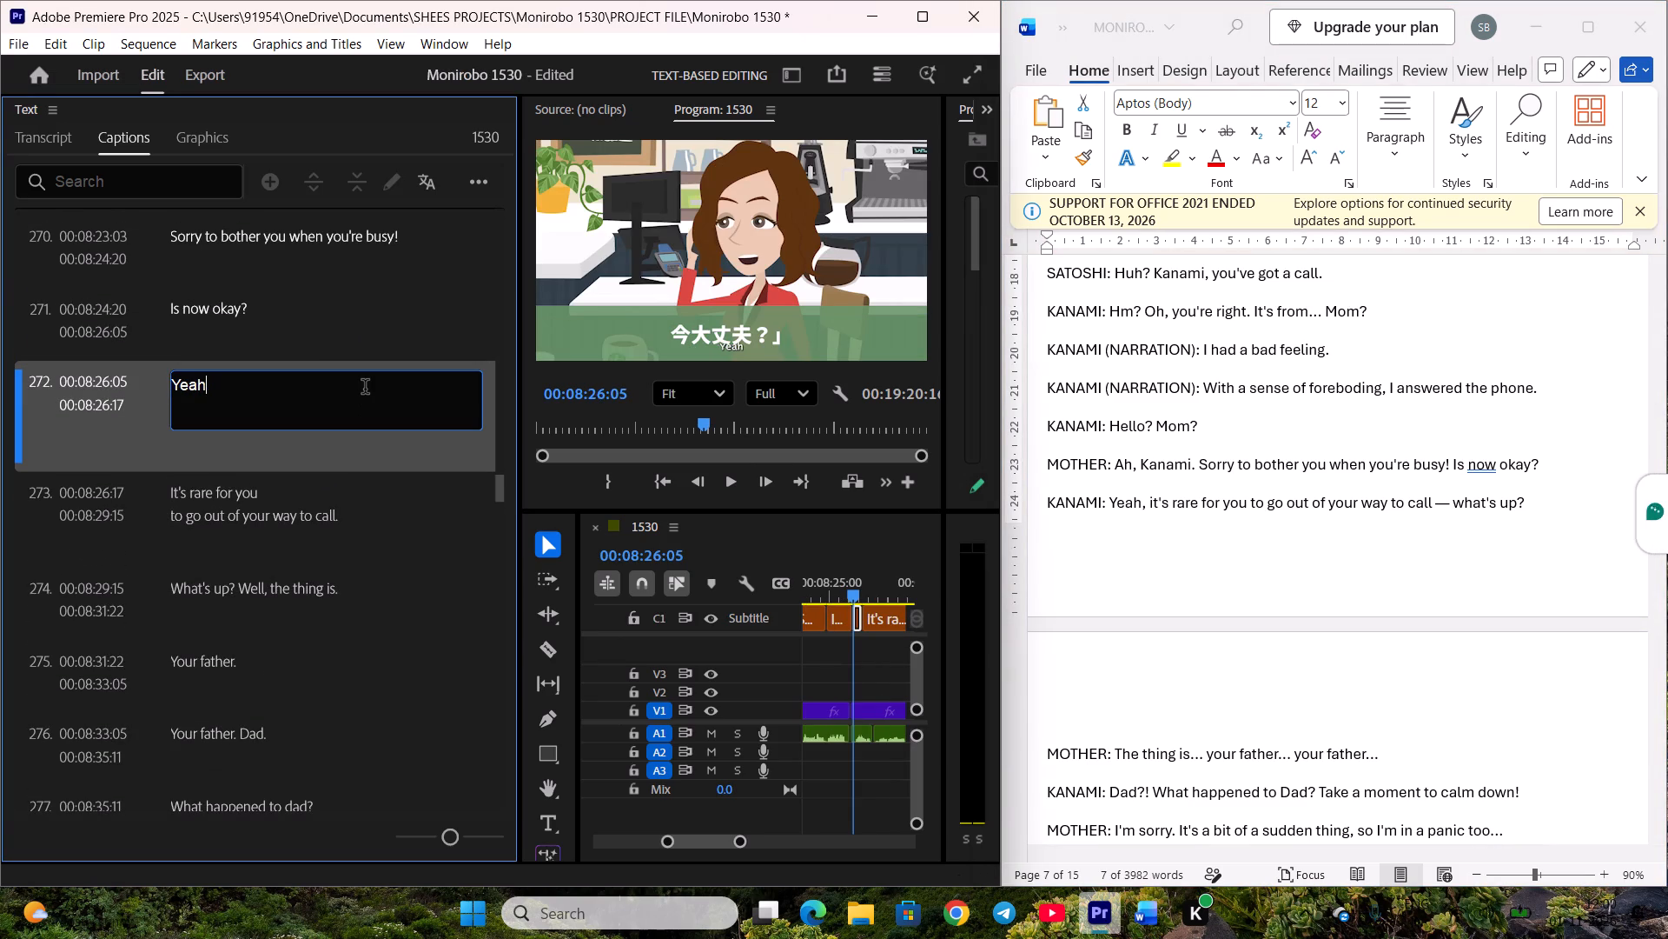
key("comma")
left_click(335, 479)
scroll(338, 479, "down", 2)
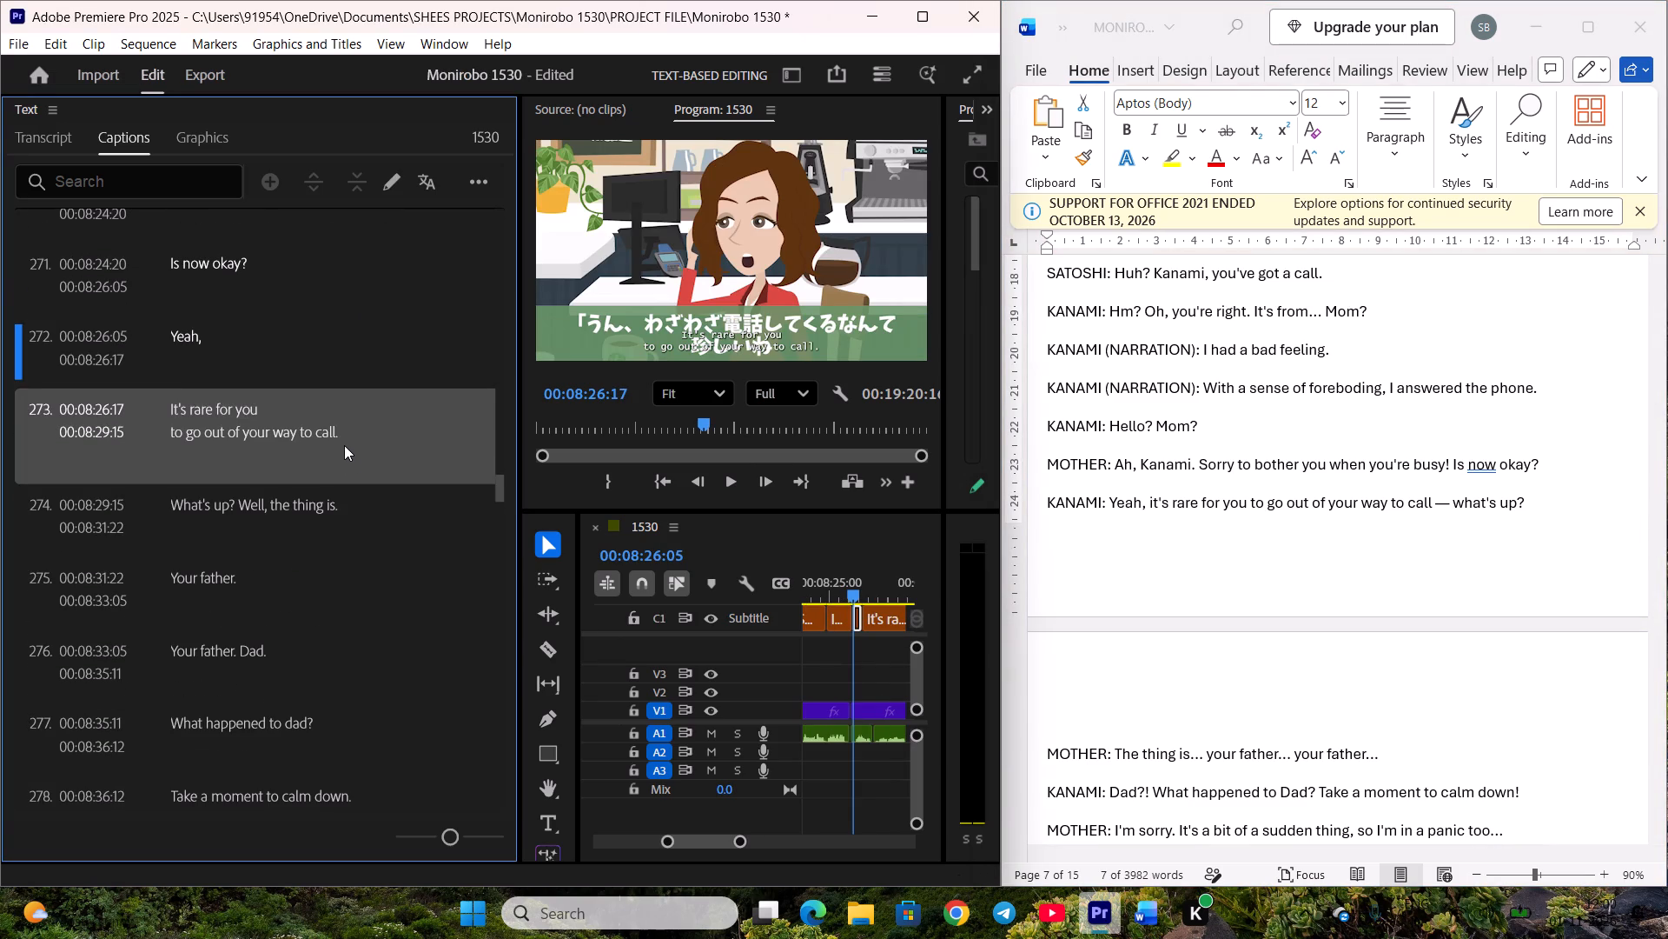
key("ctrl+s")
Replace caption 273's text with "it's rare for you to go out of your way to call —" from the Word script and save the project.
left_click(1486, 480)
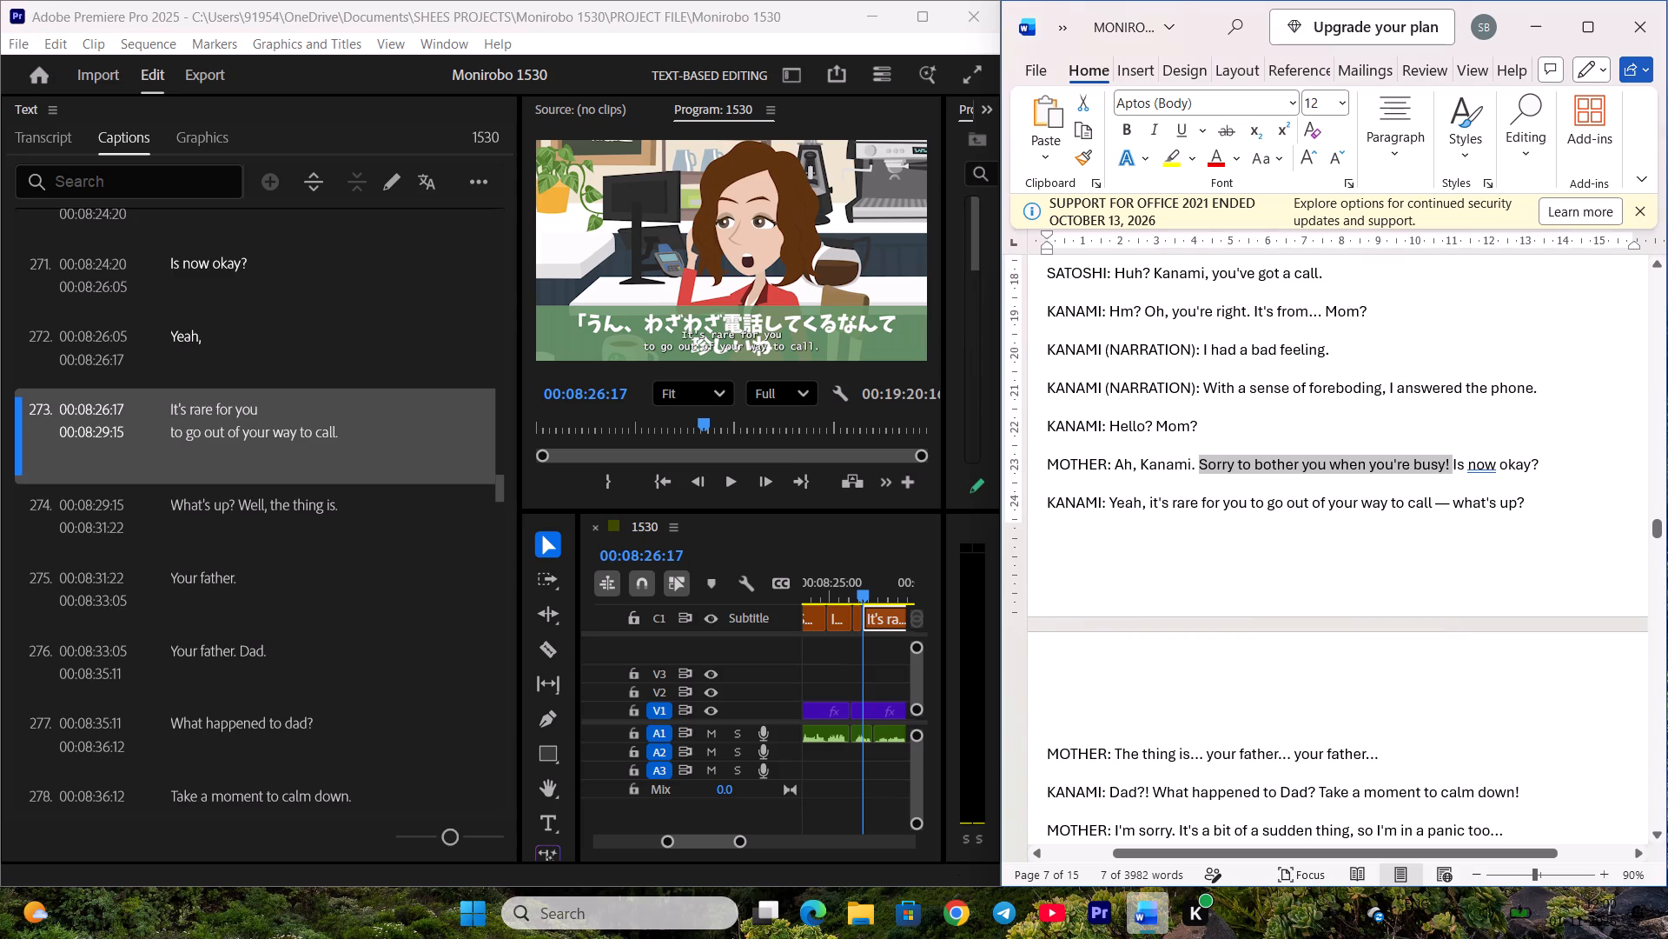
left_click_drag(1150, 507, 1438, 516)
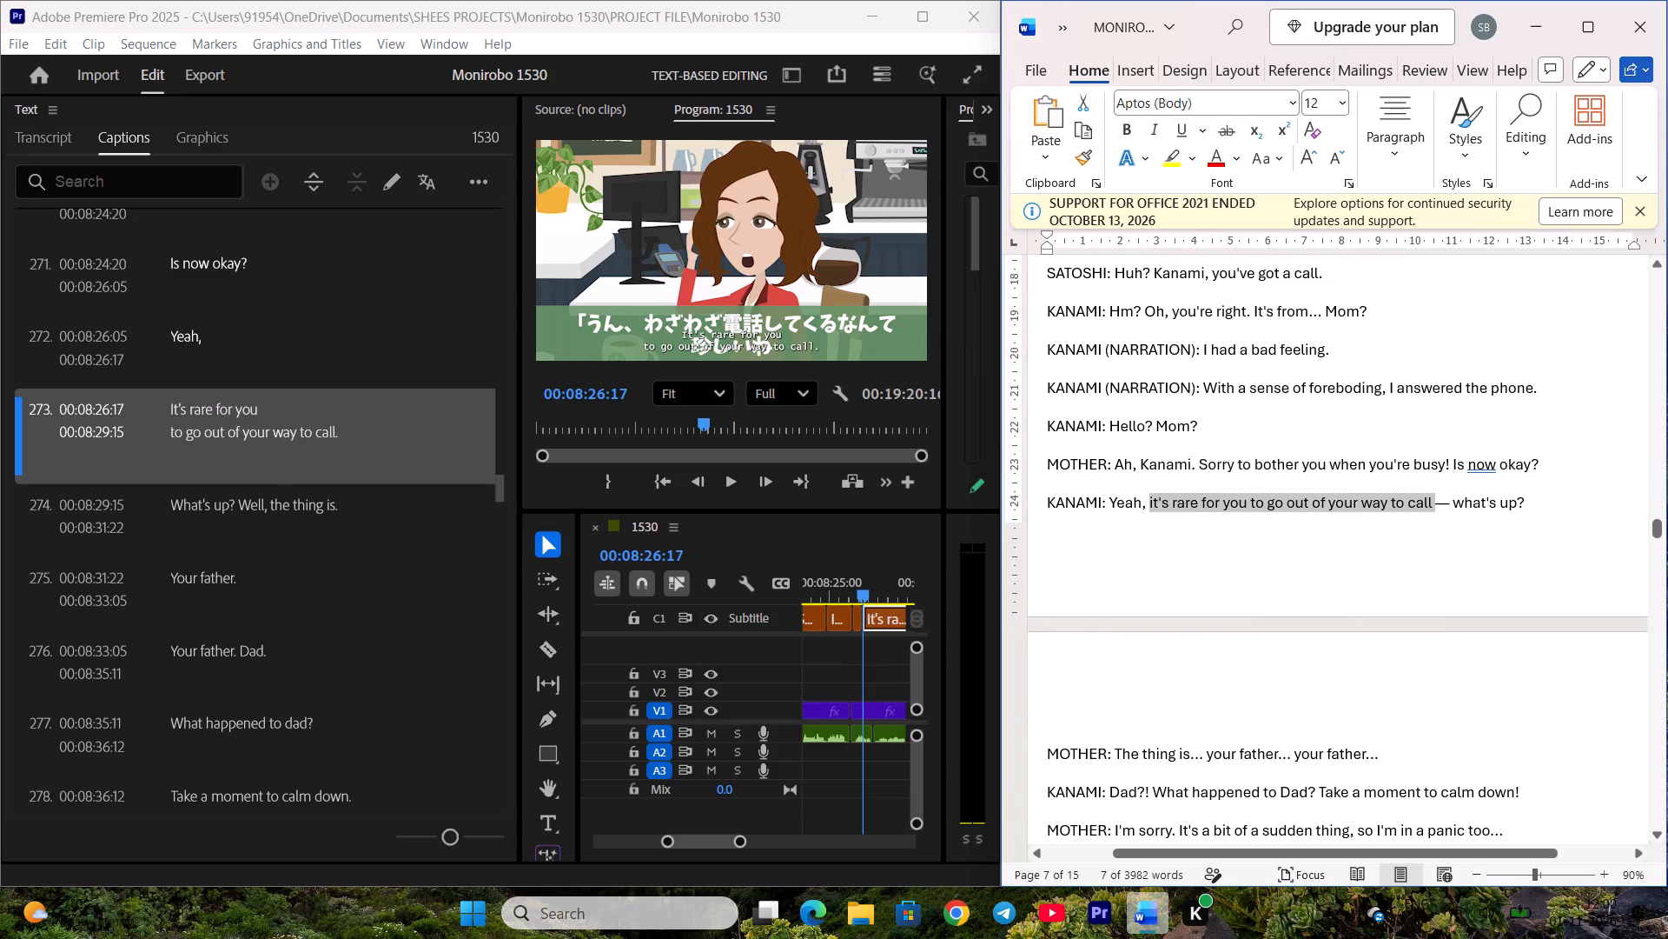
left_click_drag(1438, 516, 1450, 516)
key("ctrl+c")
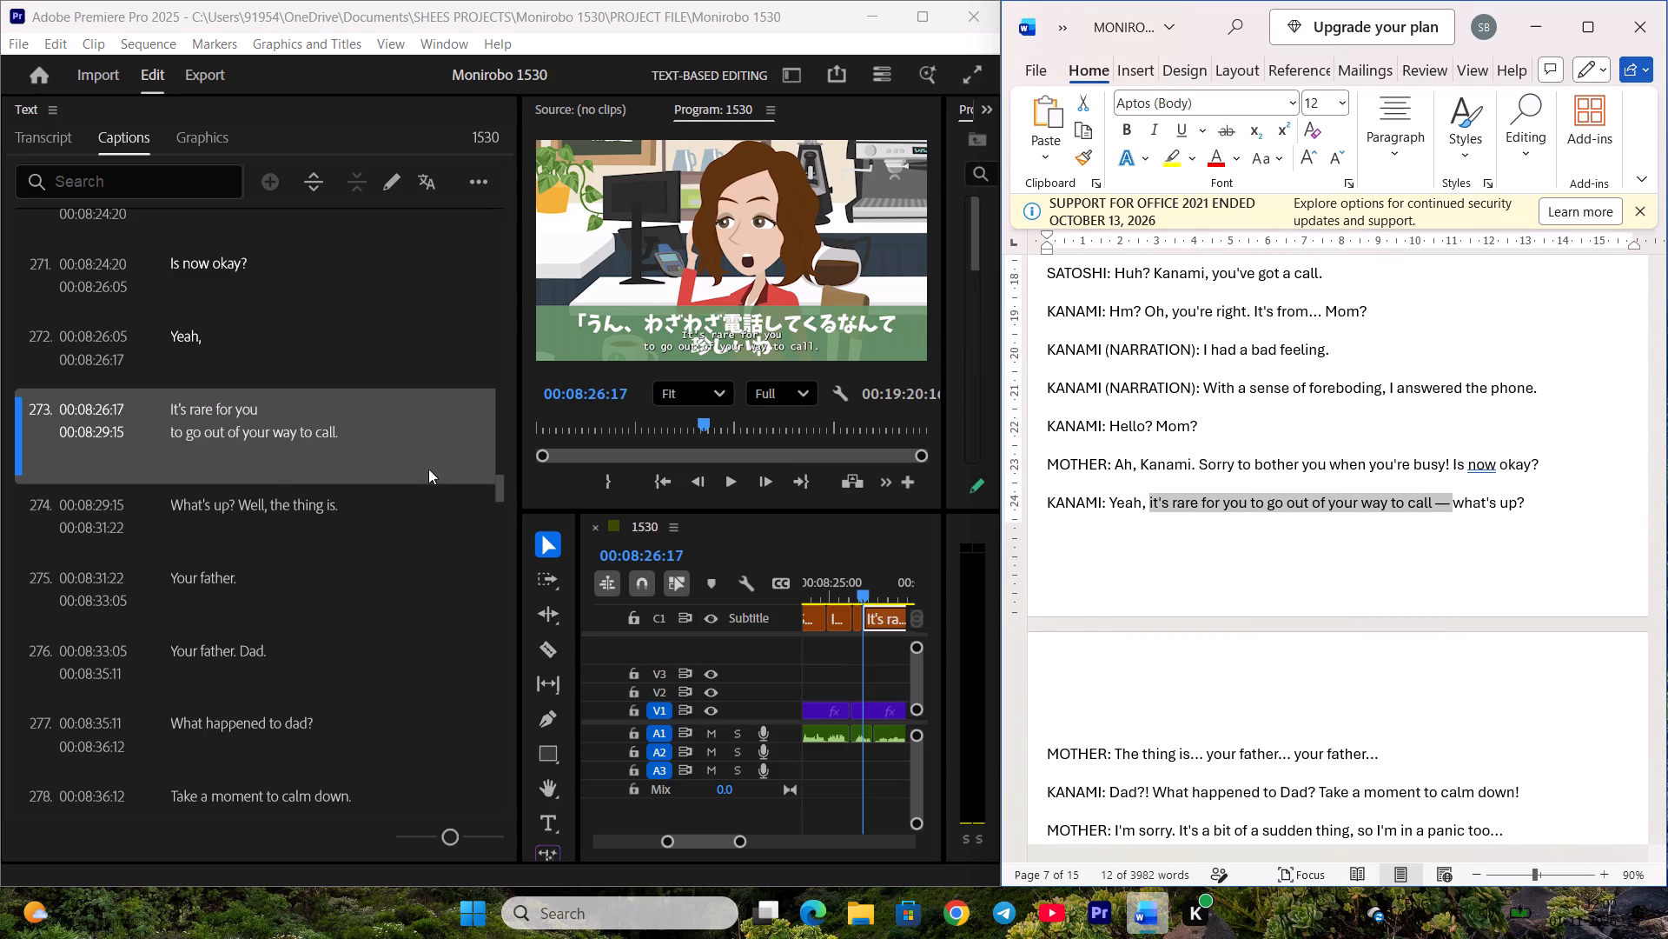
double_click(301, 441)
key("ctrl+v")
left_click_drag(305, 488, 310, 511)
scroll(308, 497, "down", 4)
key("ctrl+s")
Play caption 274 and split it at 00:08:30:11, where Kanami's question ends.
key("space")
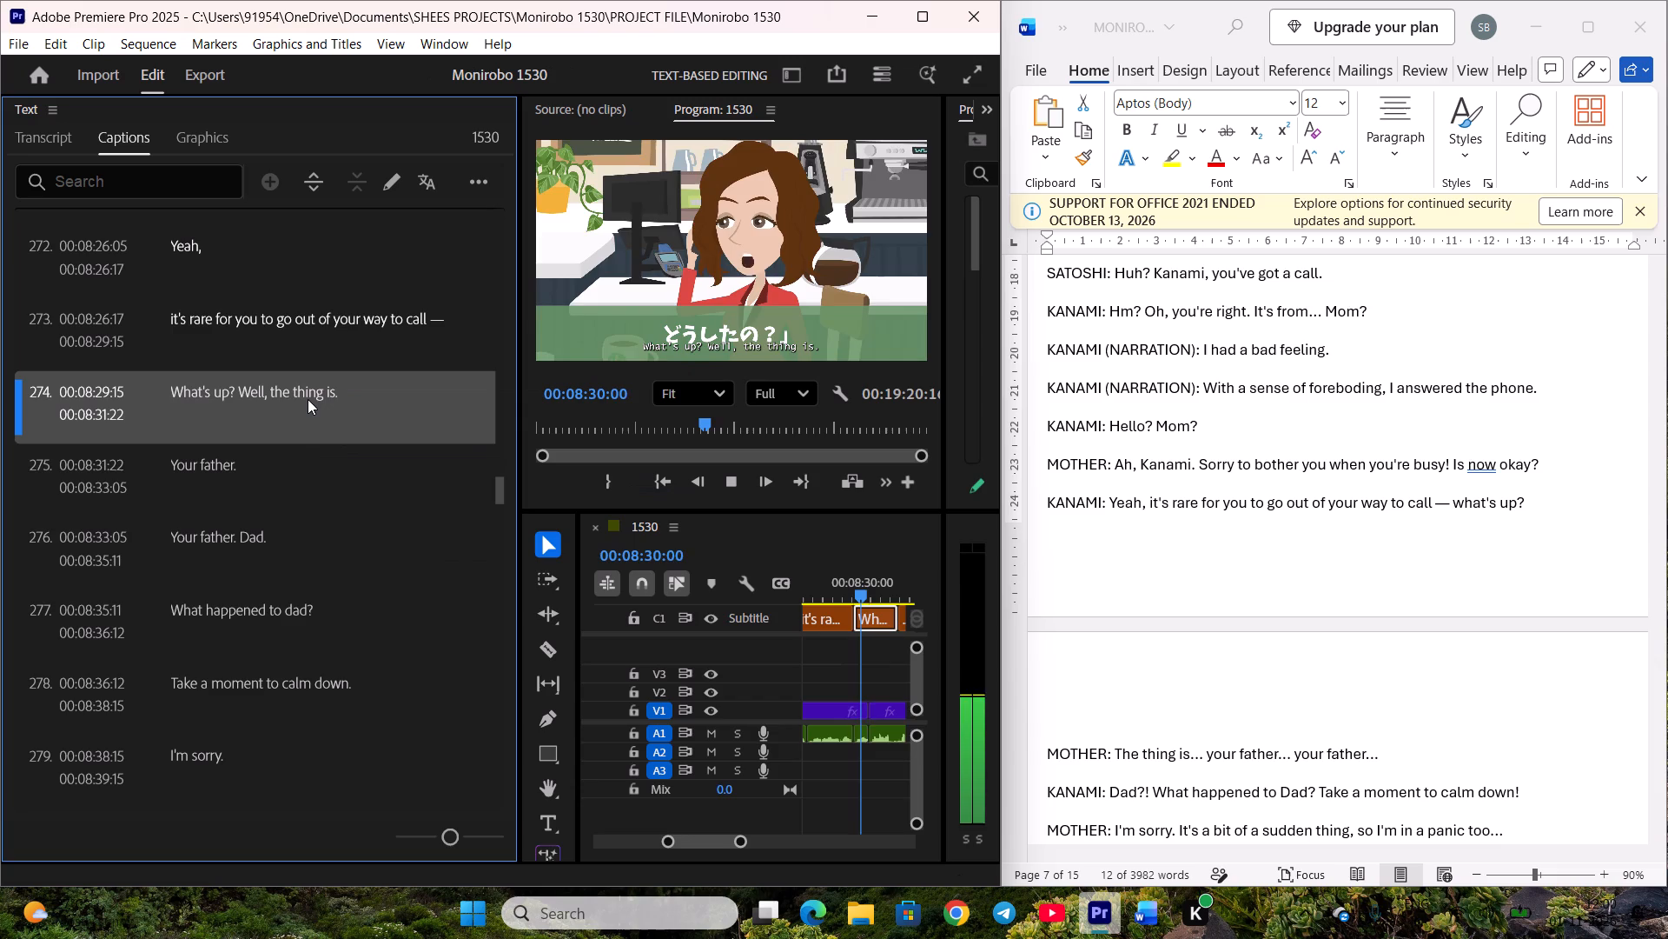
key("space")
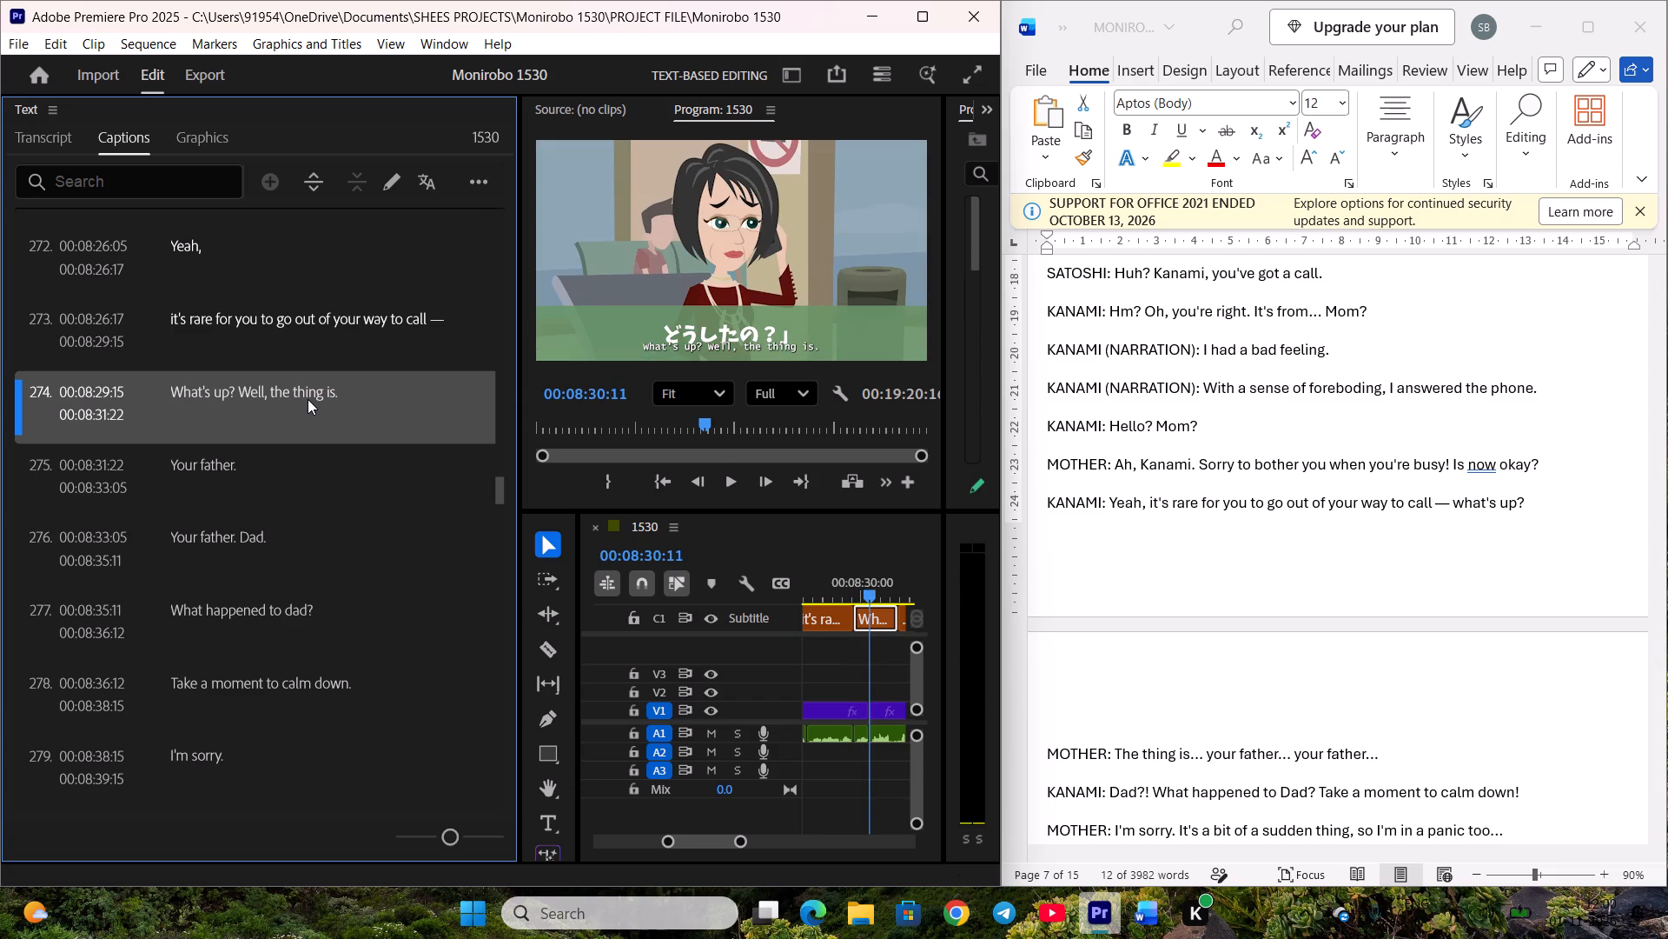
key("c")
Replace the text of caption 274, the first half of the split, with "what's up?" from the Word script and save the project.
left_click(304, 402)
left_click(1505, 459)
left_click_drag(1454, 503, 1542, 496)
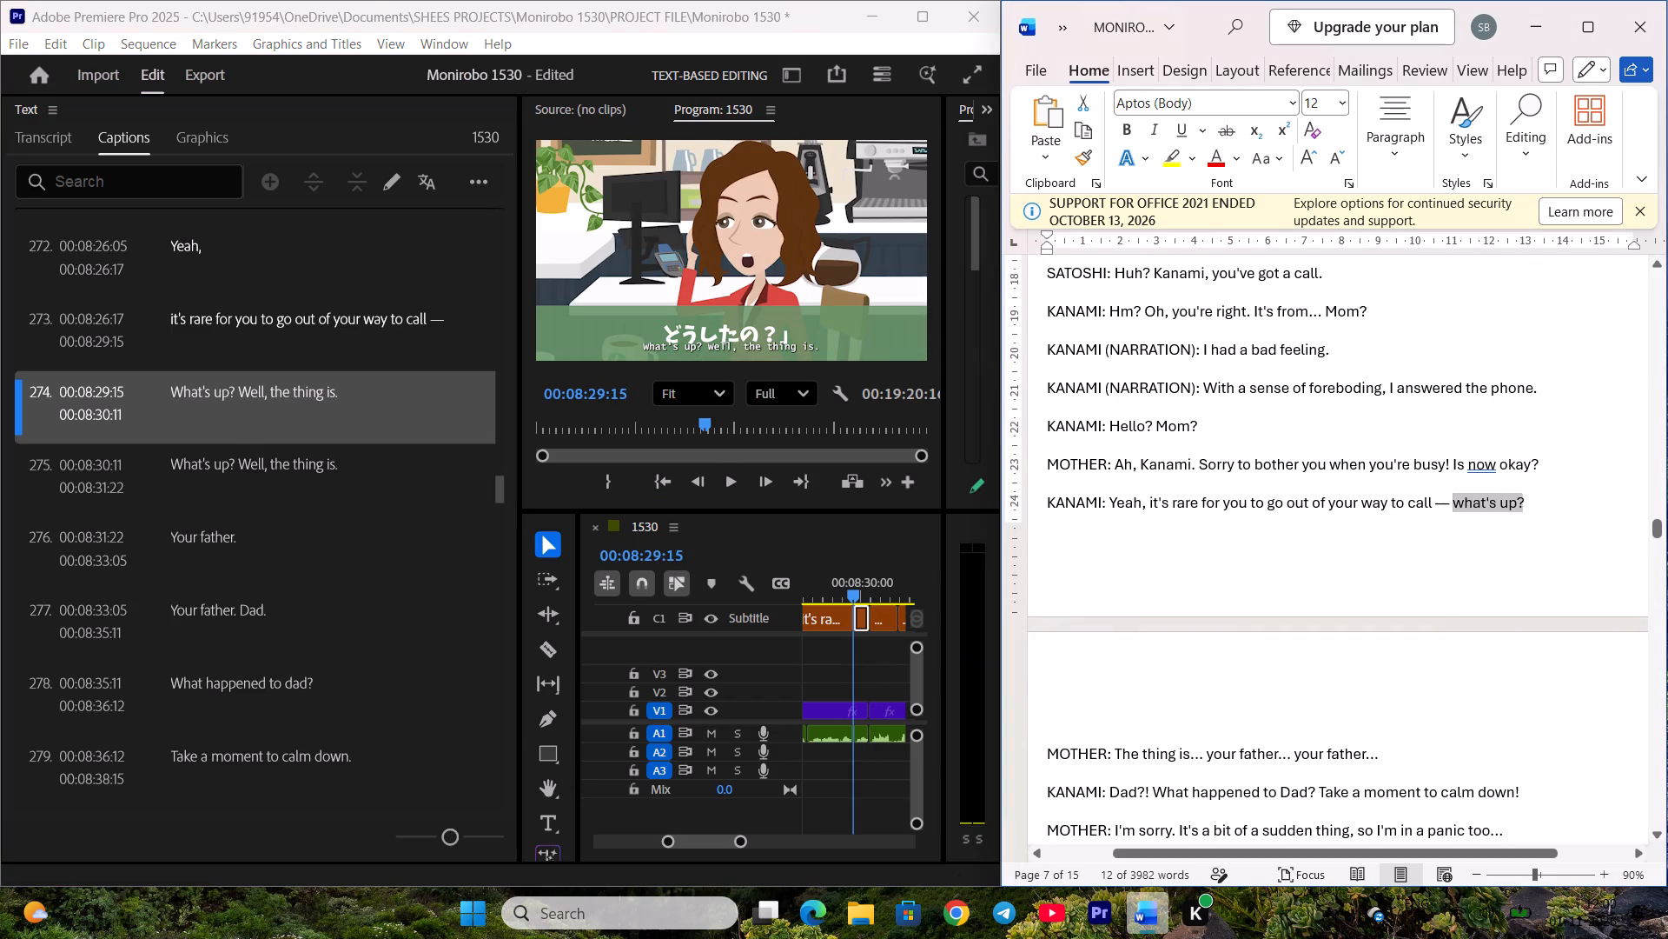
left_click_drag(1542, 496, 1544, 496)
key("ctrl+c")
double_click(253, 419)
key("ctrl+v")
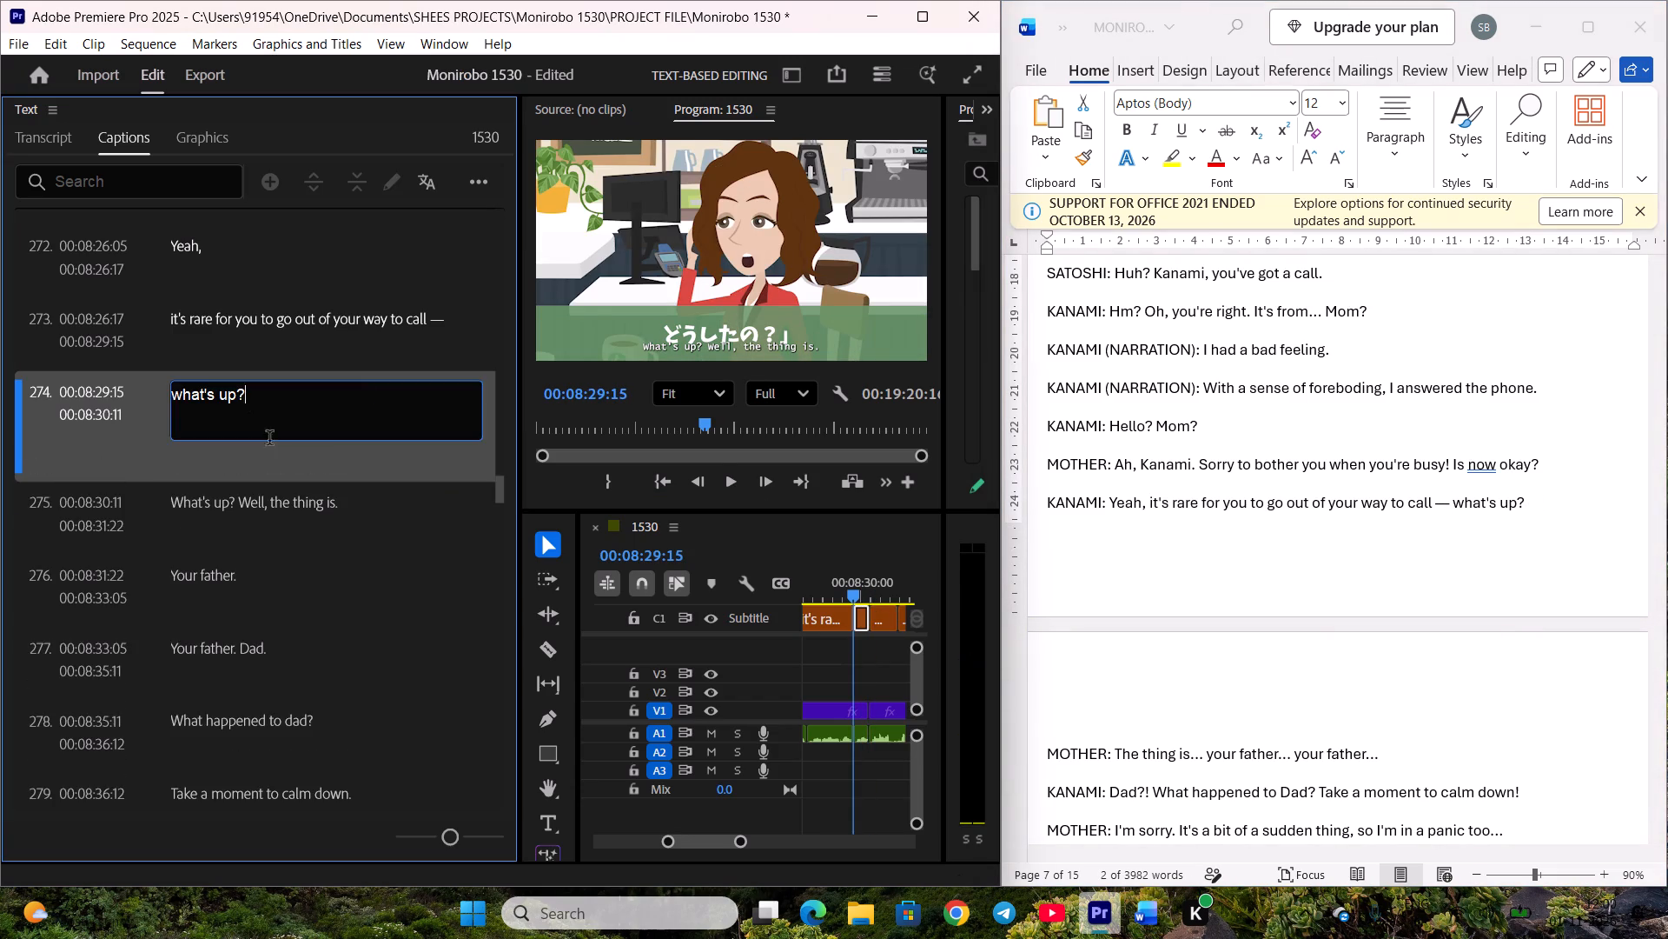
left_click(310, 509)
scroll(315, 488, "down", 4)
key("ctrl+s")
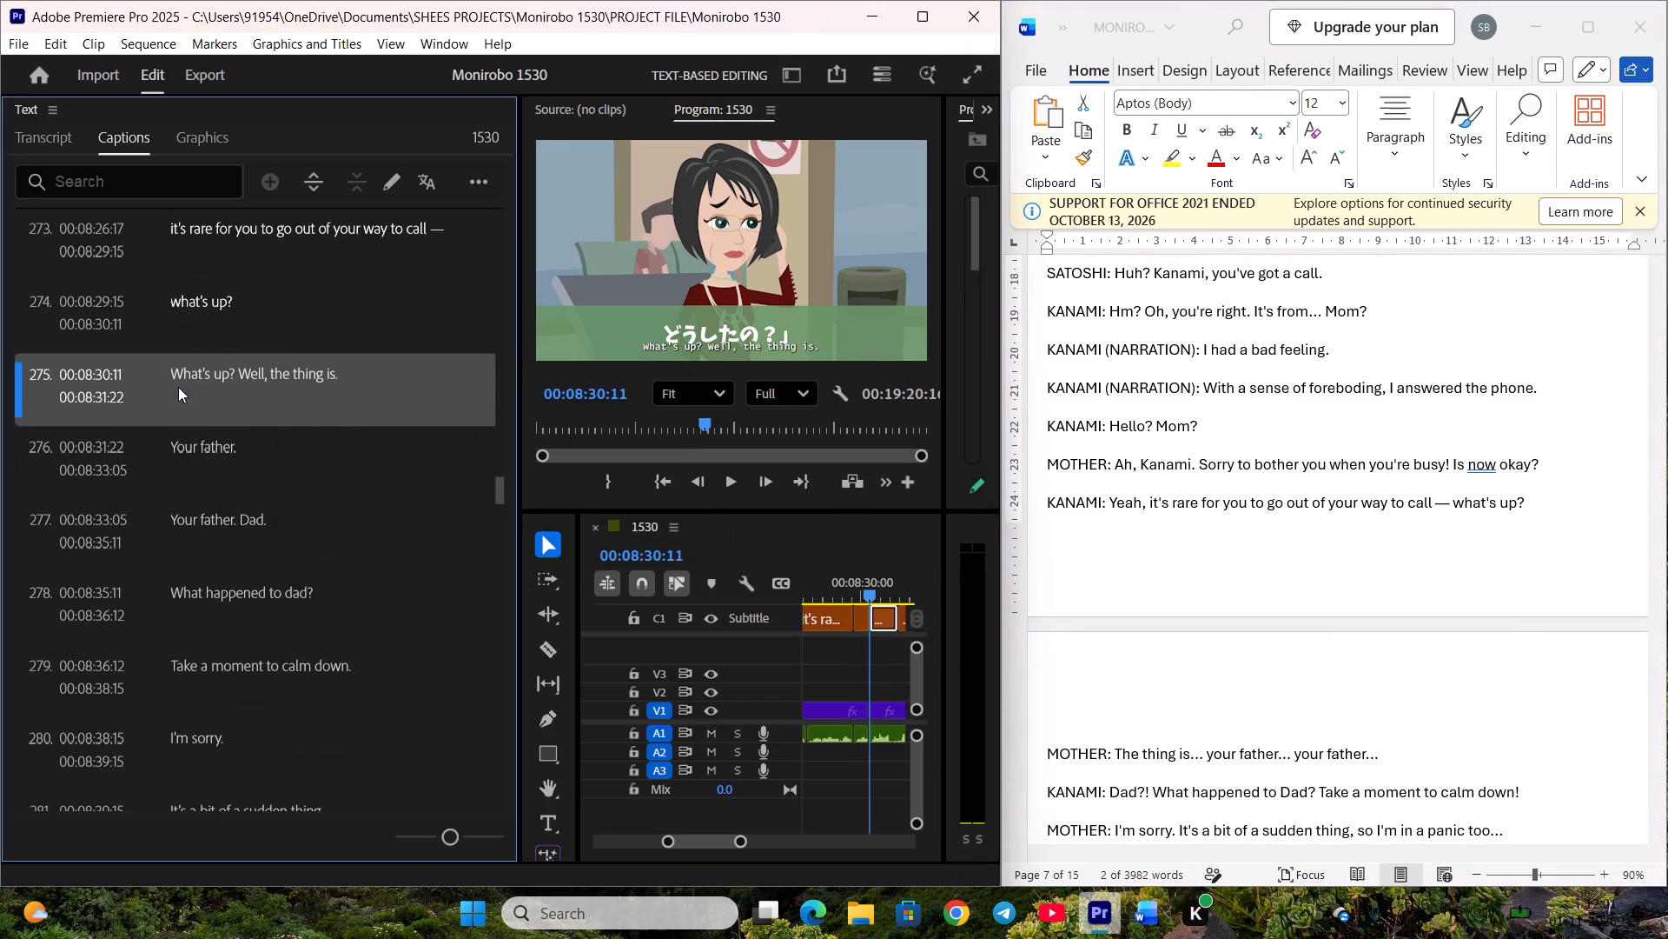
Replace the text of caption 275 with "The thing is..." copied from the Mother's line in the Word script, and save the project.
scroll(180, 385, "down", 5)
scroll(1369, 469, "down", 8)
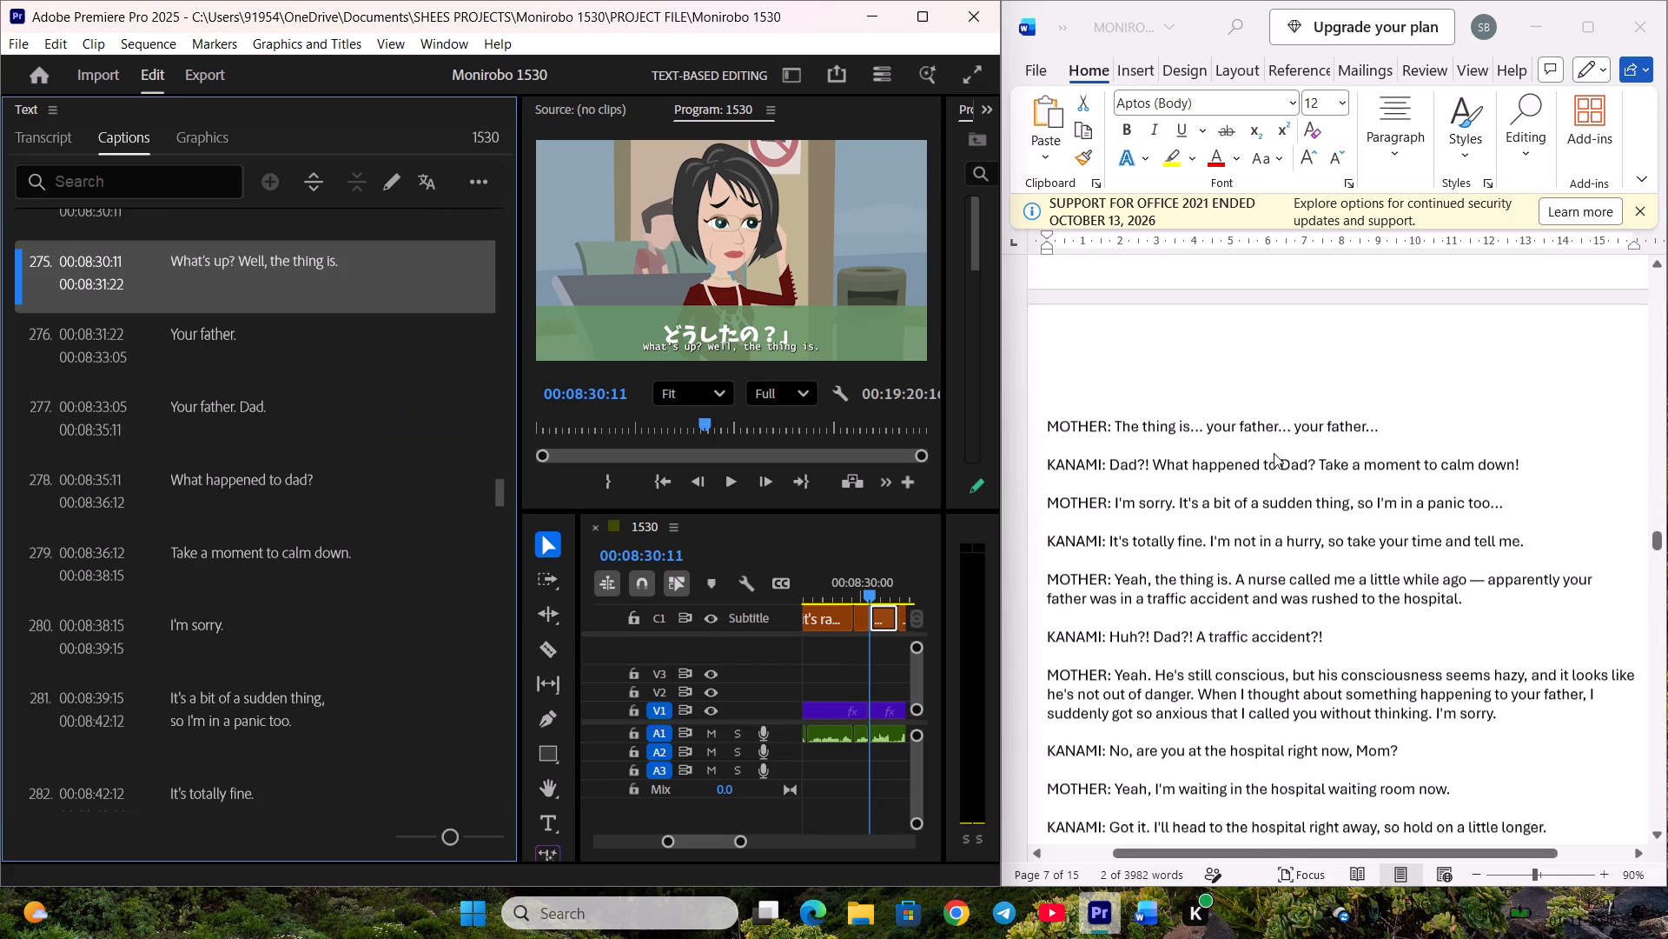
left_click(1255, 451)
left_click_drag(1113, 376, 1154, 376)
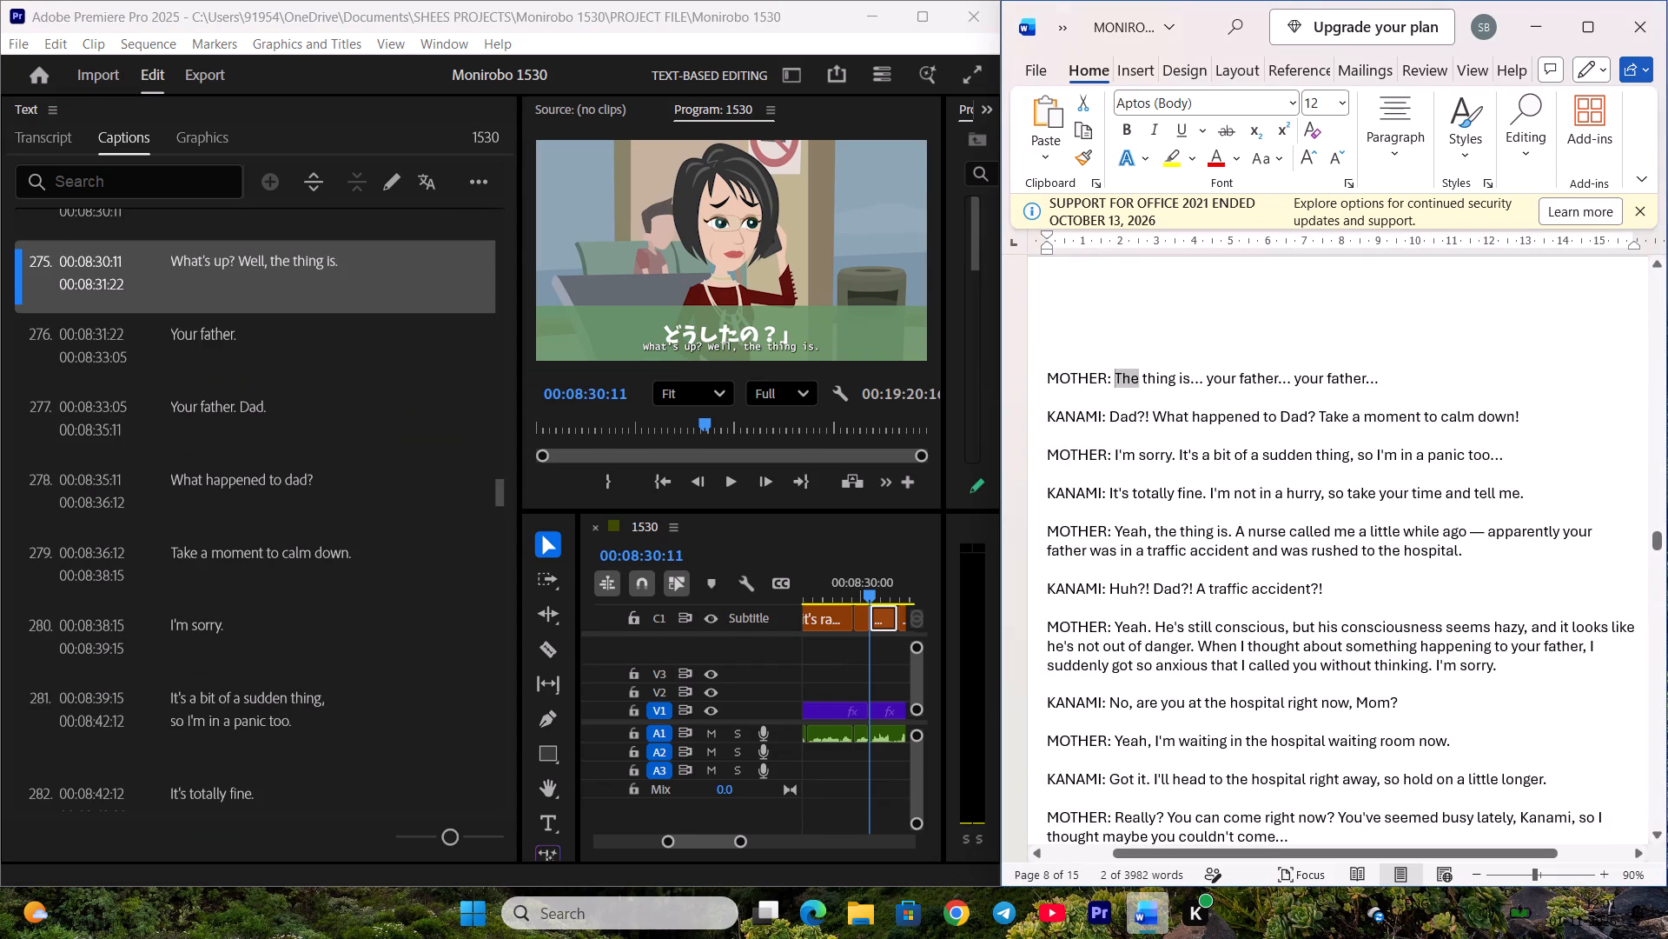
left_click_drag(1154, 376, 1201, 375)
key("ctrl+c")
double_click(360, 281)
key("ctrl+v")
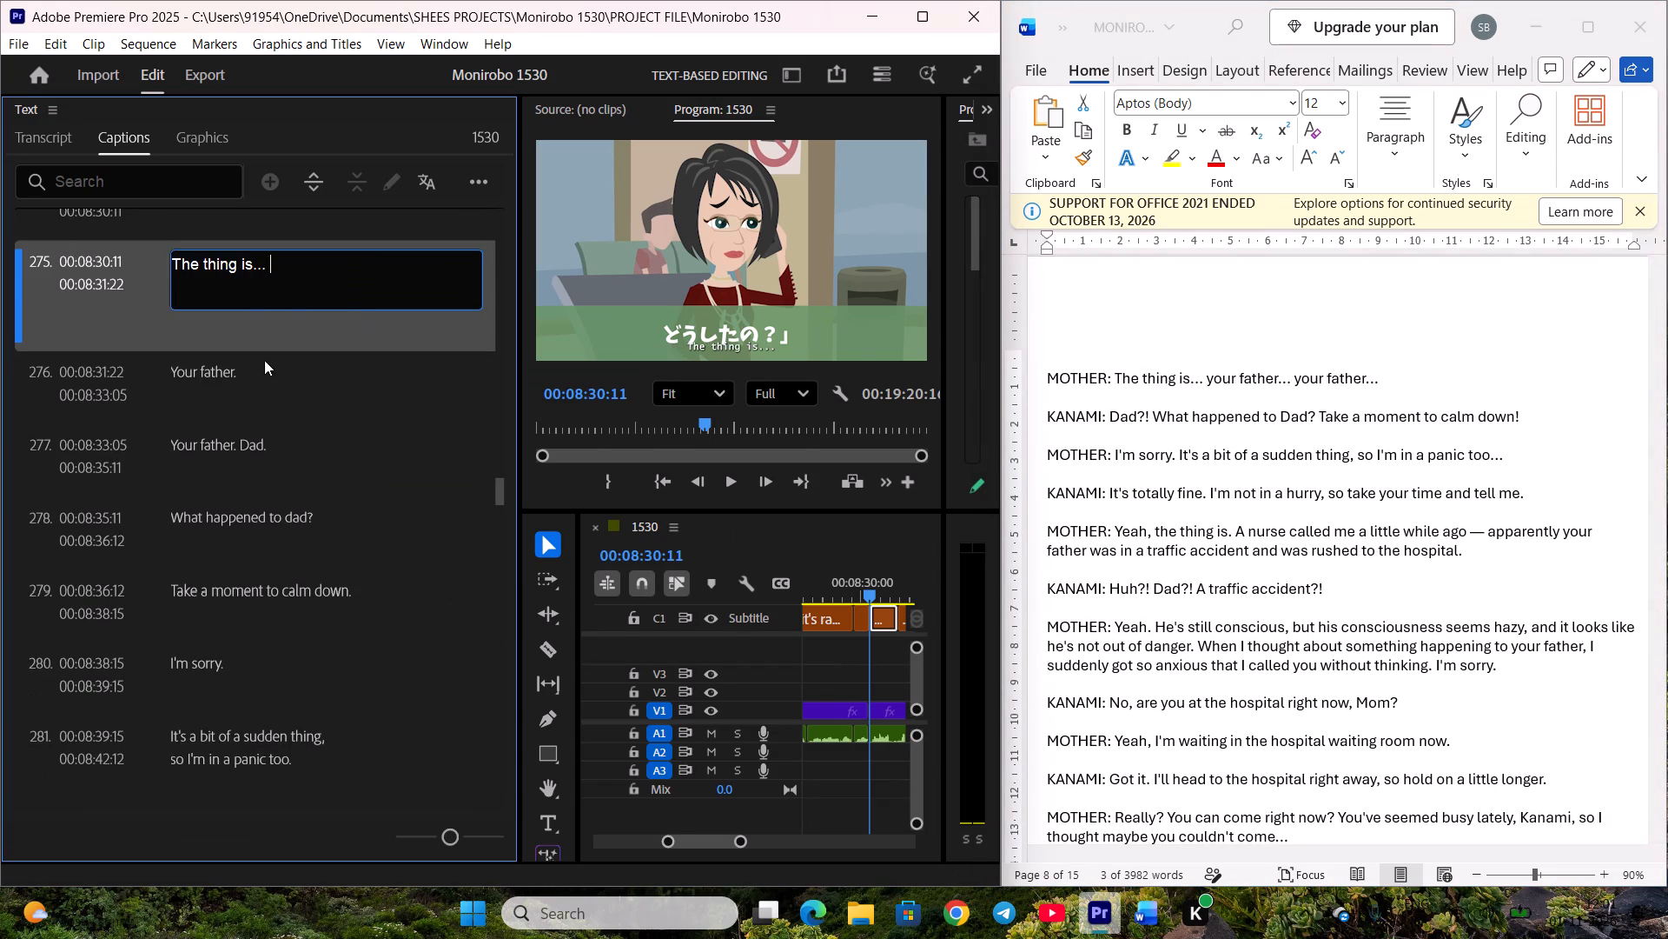
left_click(263, 367)
scroll(278, 359, "down", 1)
key("ctrl+s")
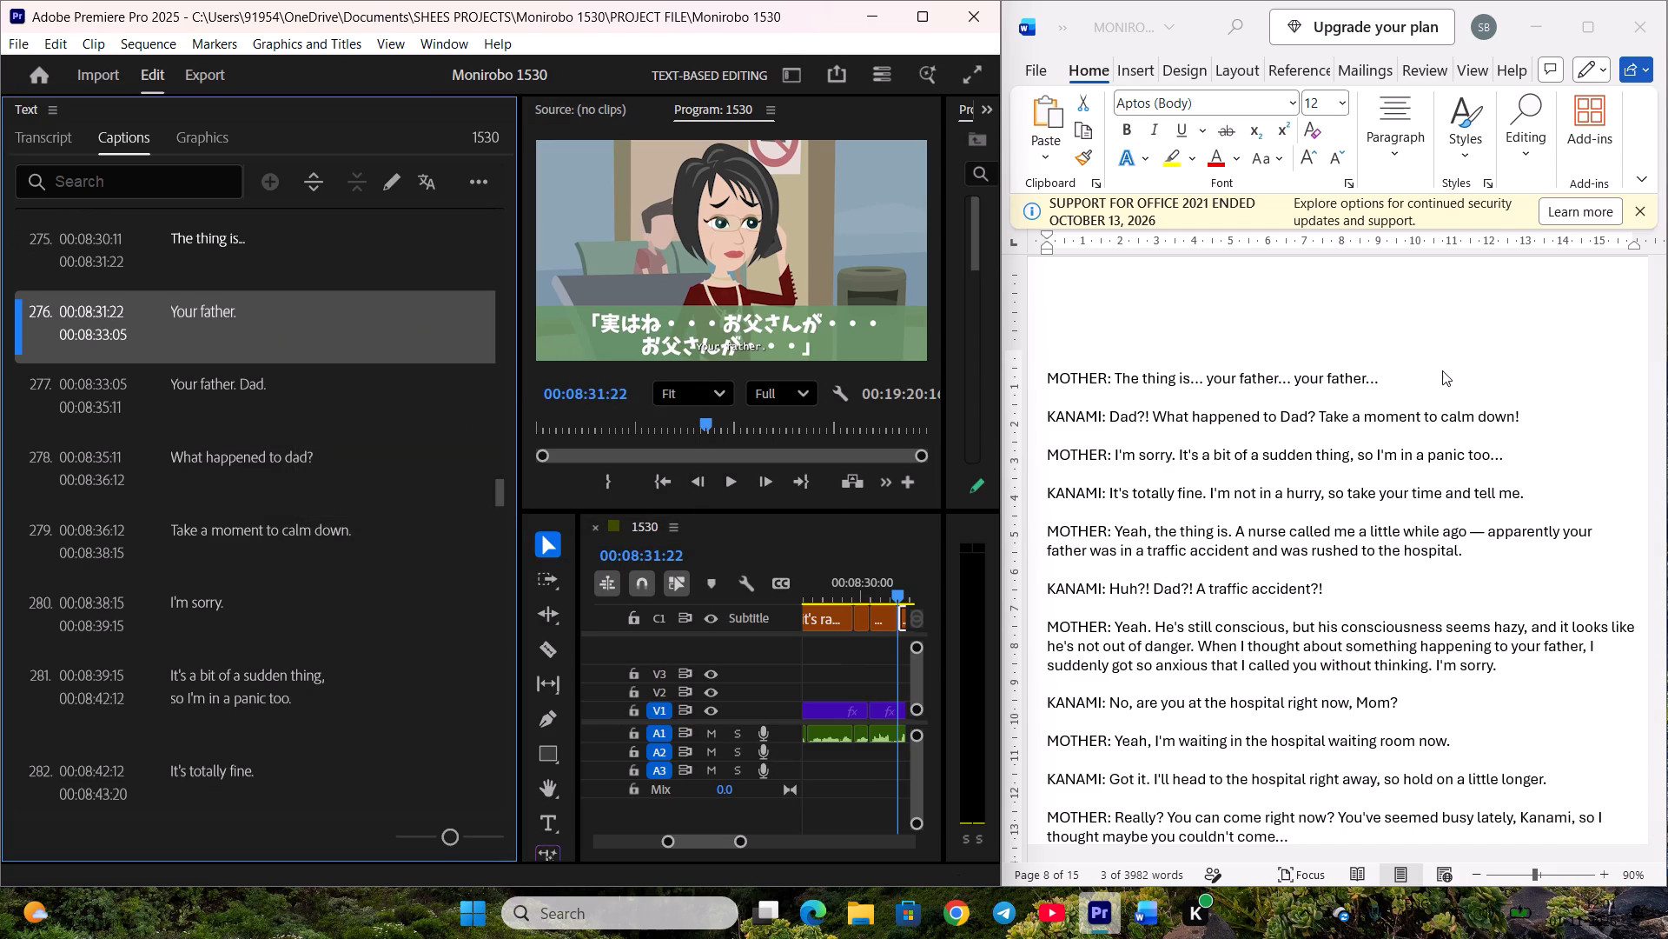
Replace the text of caption 276 with "your father... your father..." copied from the Mother's line in the Word script.
left_click(1442, 370)
left_click_drag(1208, 379, 1281, 380)
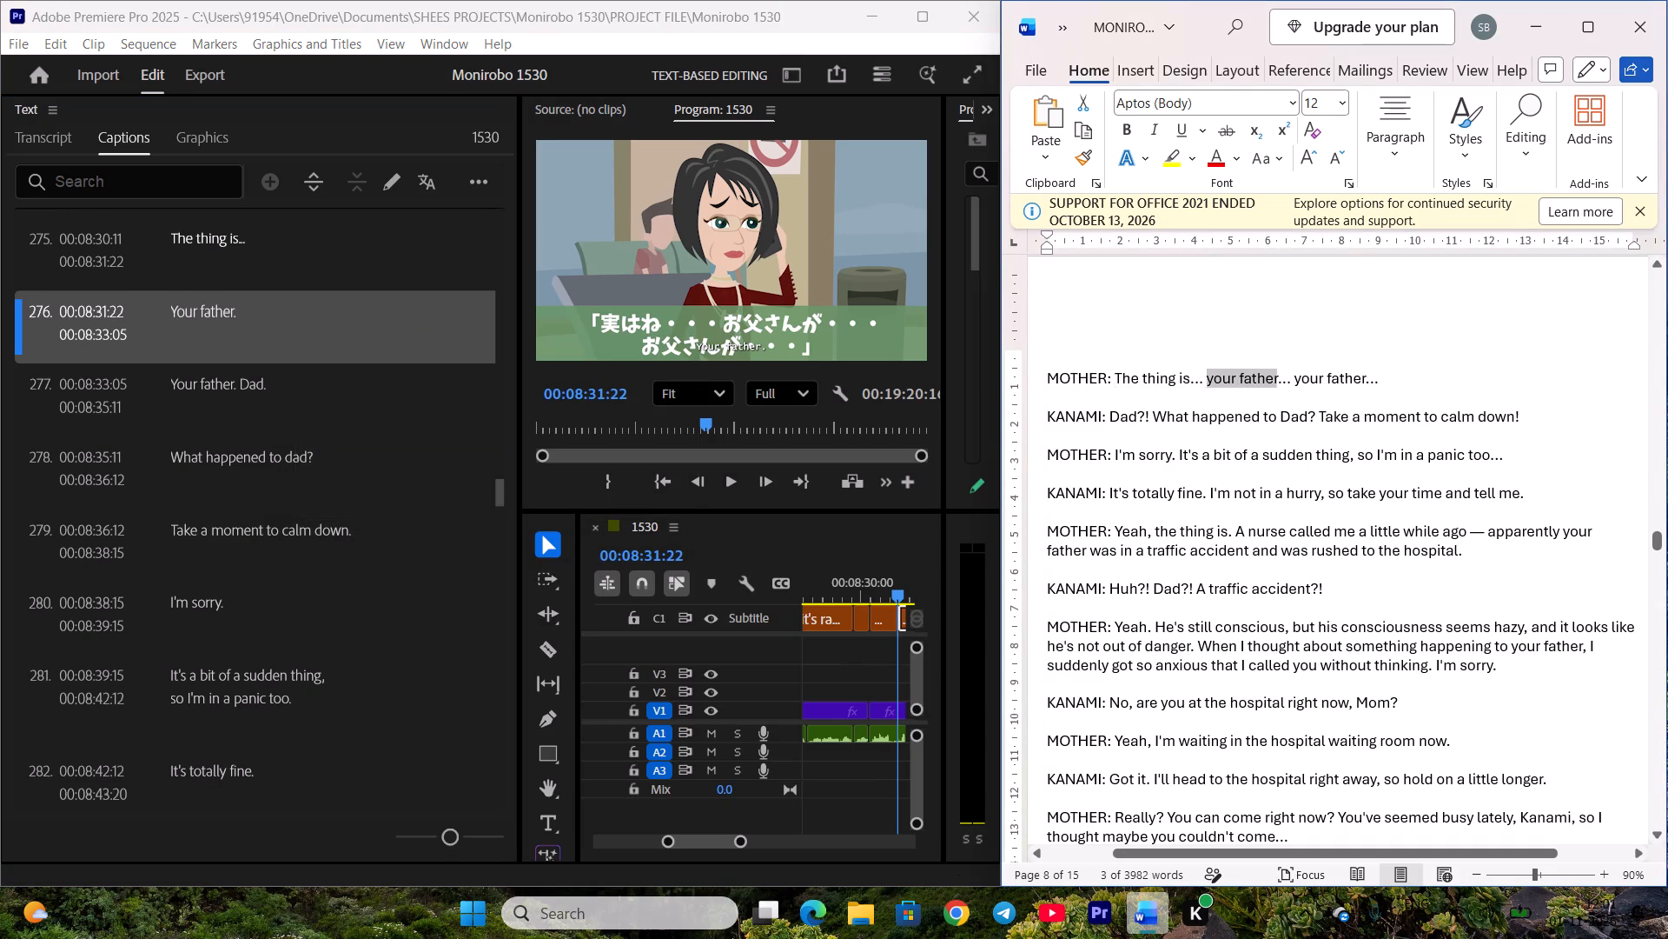
left_click_drag(1281, 380, 1292, 380)
left_click_drag(1292, 380, 1393, 383)
key("ctrl+c")
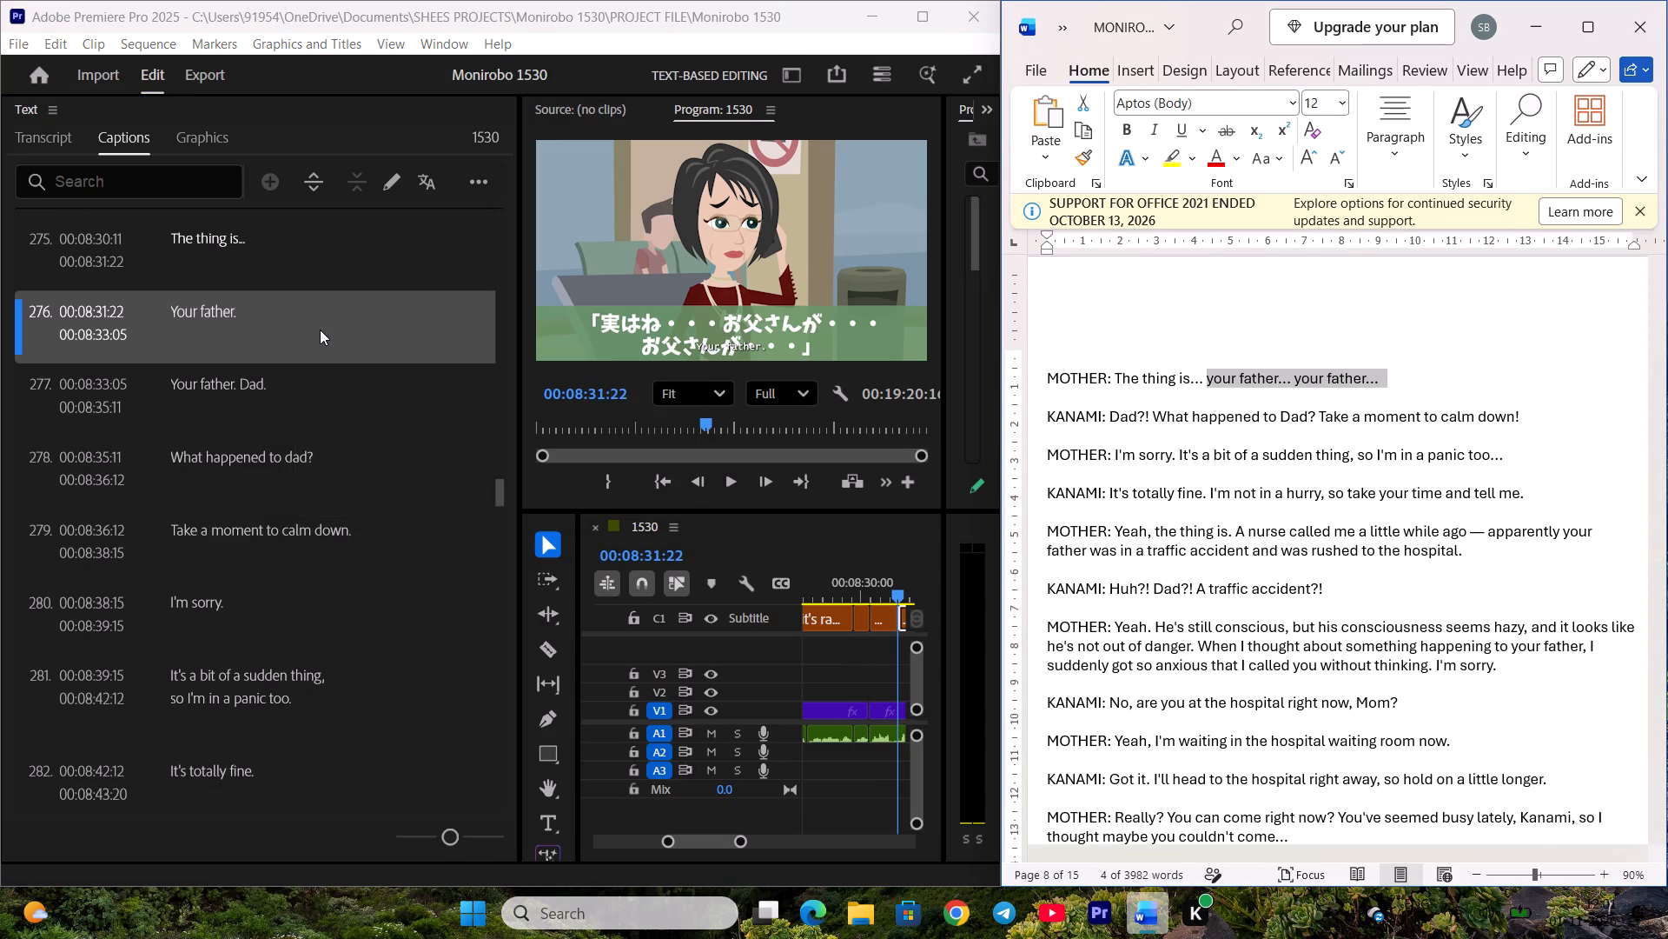
double_click(320, 330)
key("ctrl+v")
left_click(309, 363)
Play captions 276 and 277, and move the second "your father..." from caption 276 into caption 277, replacing its text.
key("space")
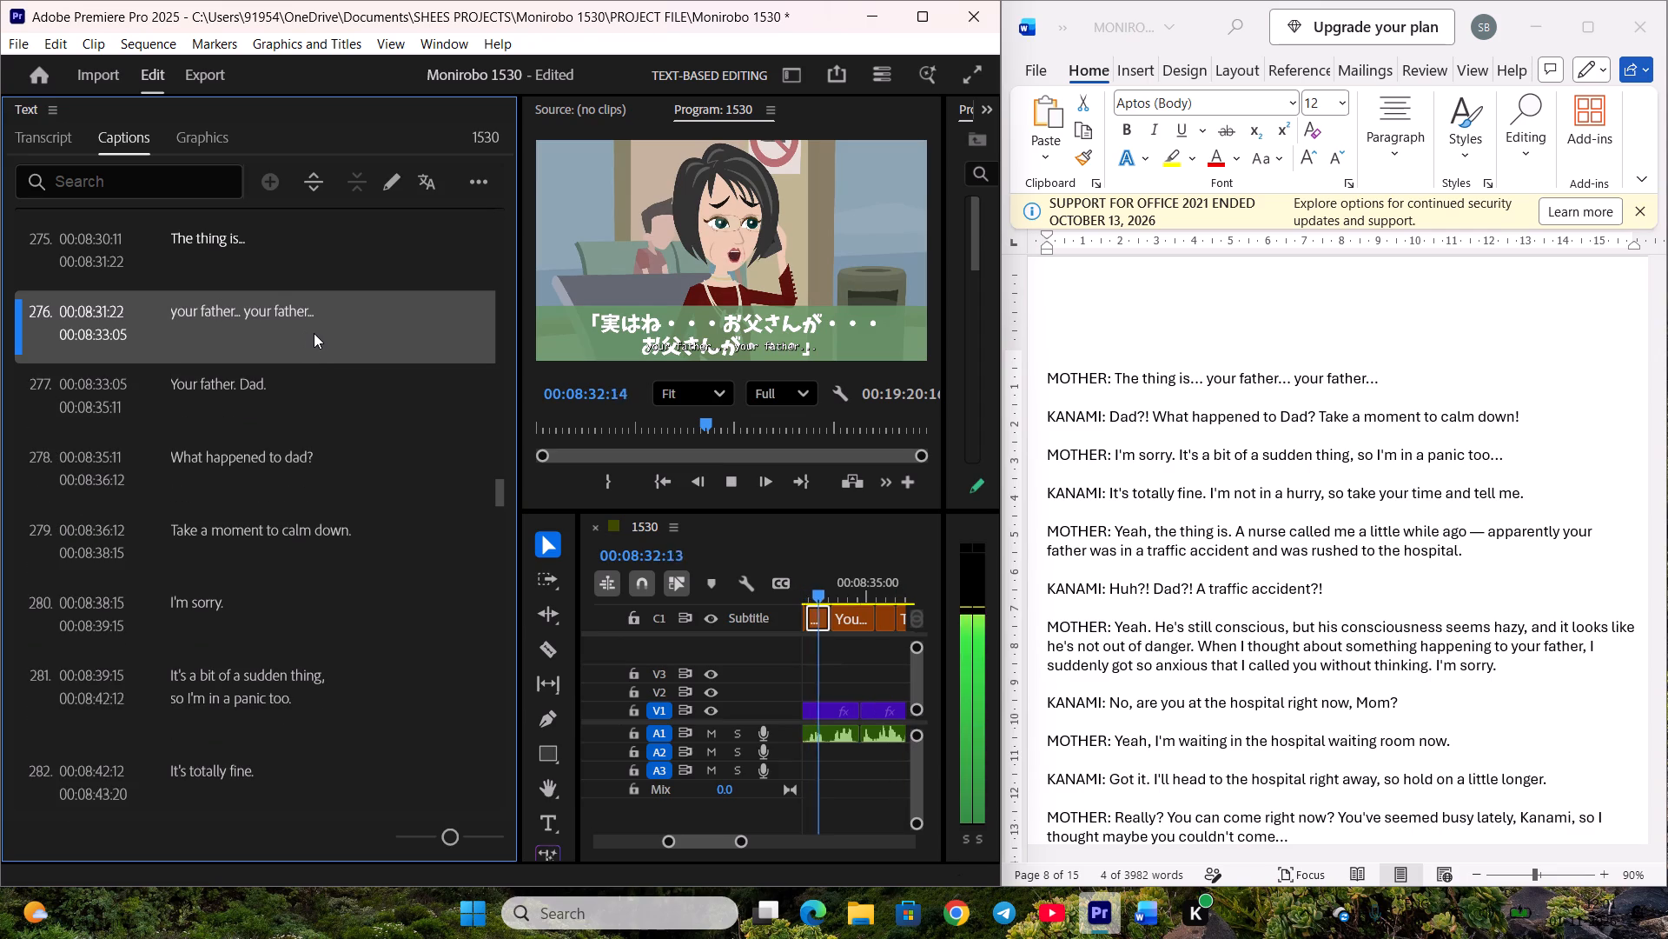
key("space")
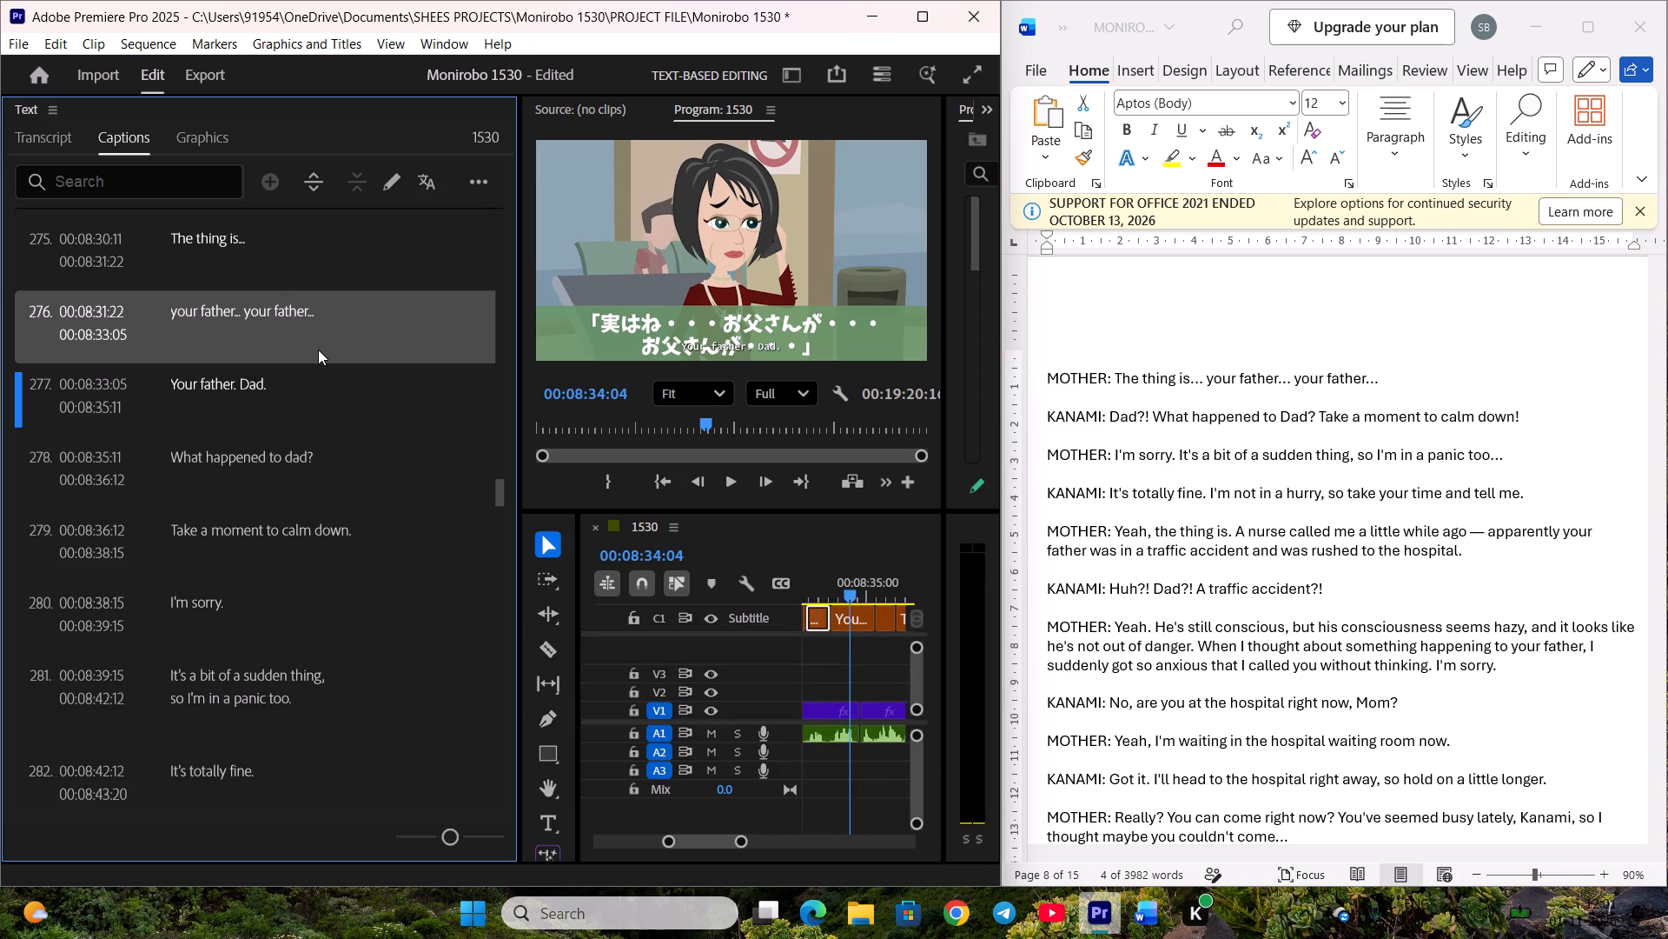
double_click(312, 324)
left_click_drag(263, 317, 369, 321)
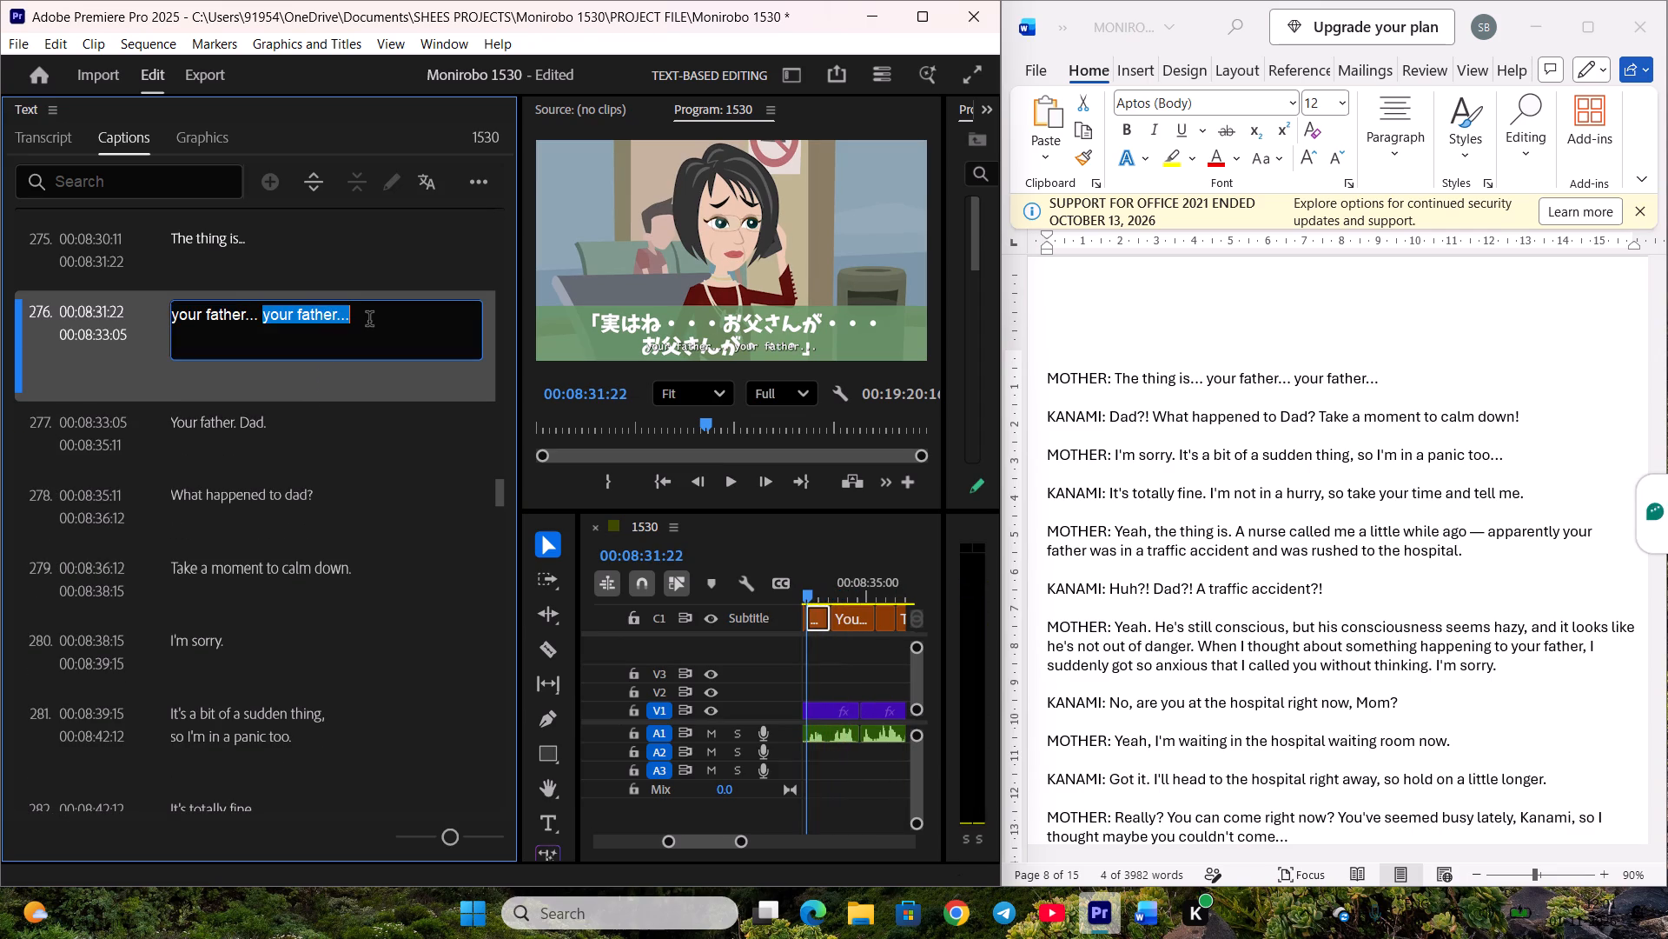
left_click_drag(369, 321, 375, 321)
key("ctrl+c")
key("ctrl+x")
double_click(303, 419)
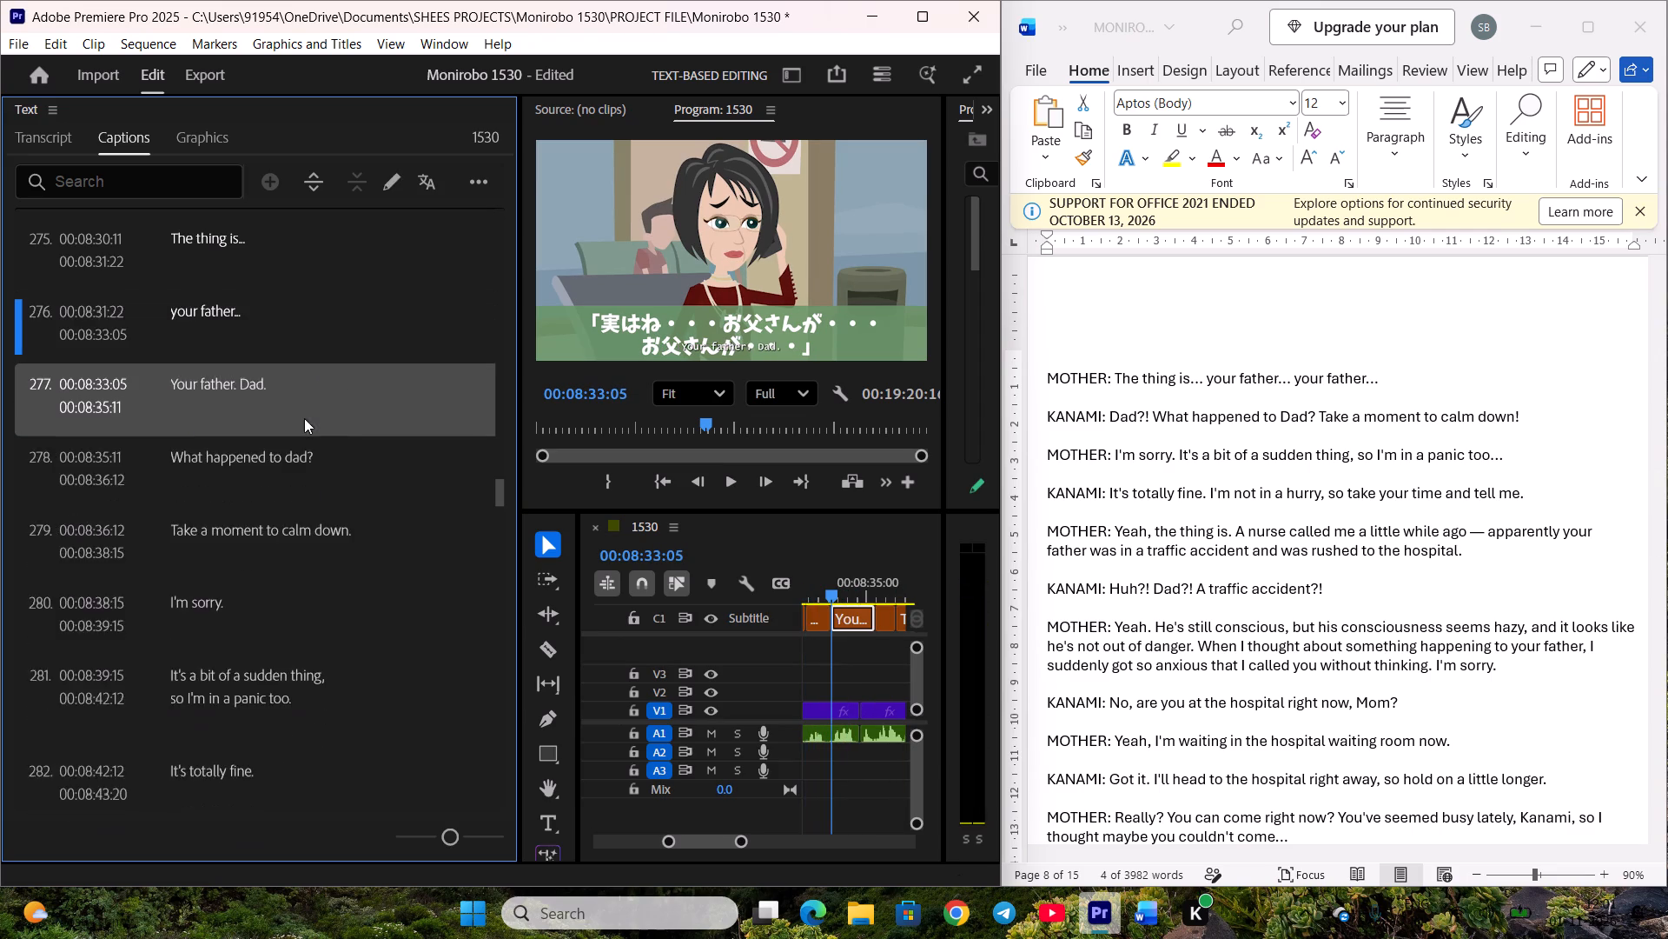
key("ctrl+v")
left_click(308, 446)
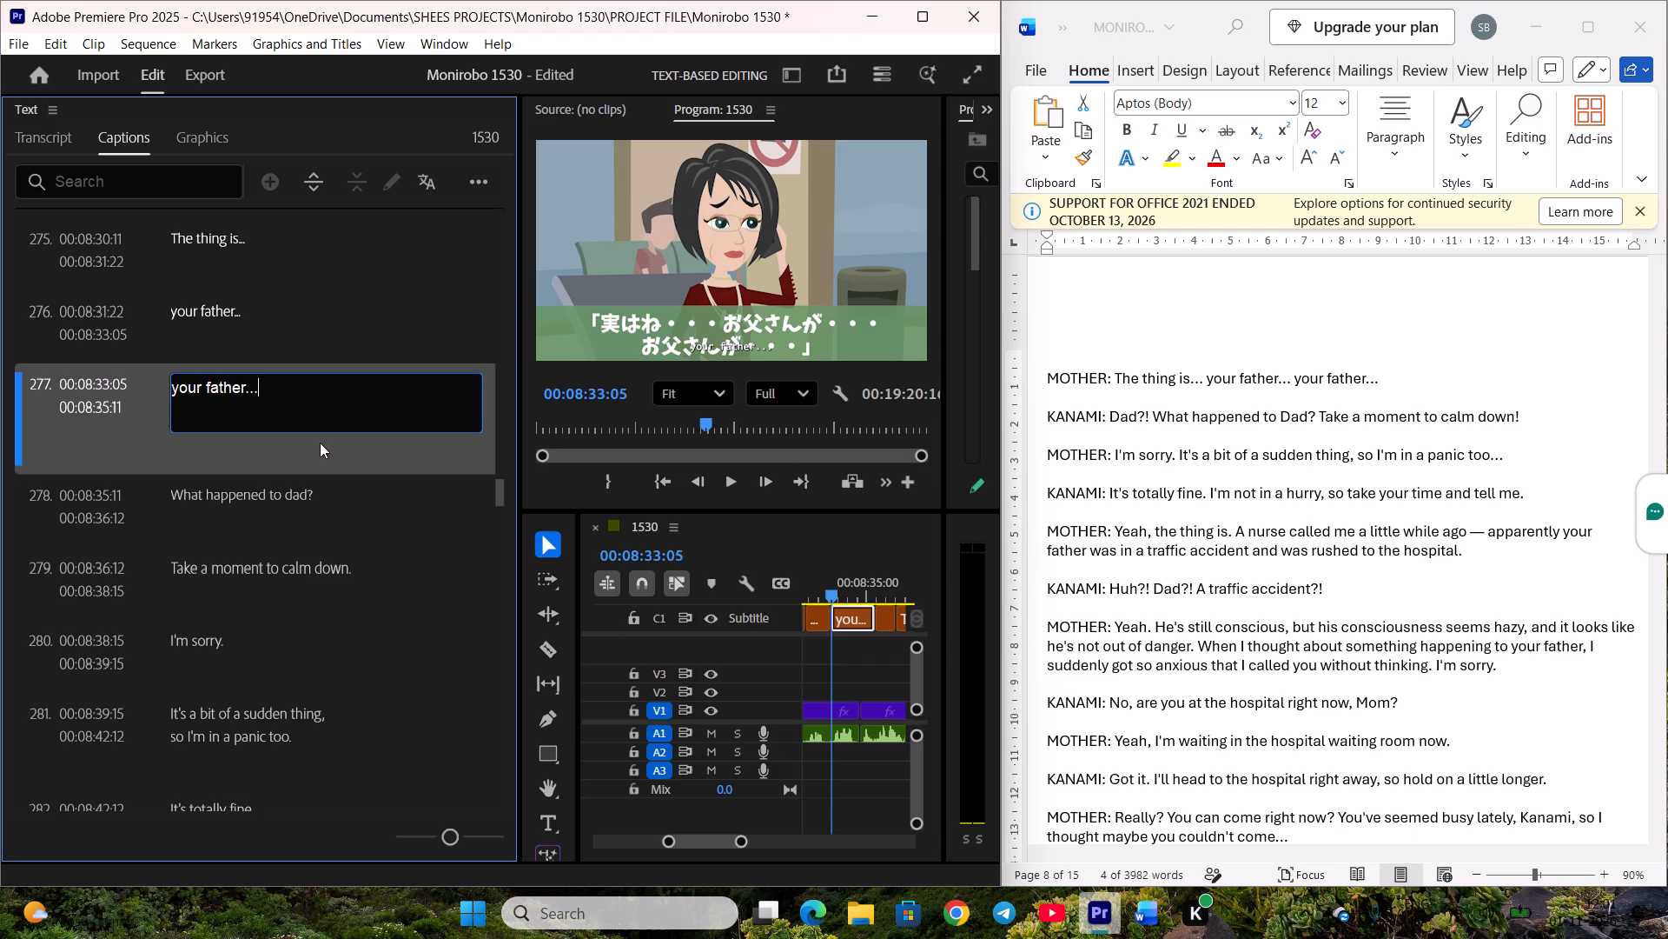
Play caption 277 and split it at 00:08:34:17, where the second "your father..." ends.
left_click(316, 443)
key("space")
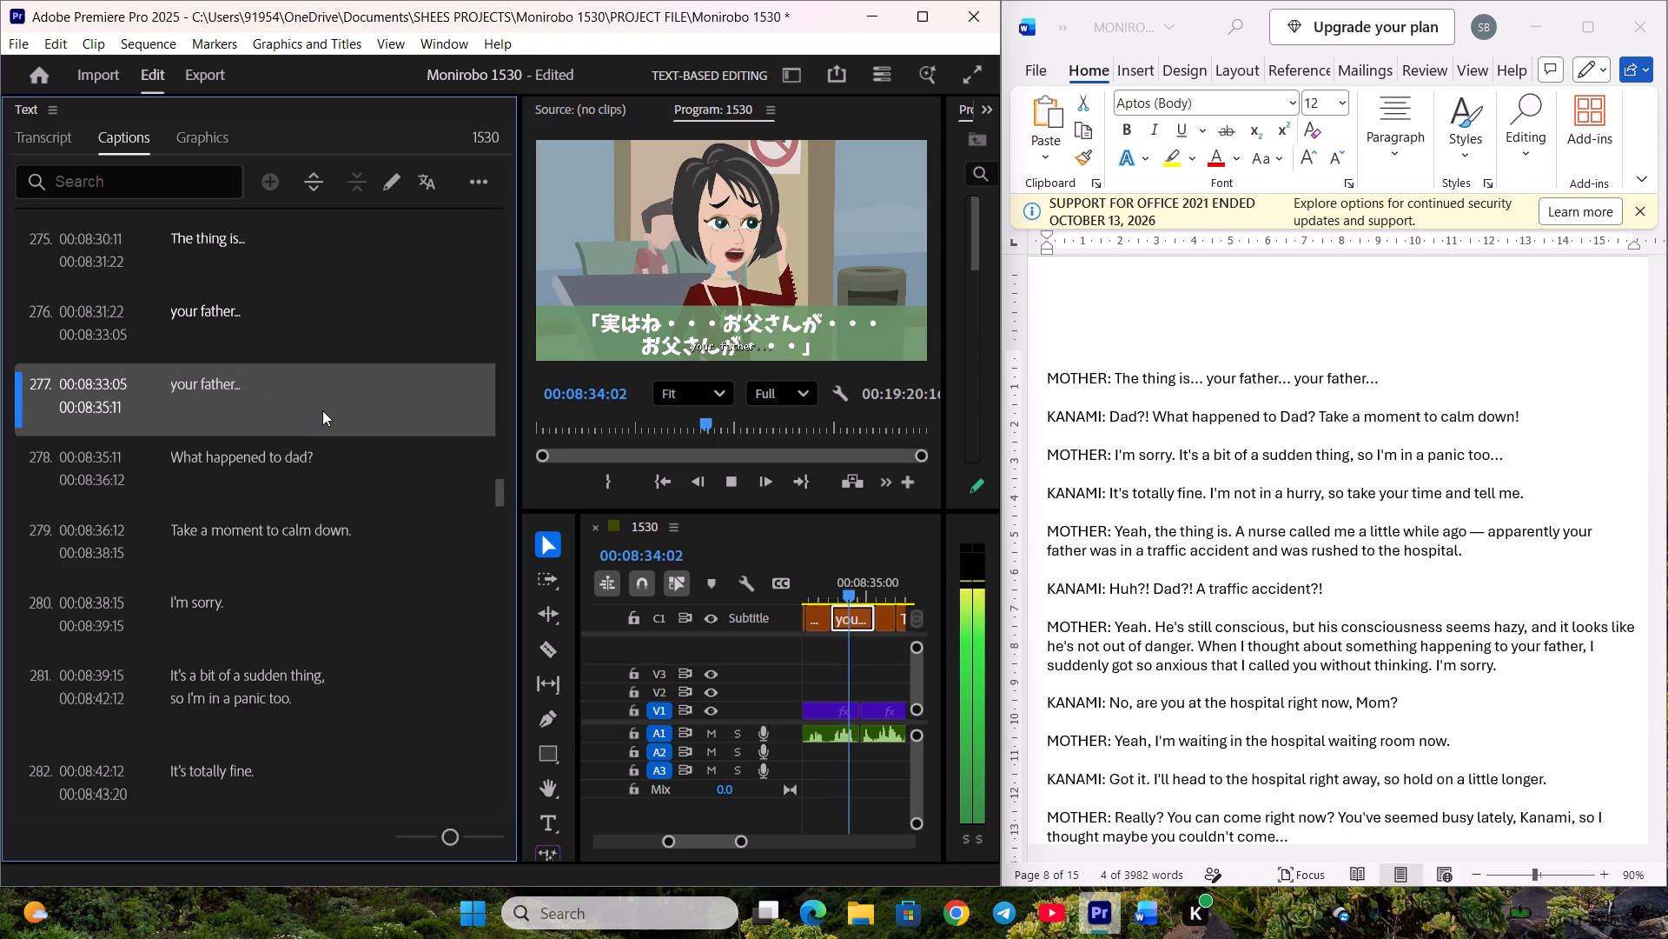
key("space")
key("c")
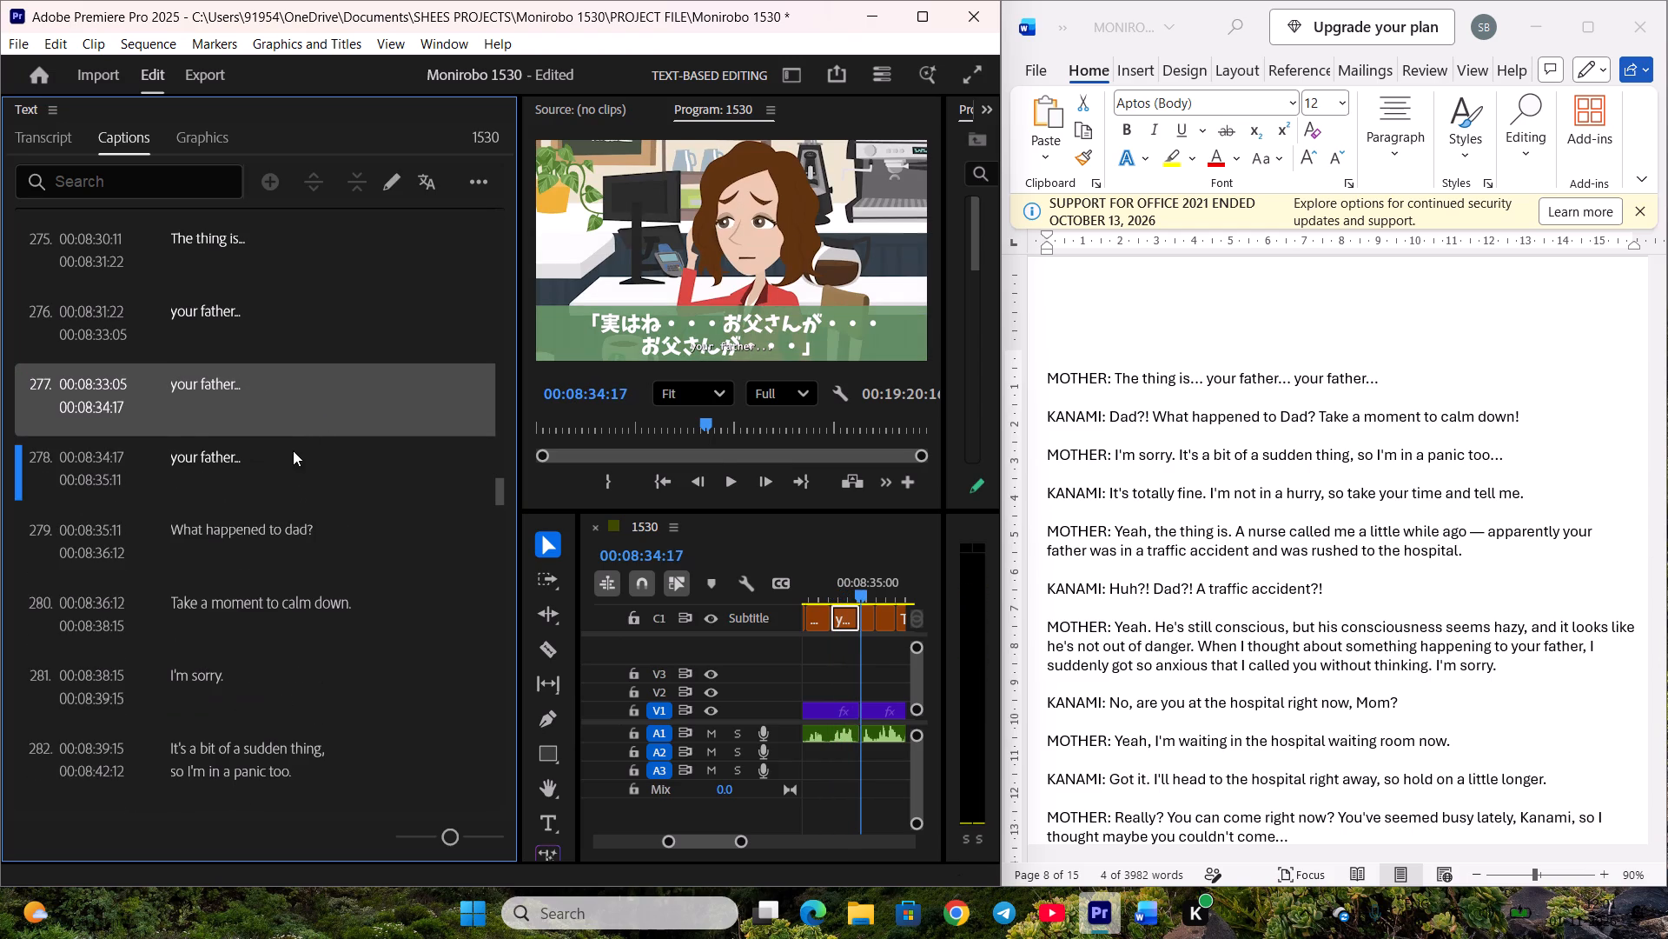
Play caption 278, the second half of the split, replace its text with "Dad?!" from Kanami's line in the Word script, and save the project.
left_click(293, 450)
key("space")
key("space")
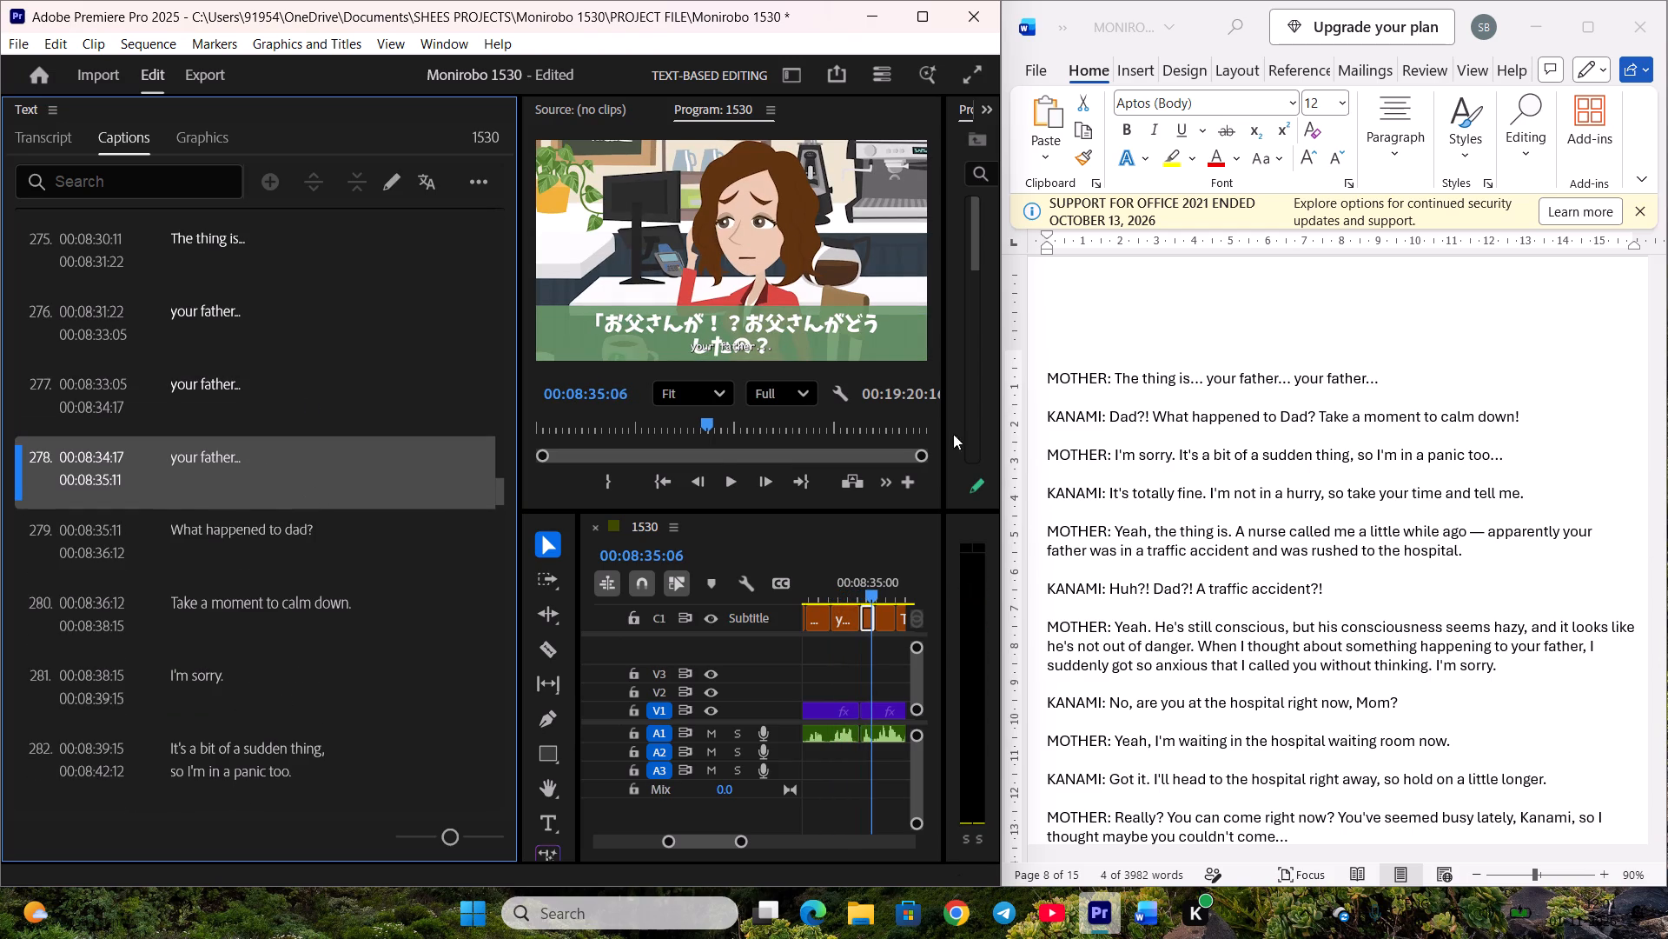
left_click(1175, 454)
left_click_drag(1110, 416, 1149, 417)
key("ctrl+c")
double_click(308, 460)
key("ctrl+v")
left_click(334, 552)
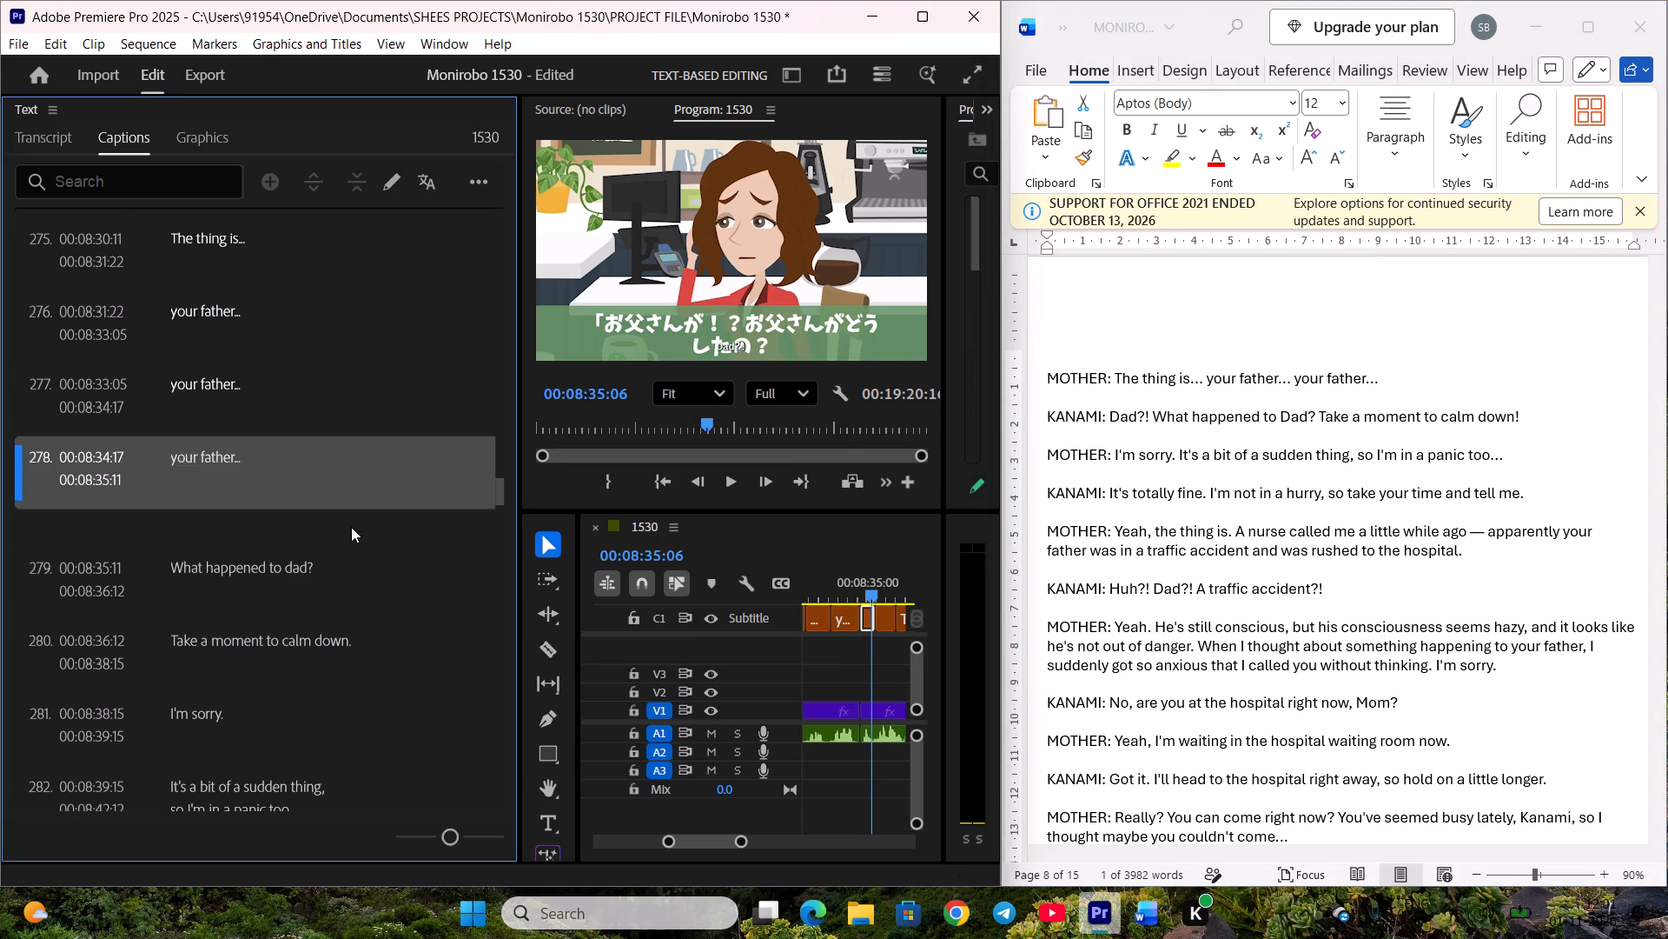
scroll(361, 519, "down", 6)
scroll(381, 431, "down", 2)
key("ctrl+s")
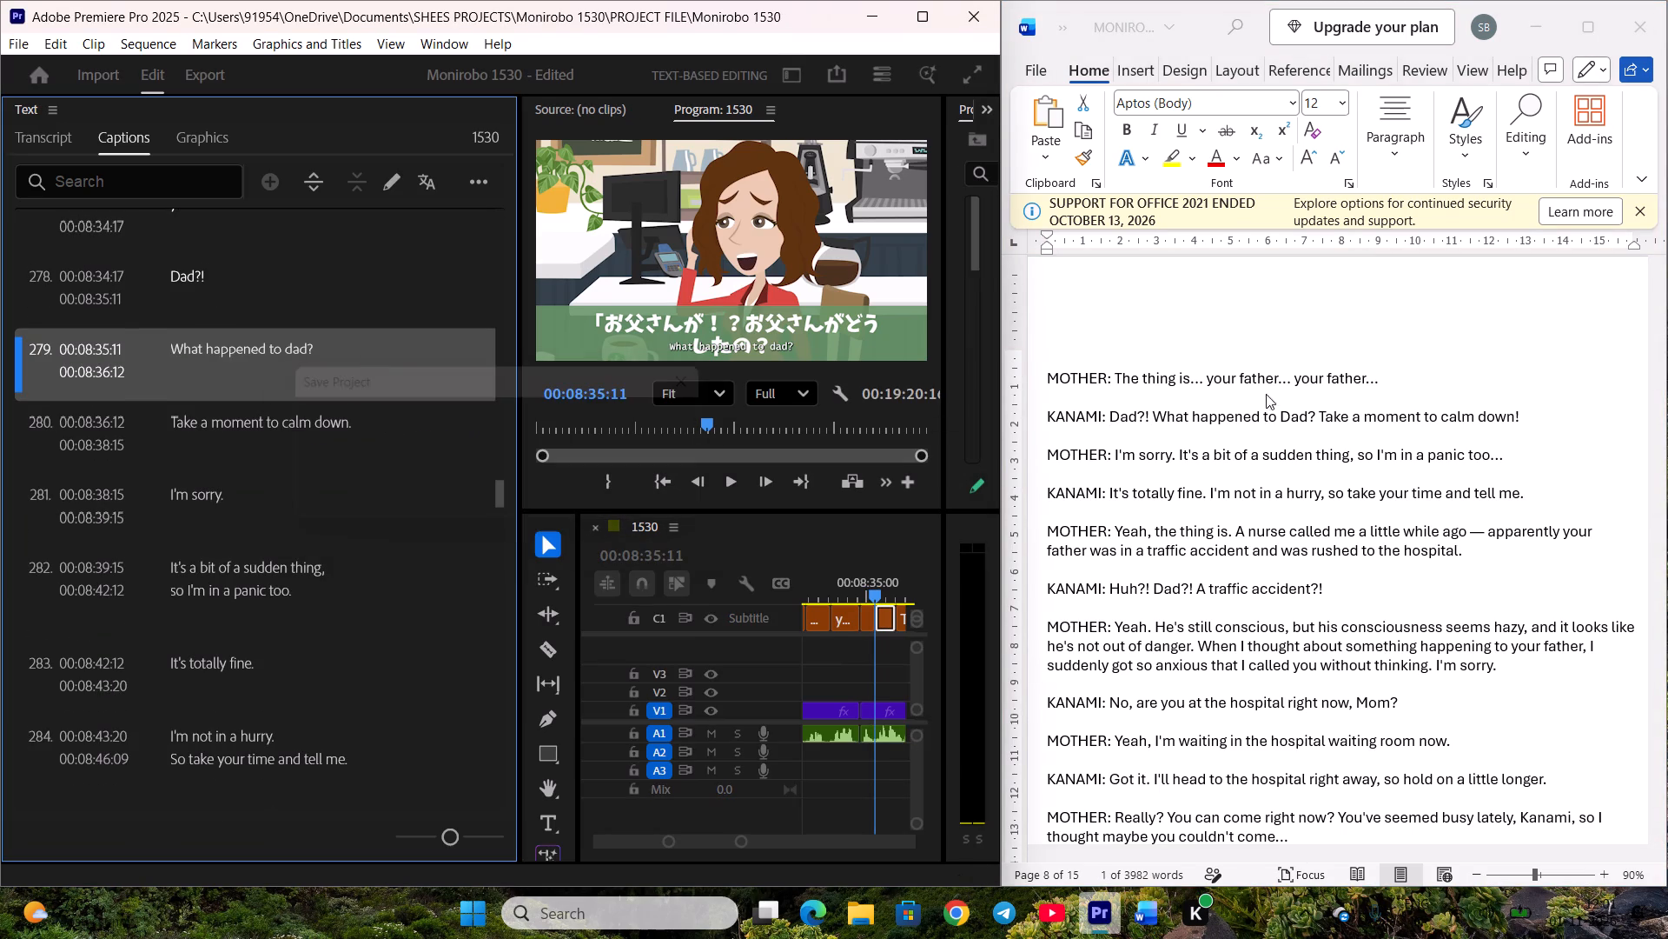
Replace the text of caption 279 with "What happened to Dad?" copied from Kanami's line in the Word script, and save the project.
left_click(1294, 401)
left_click_drag(1157, 416, 1305, 416)
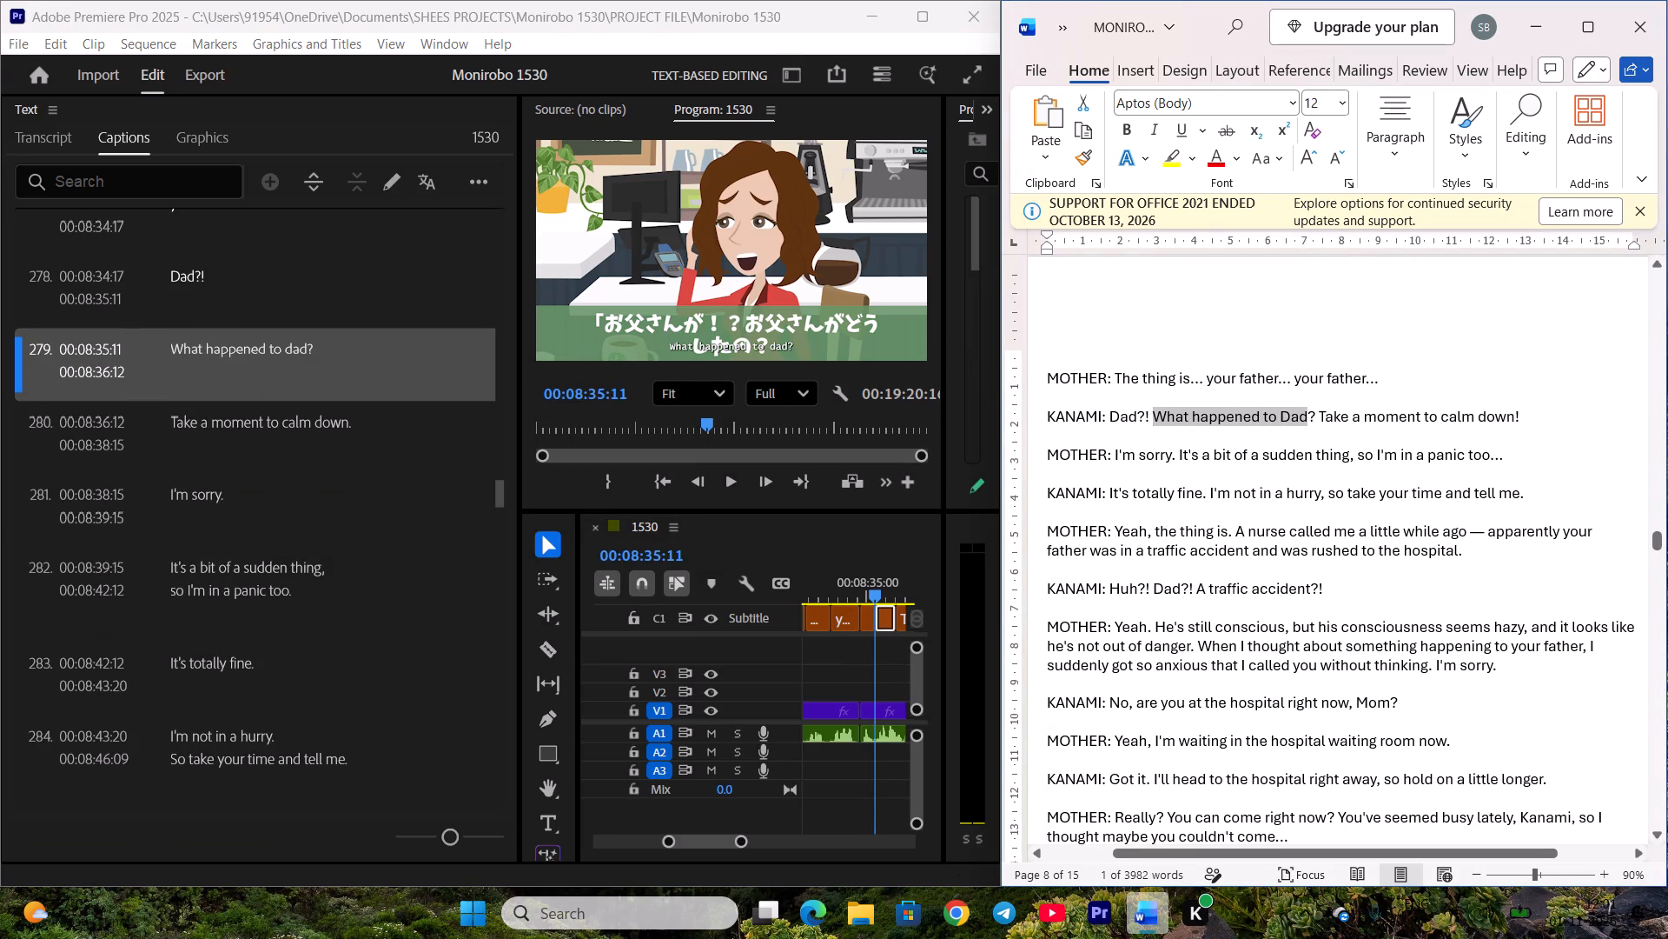
left_click_drag(1305, 416, 1313, 416)
key("ctrl+c")
double_click(359, 359)
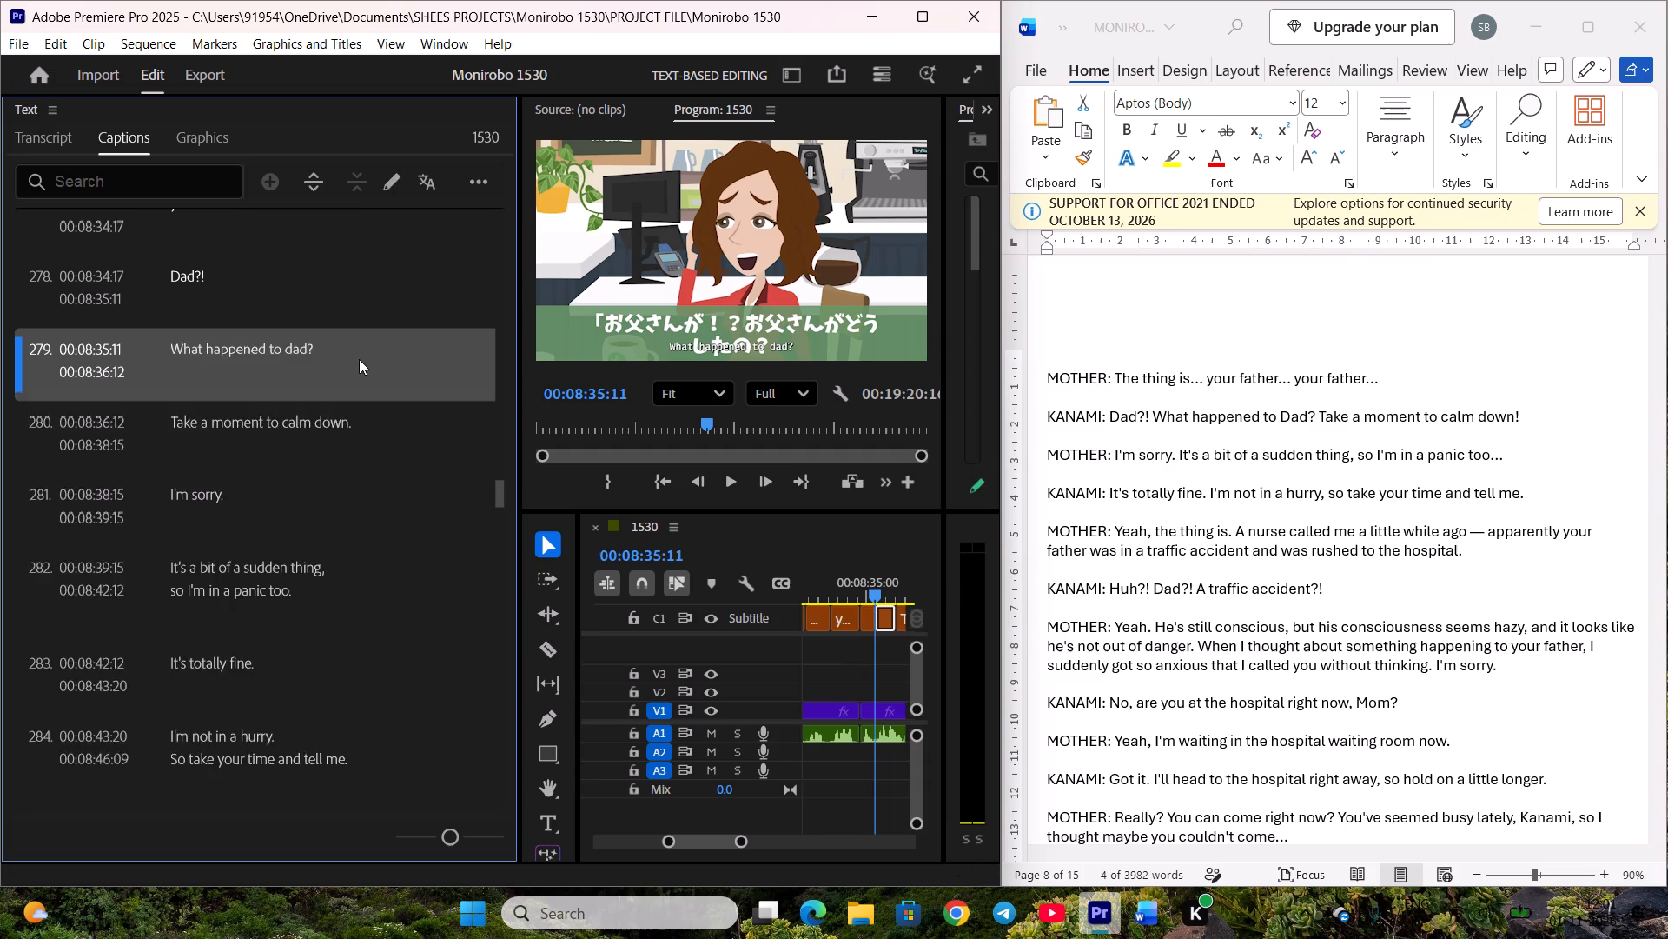
key("ctrl+v")
left_click(364, 469)
scroll(366, 460, "down", 2)
key("ctrl+s")
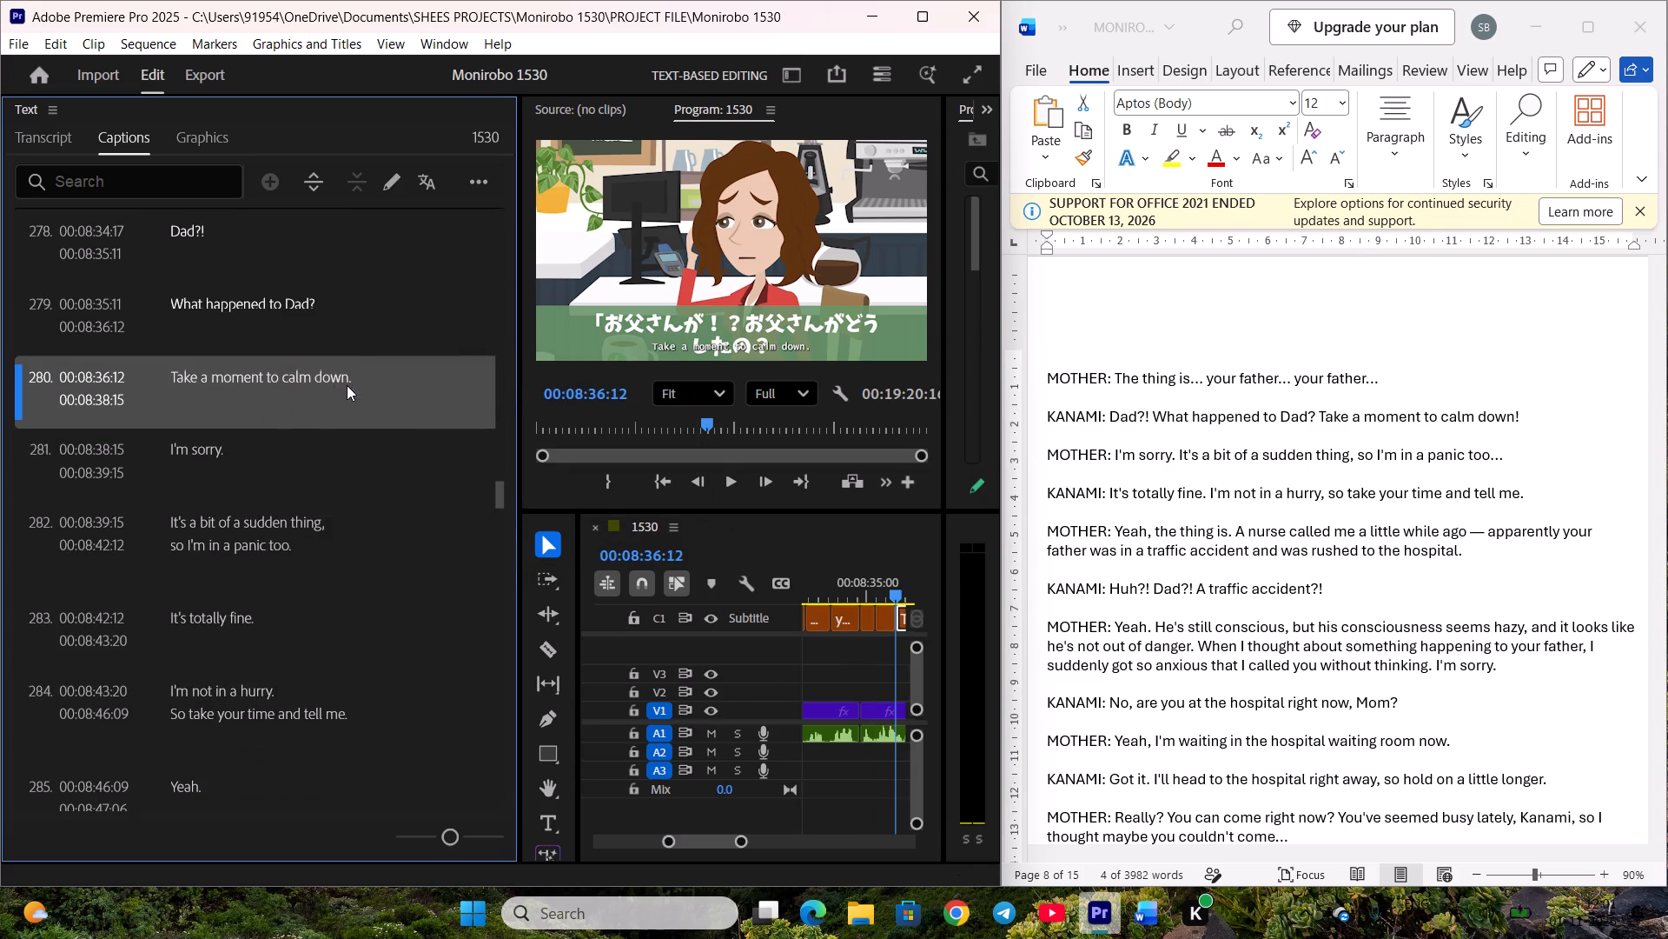
Replace the text of caption 280 with "Take a moment to calm down!" copied from Kanami's line in the Word script, and save the project.
left_click(1574, 405)
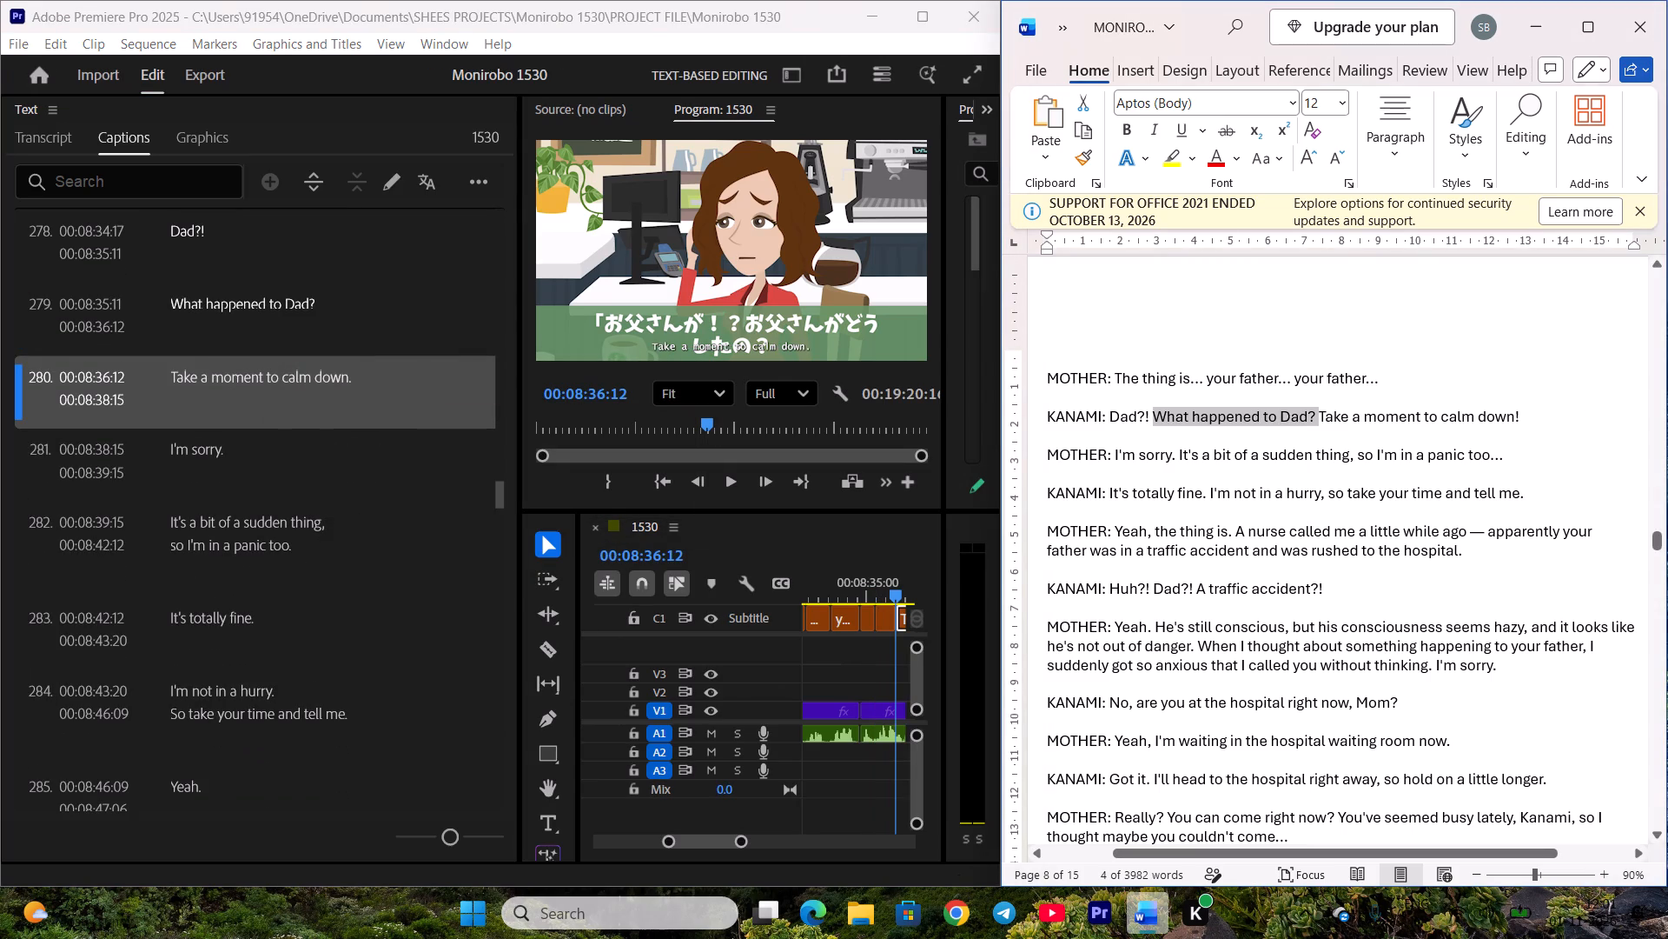
left_click_drag(1320, 413, 1528, 410)
key("ctrl+c")
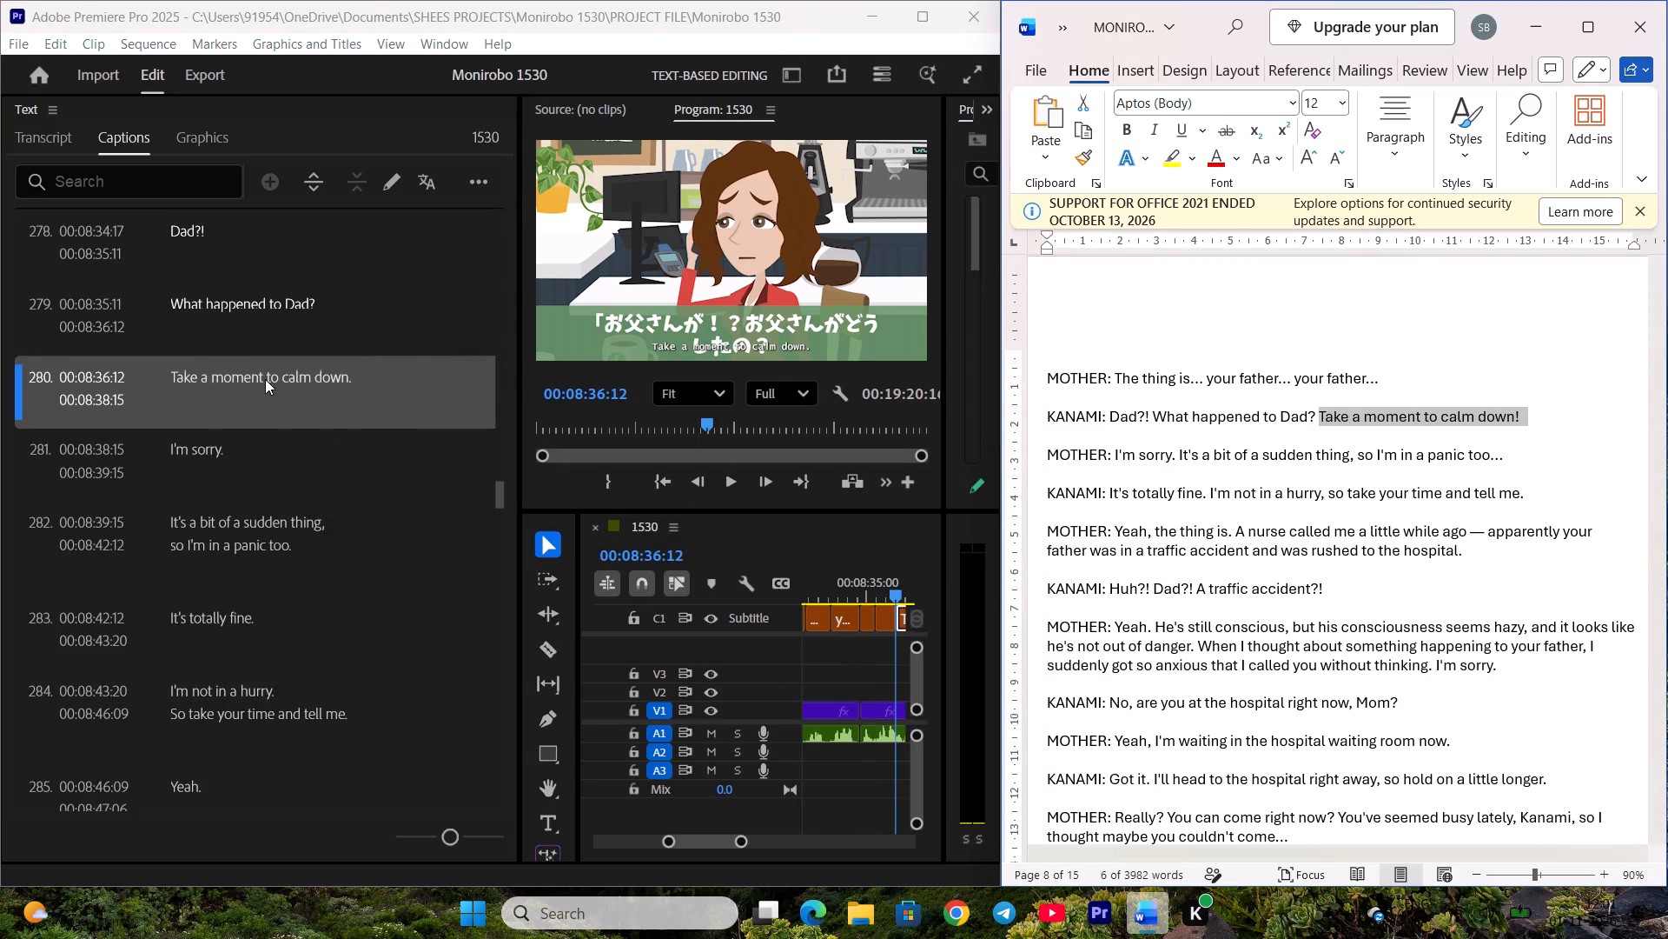
double_click(265, 379)
key("ctrl+v")
left_click(290, 490)
scroll(314, 431, "down", 3)
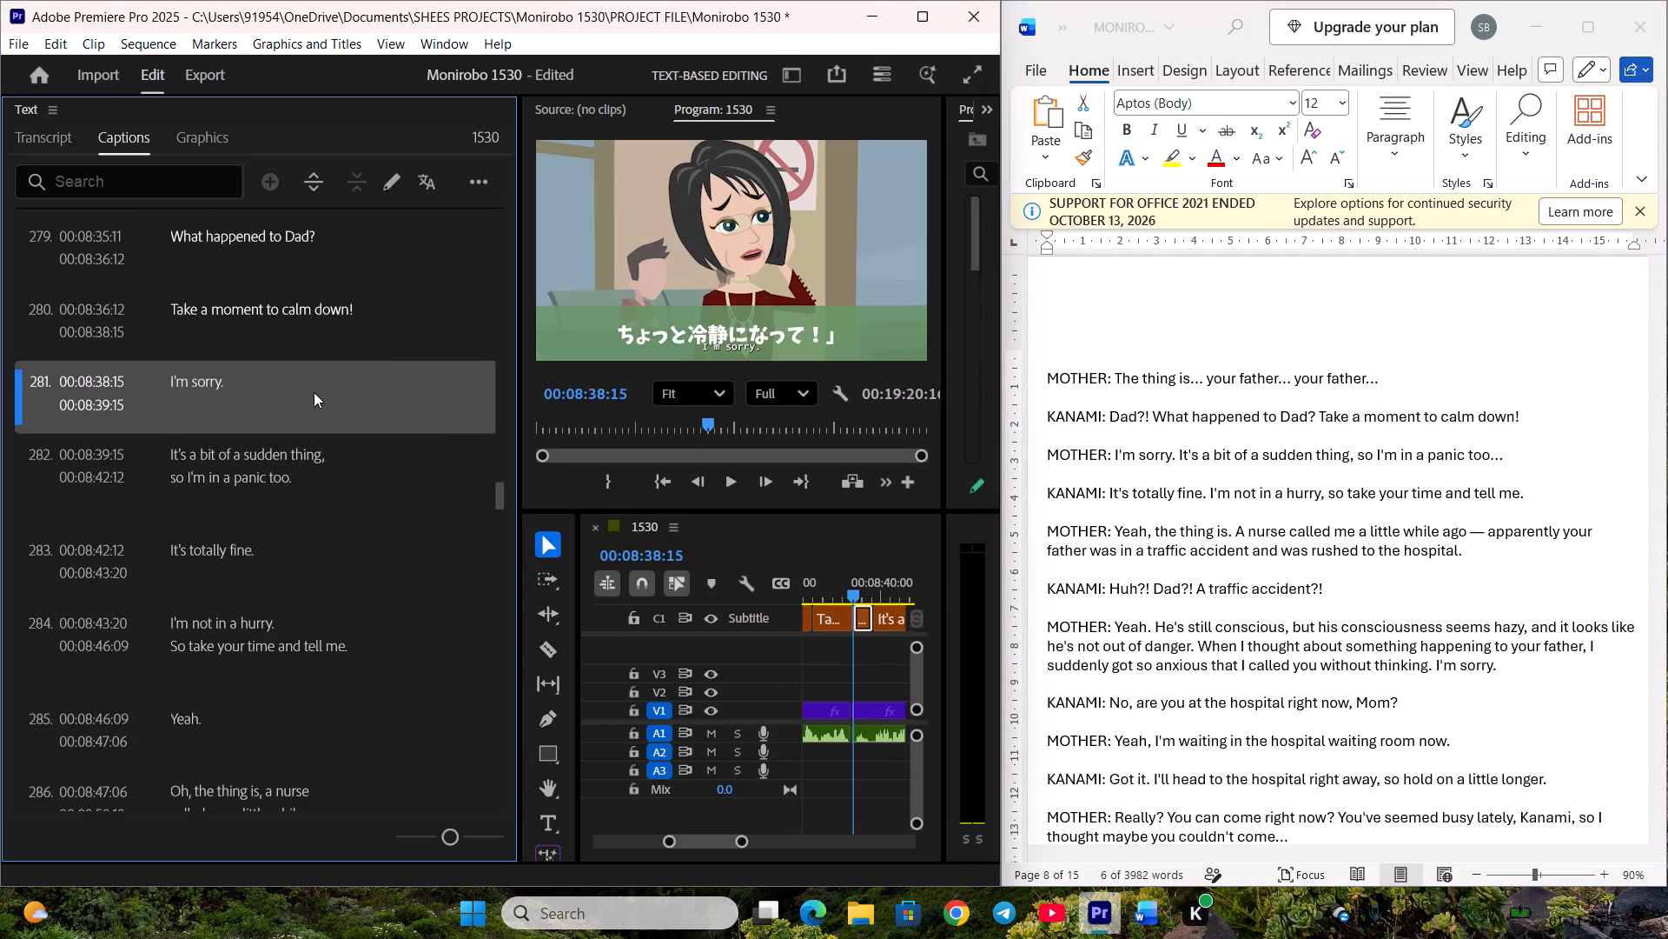
key("ctrl+s")
Replace the text of caption 282 with "It's a bit of a sudden thing, so I'm in a panic too..." from the Word script, and save the project.
left_click(1334, 421)
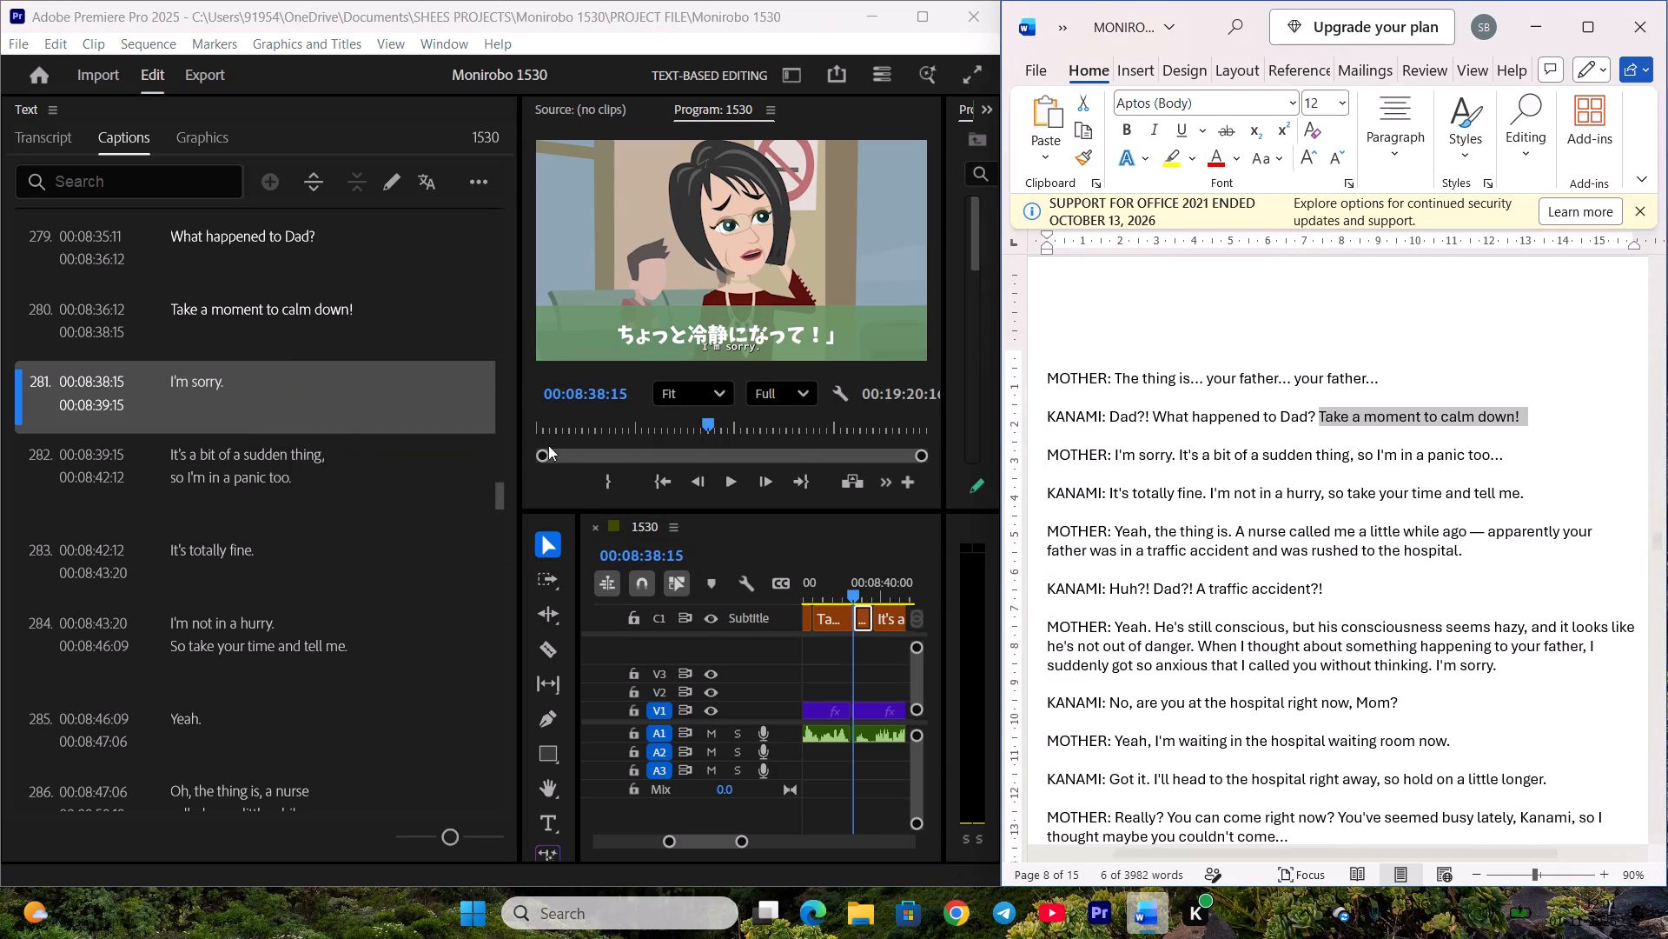
left_click(341, 438)
scroll(341, 438, "down", 3)
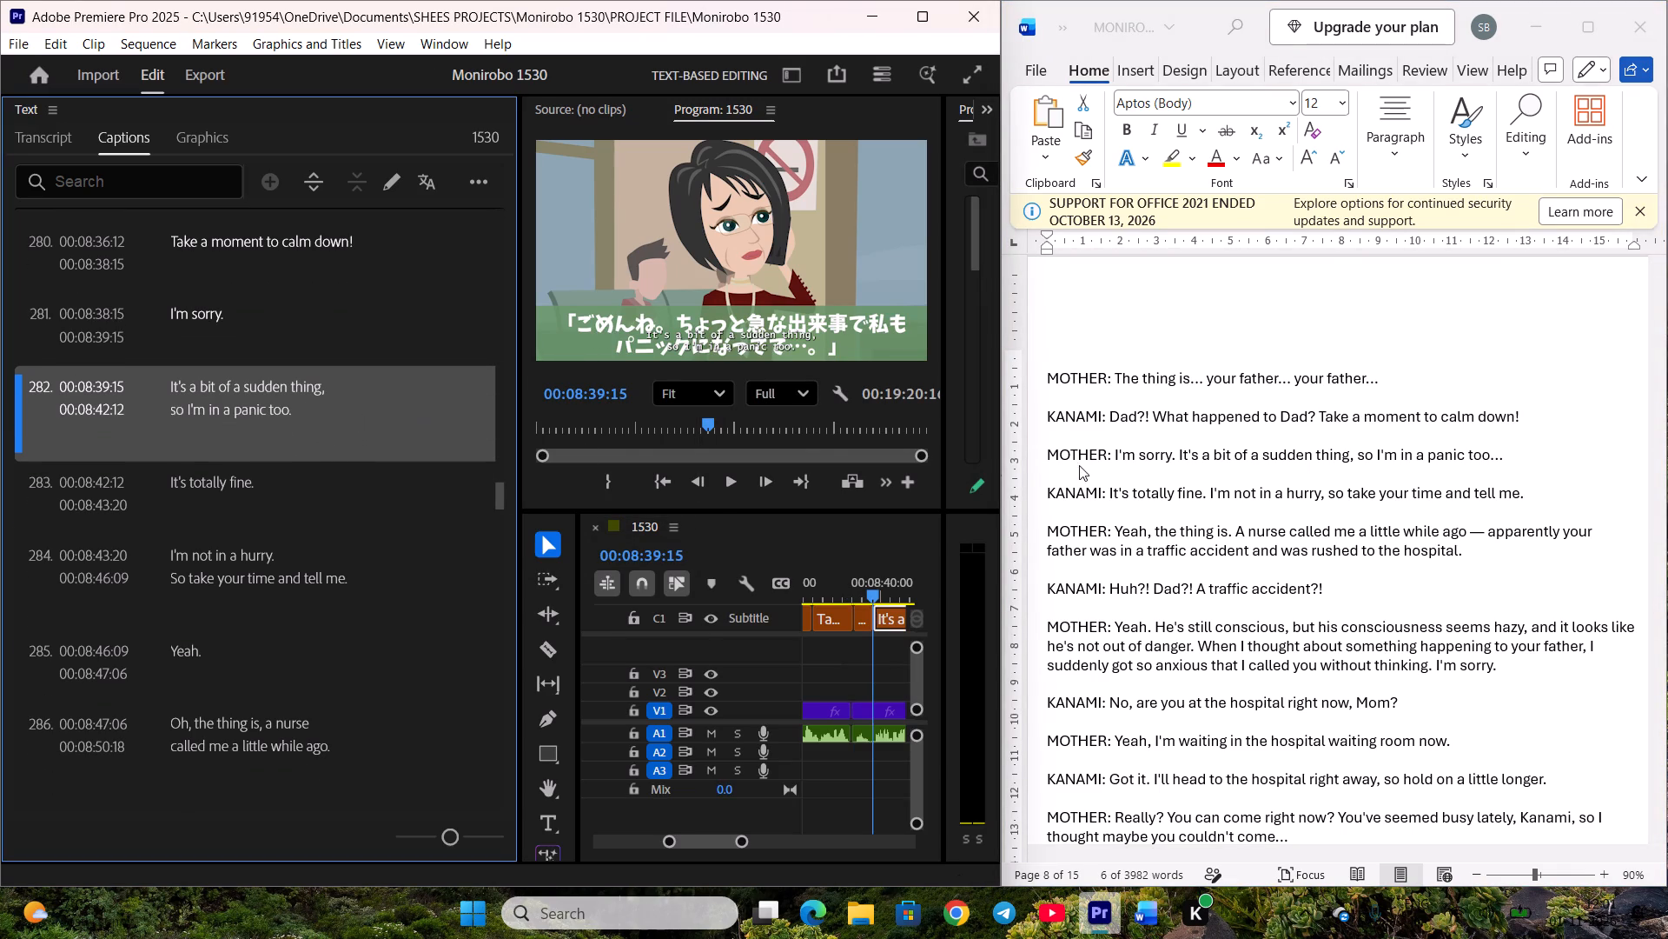
left_click(1209, 463)
left_click_drag(1177, 461, 1335, 461)
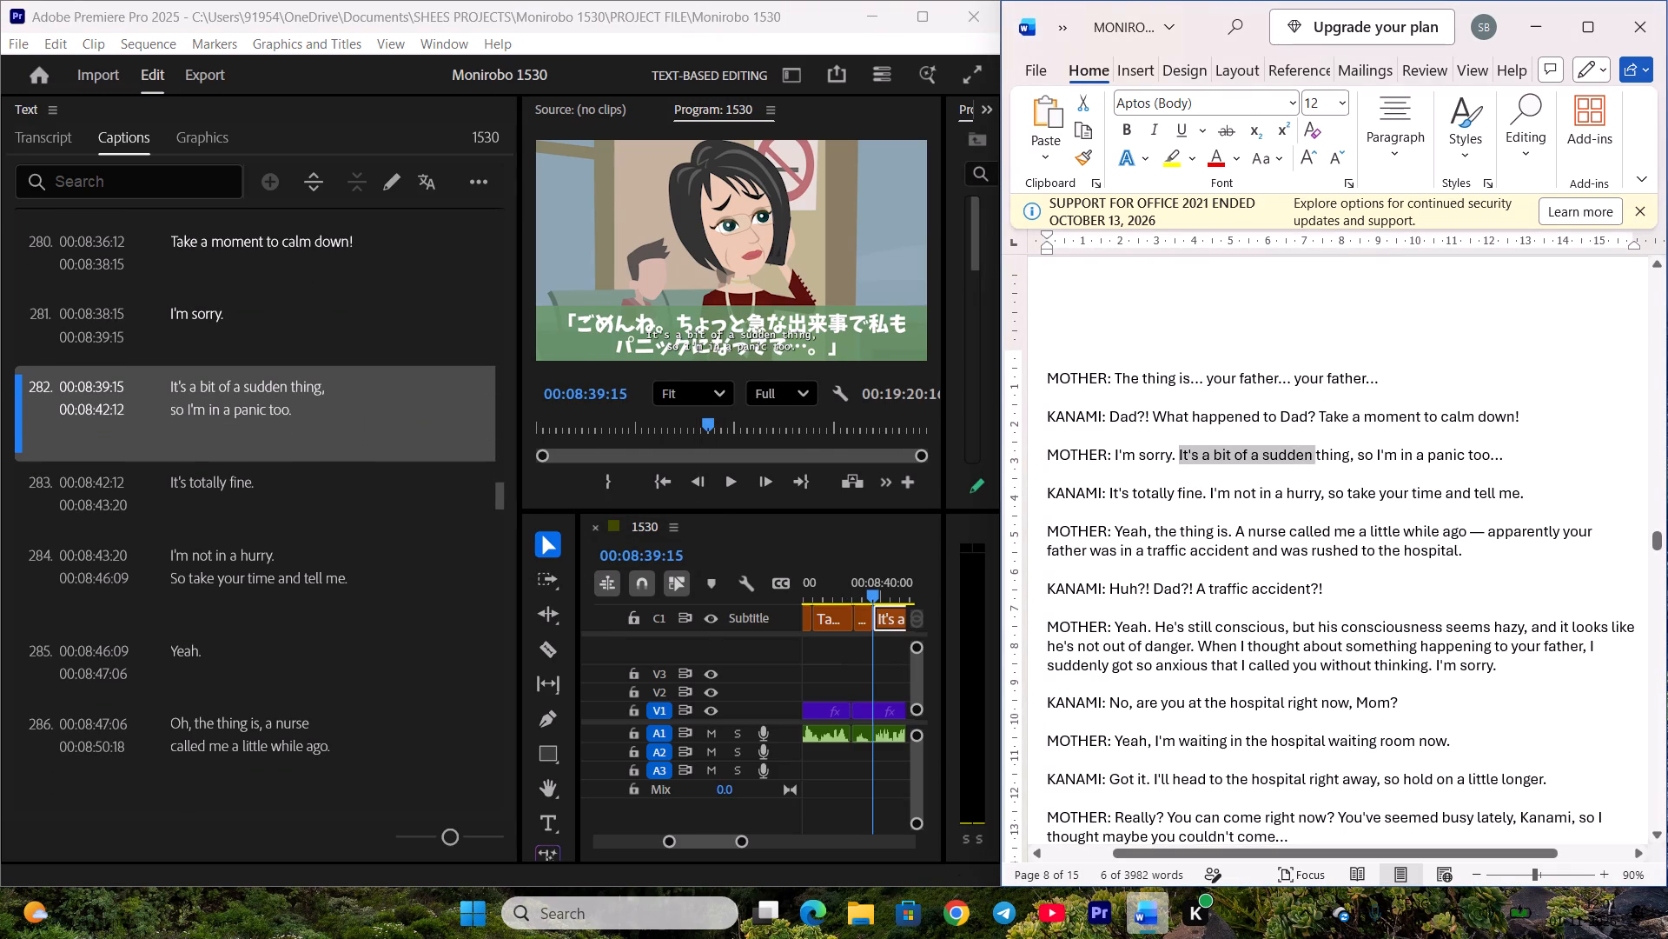
left_click_drag(1335, 461, 1492, 456)
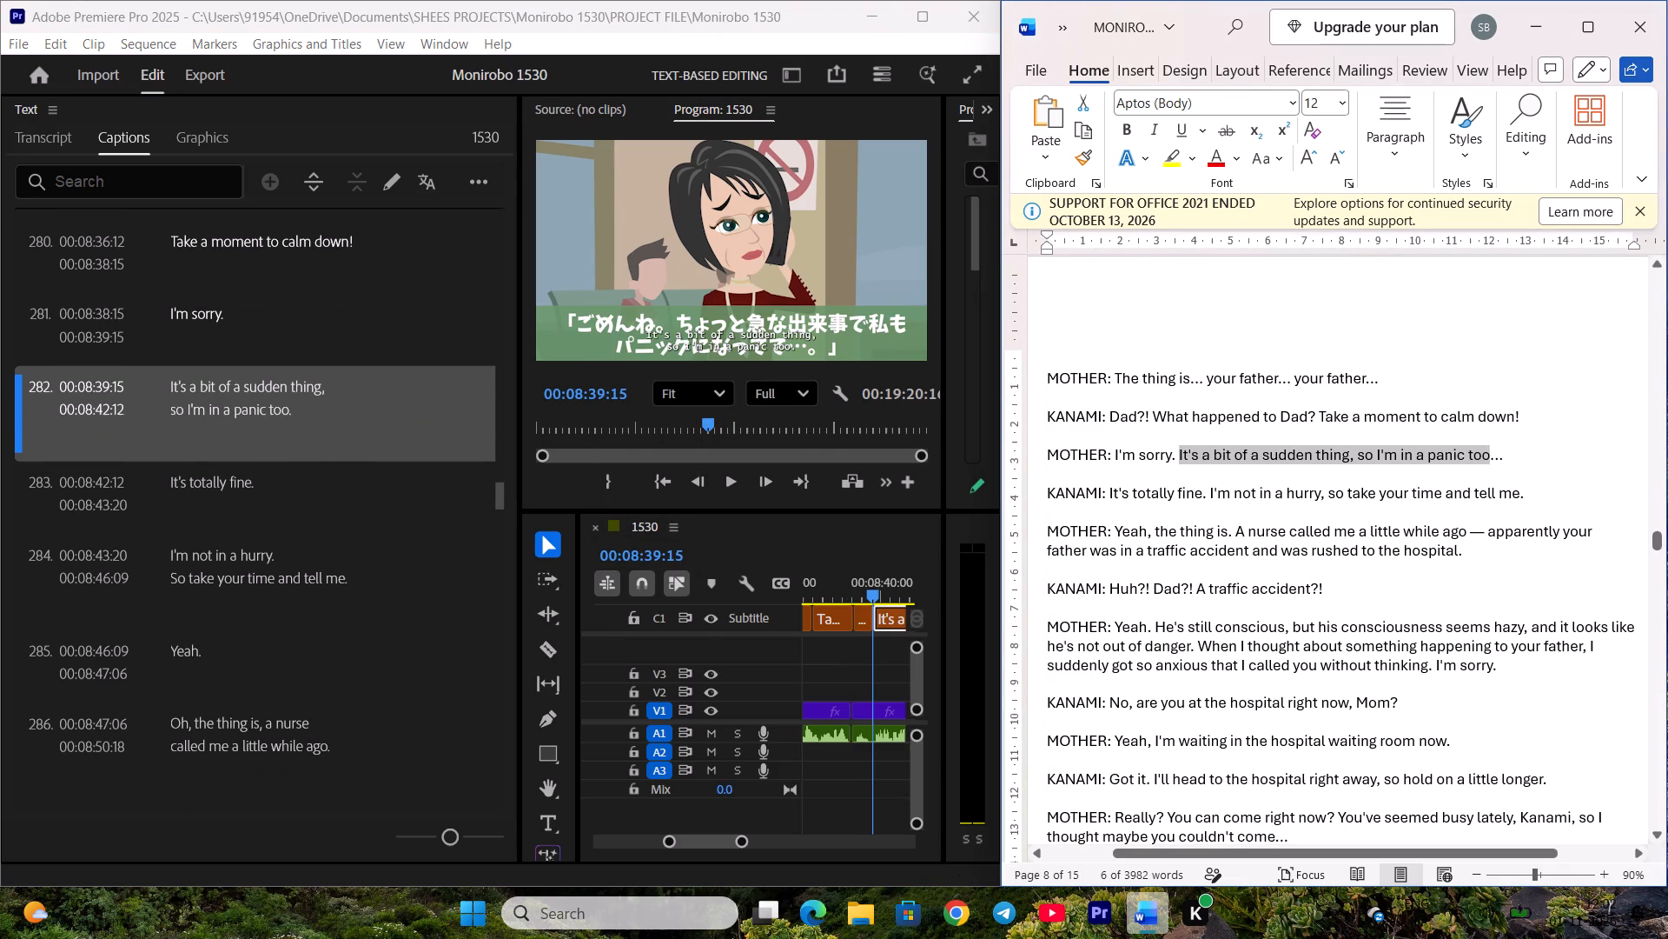
left_click_drag(1492, 456, 1504, 456)
key("ctrl+c")
double_click(308, 415)
key("ctrl+v")
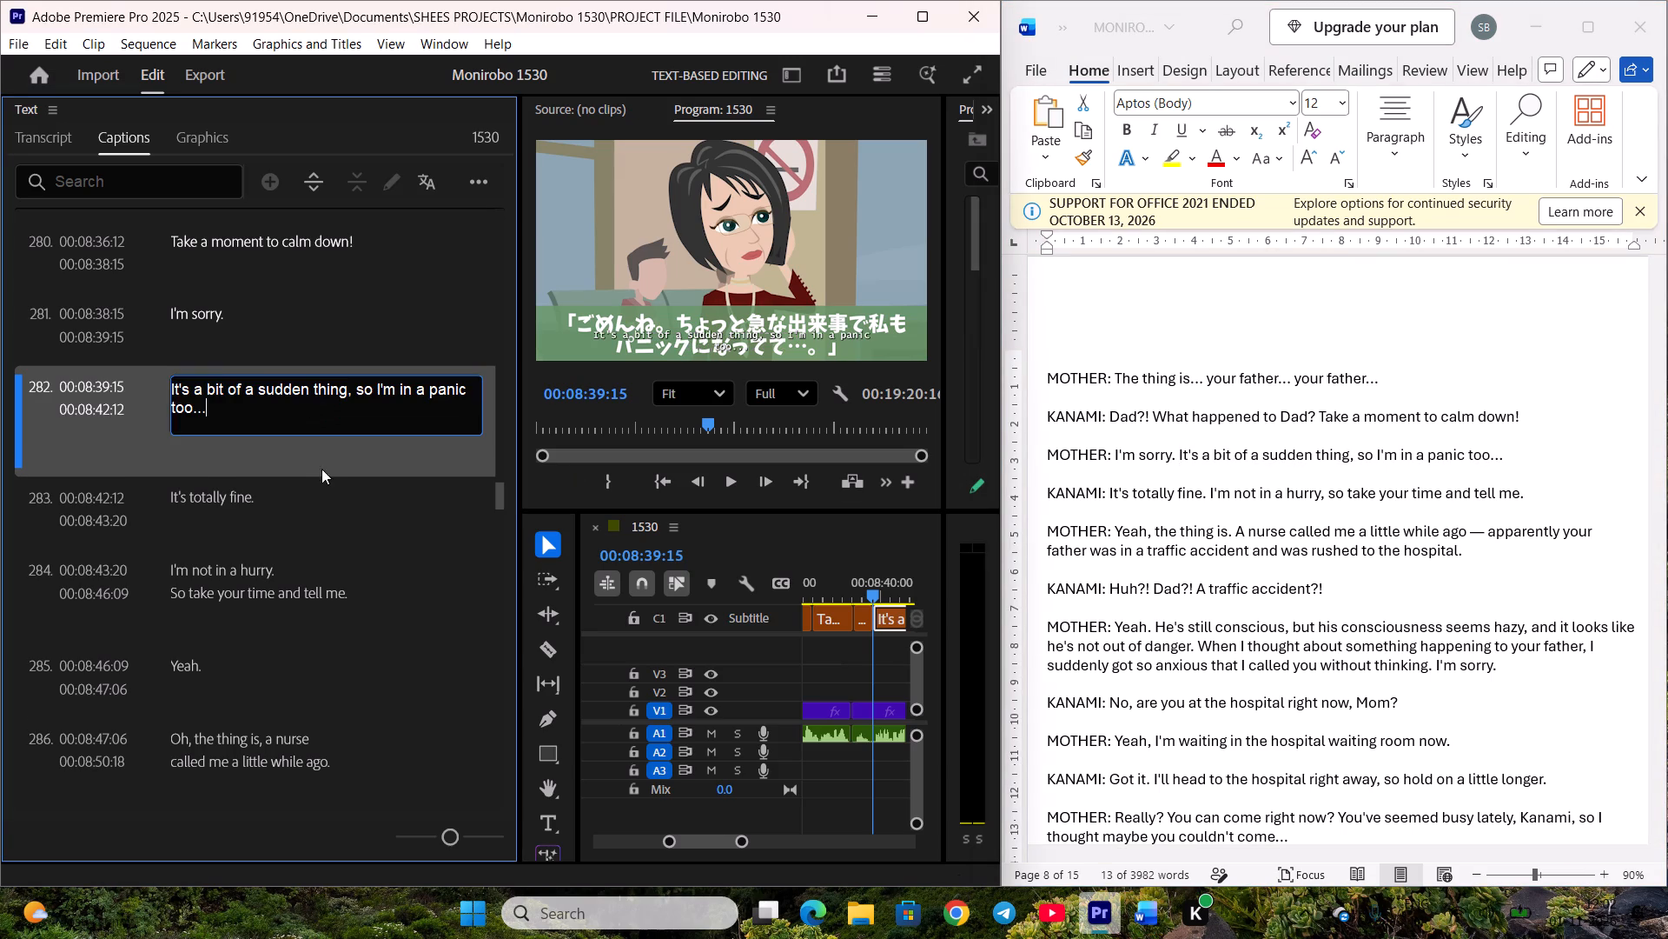
left_click(314, 503)
scroll(316, 495, "down", 4)
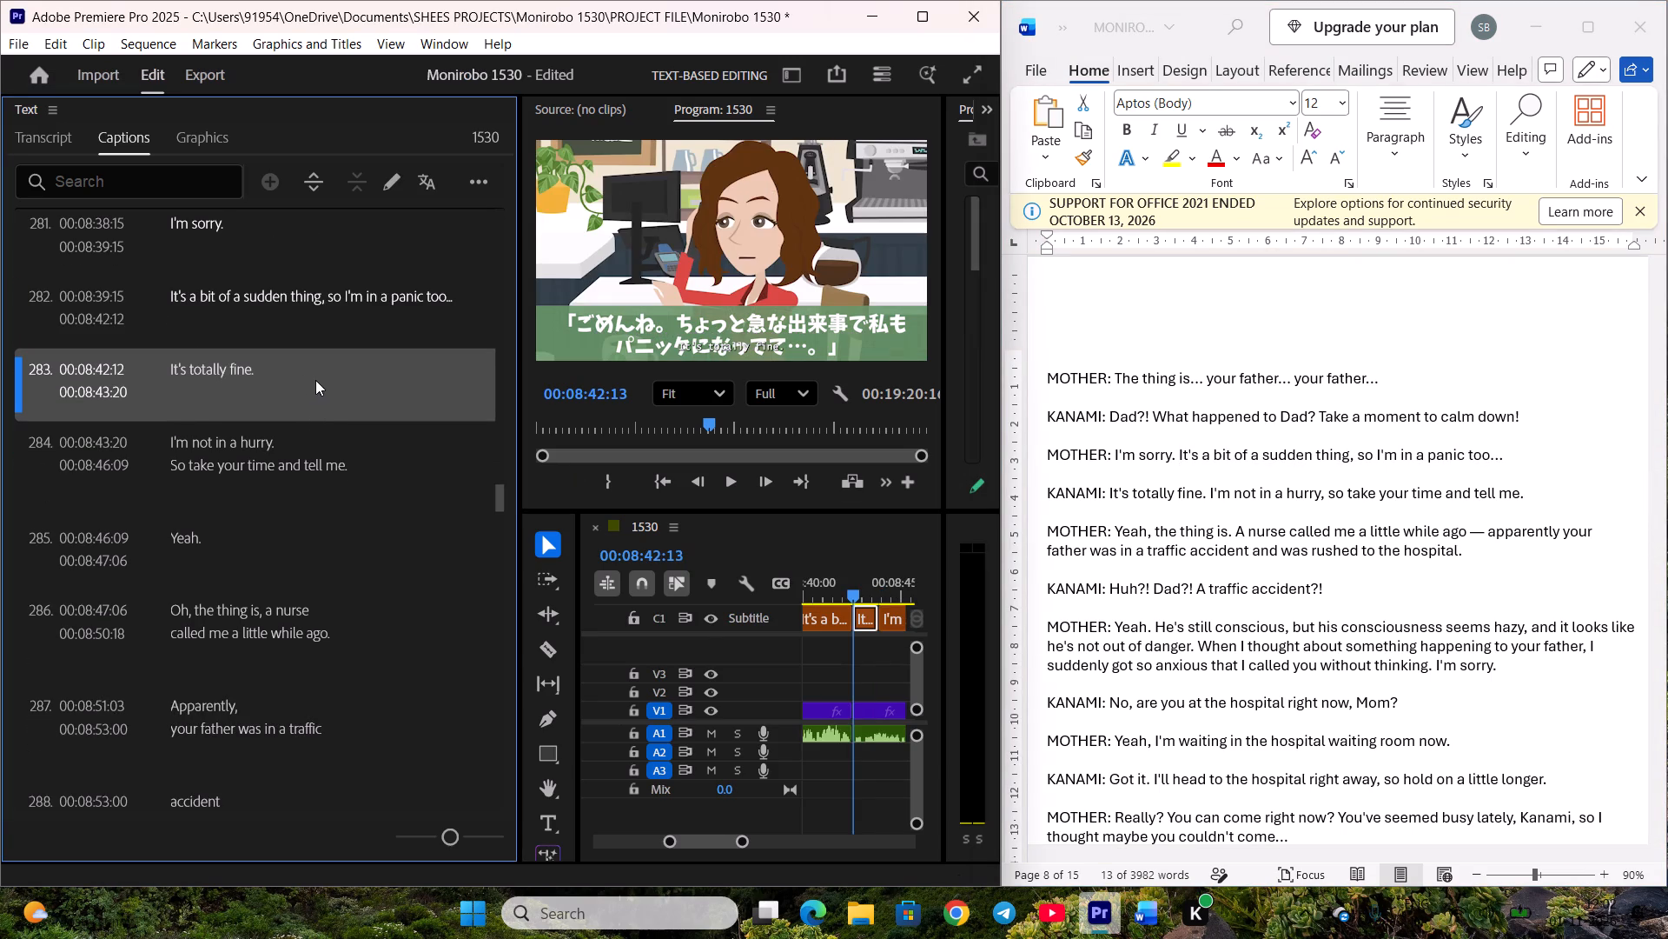
left_click(330, 450)
scroll(338, 436, "down", 3)
key("ctrl+s")
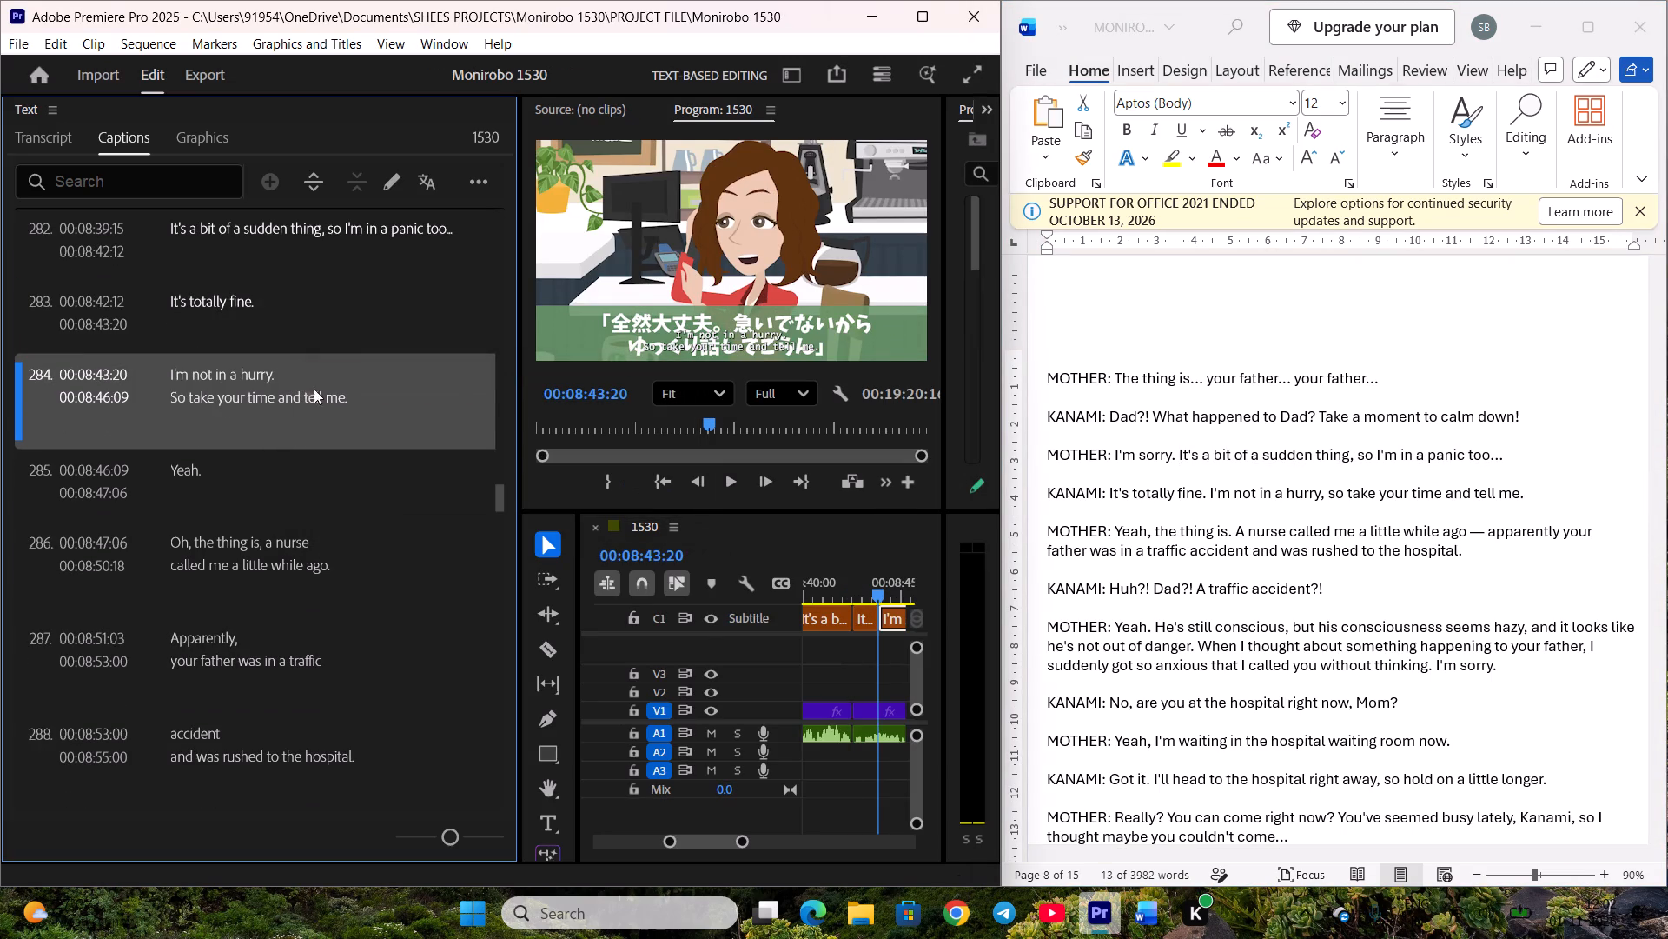
Replace the text of caption 284 with "I'm not in a hurry, so take your time and tell me." from the Word script, and save the project.
left_click(1426, 444)
left_click_drag(1208, 495, 1219, 494)
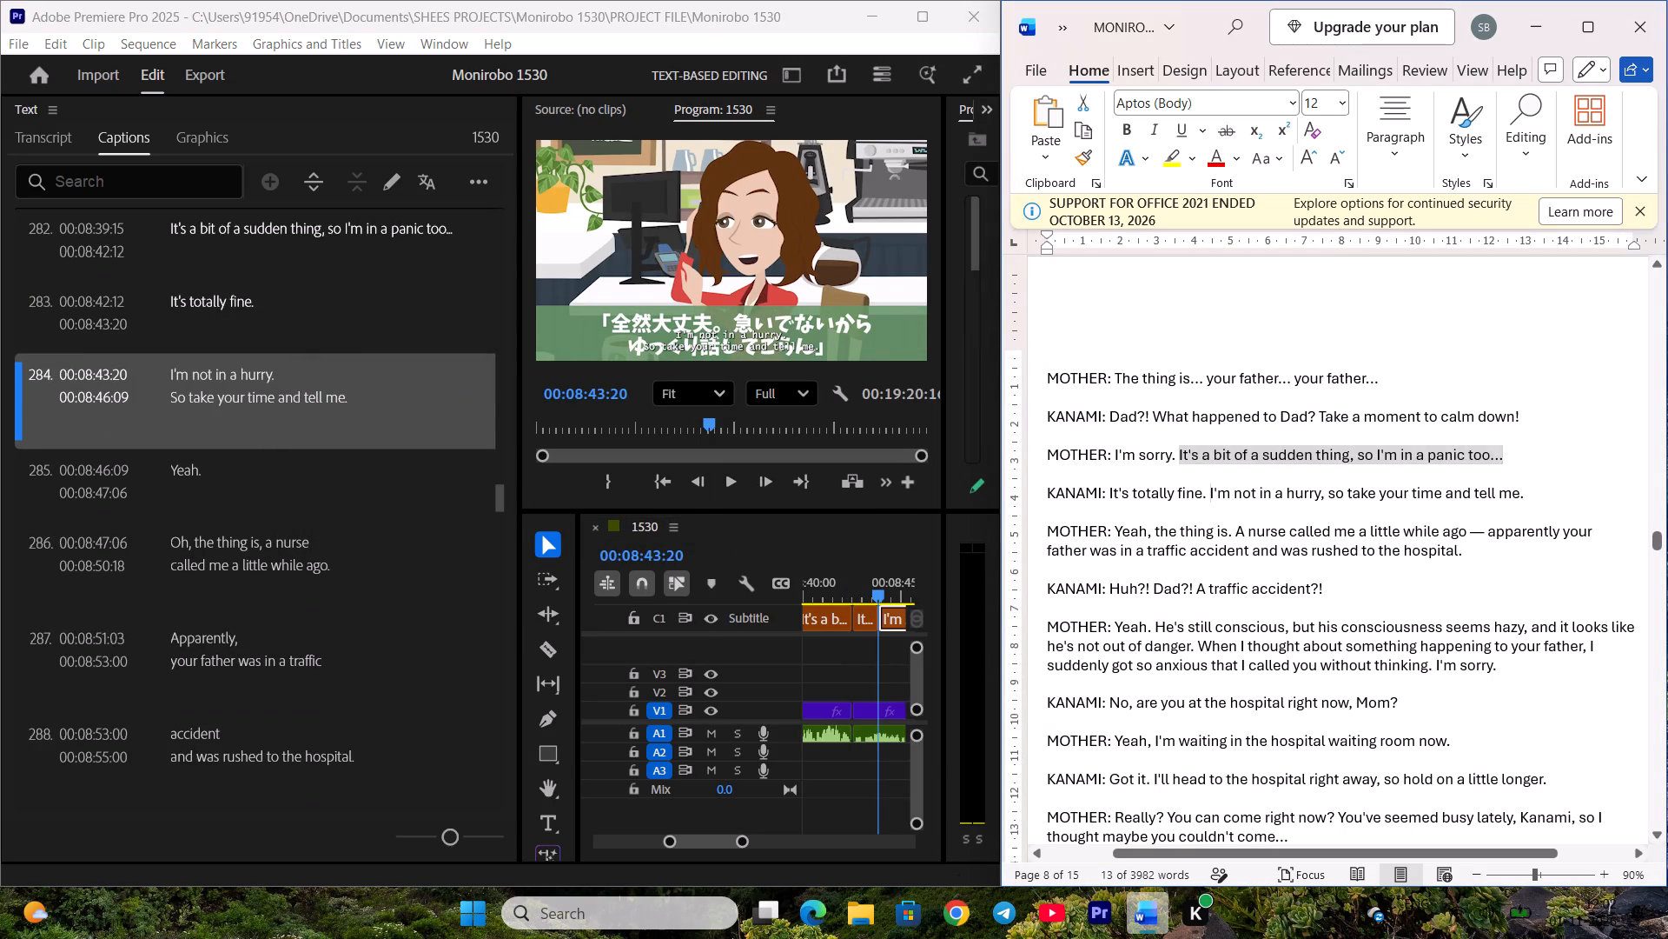
left_click_drag(1219, 494, 1526, 493)
key("ctrl+c")
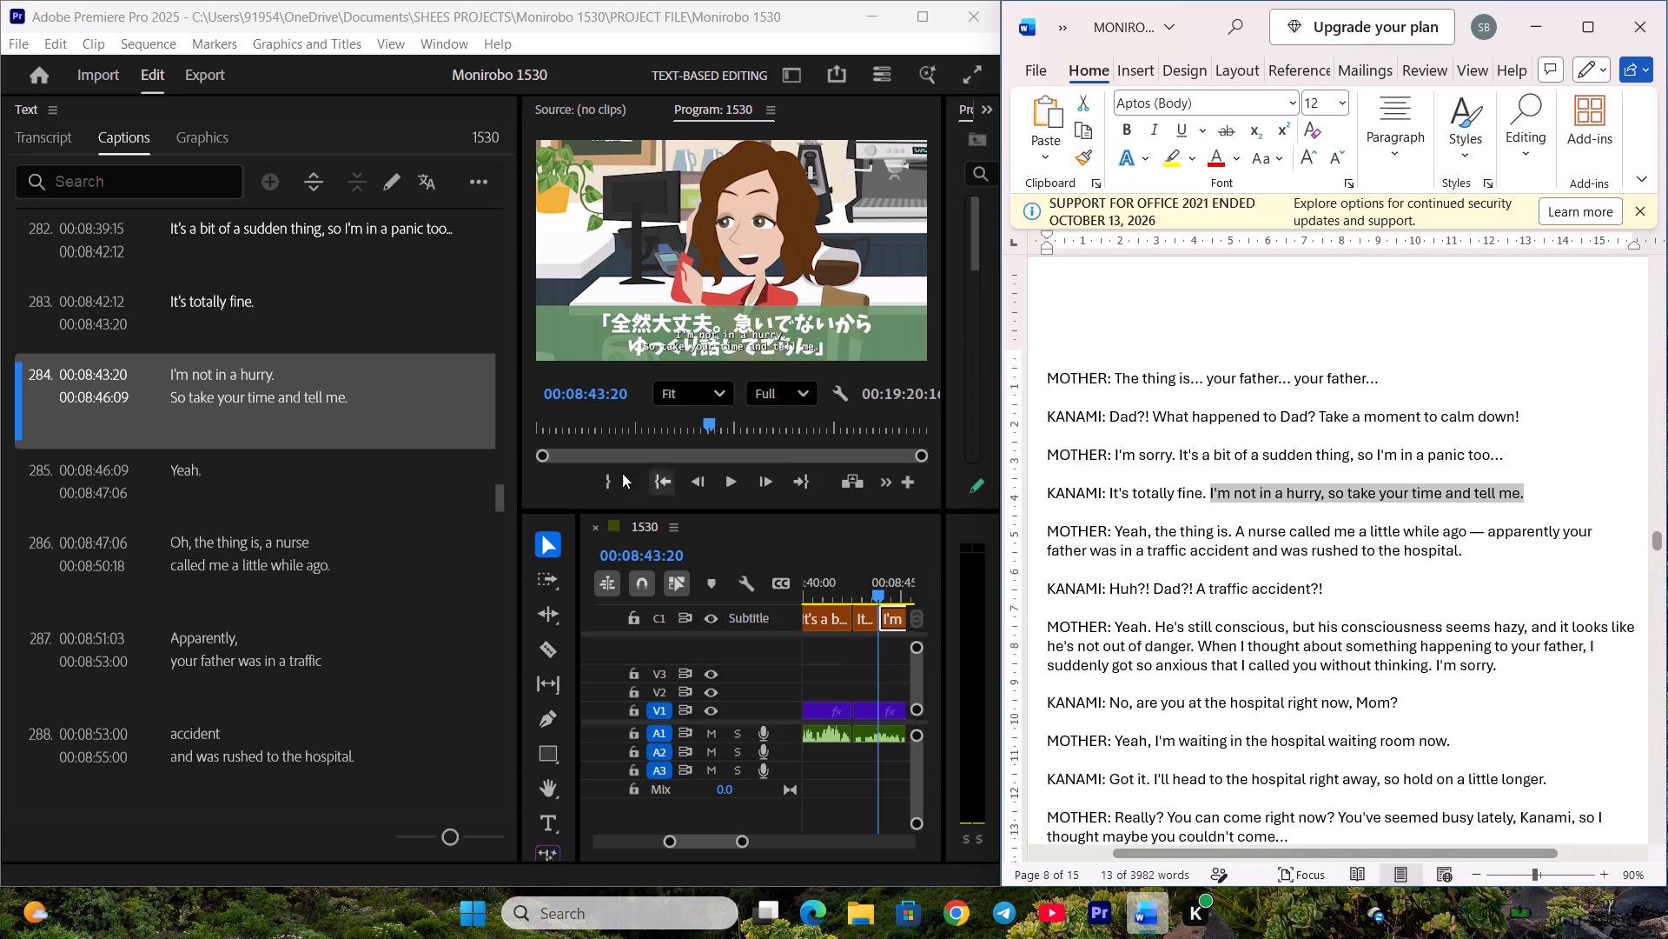
double_click(372, 396)
key("ctrl+v")
left_click(368, 475)
scroll(363, 448, "down", 4)
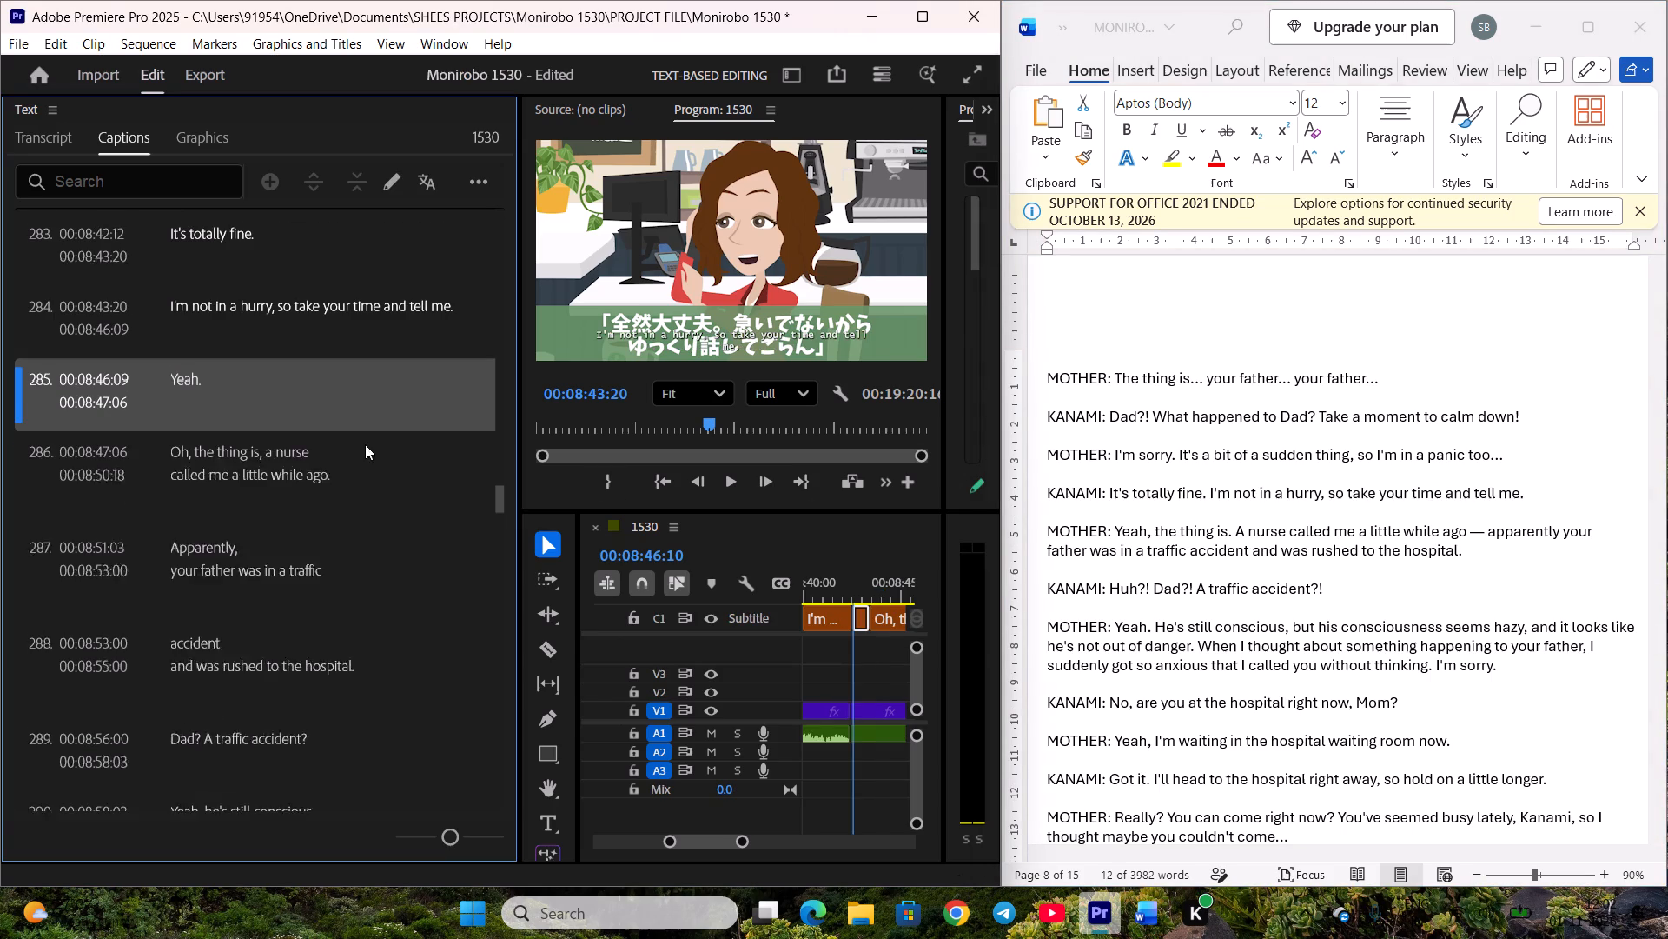
key("ctrl+s")
Change the full stop in caption 285 to a comma so it reads "Yeah," and save the project.
scroll(1255, 438, "down", 1)
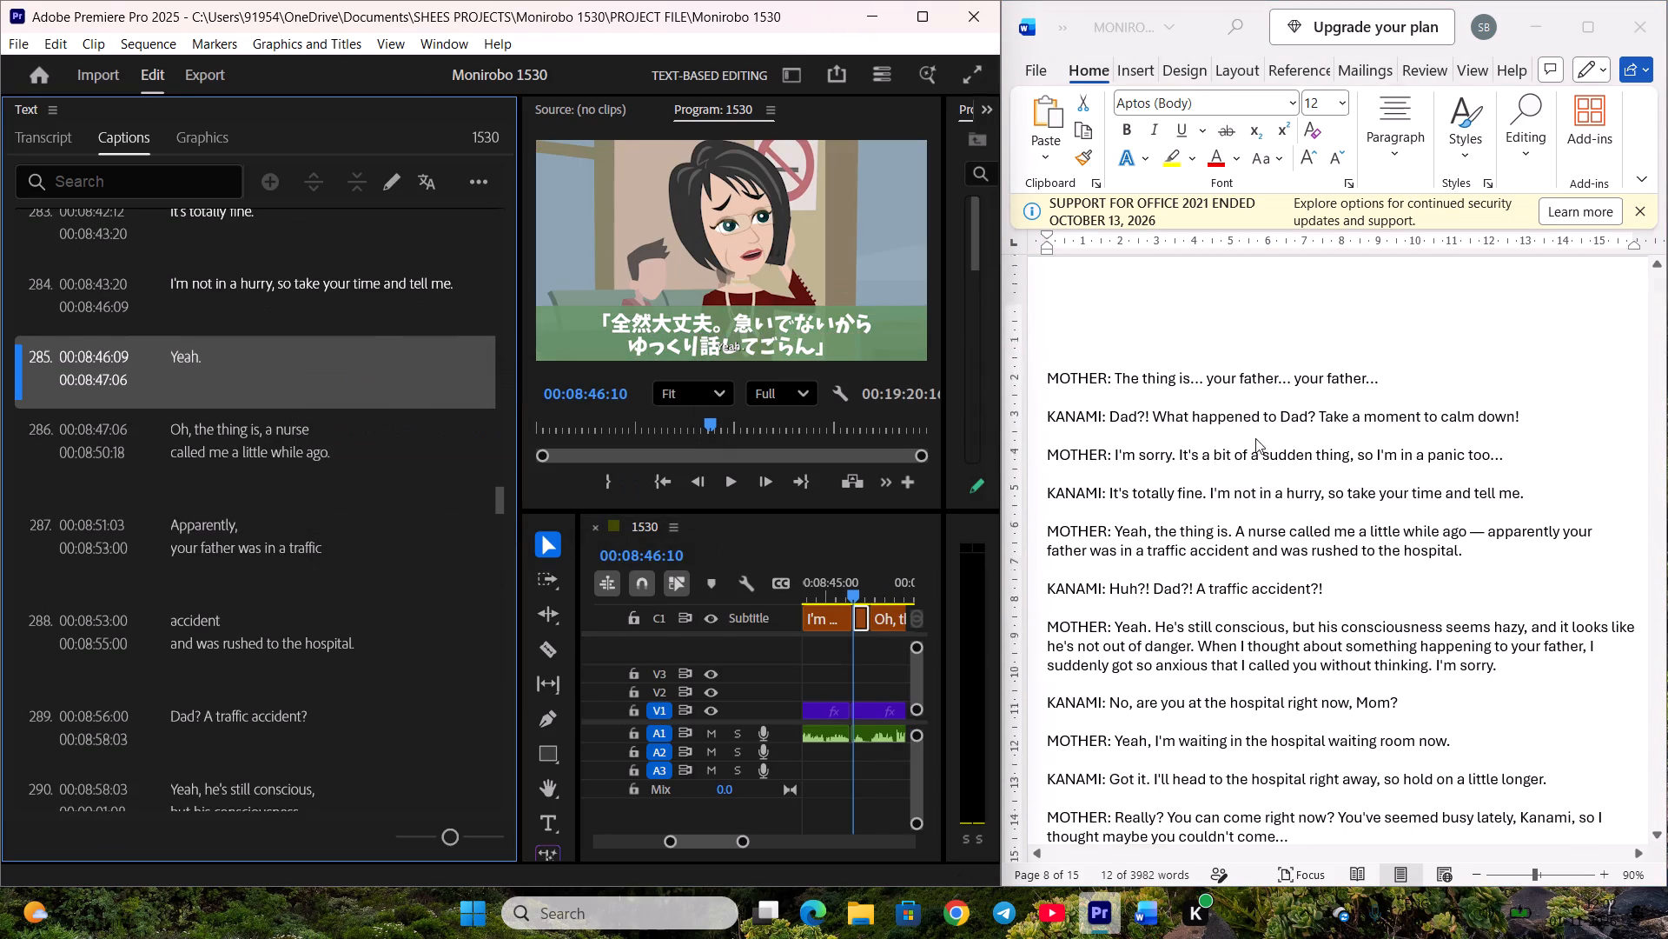
scroll(1255, 438, "down", 1)
double_click(392, 370)
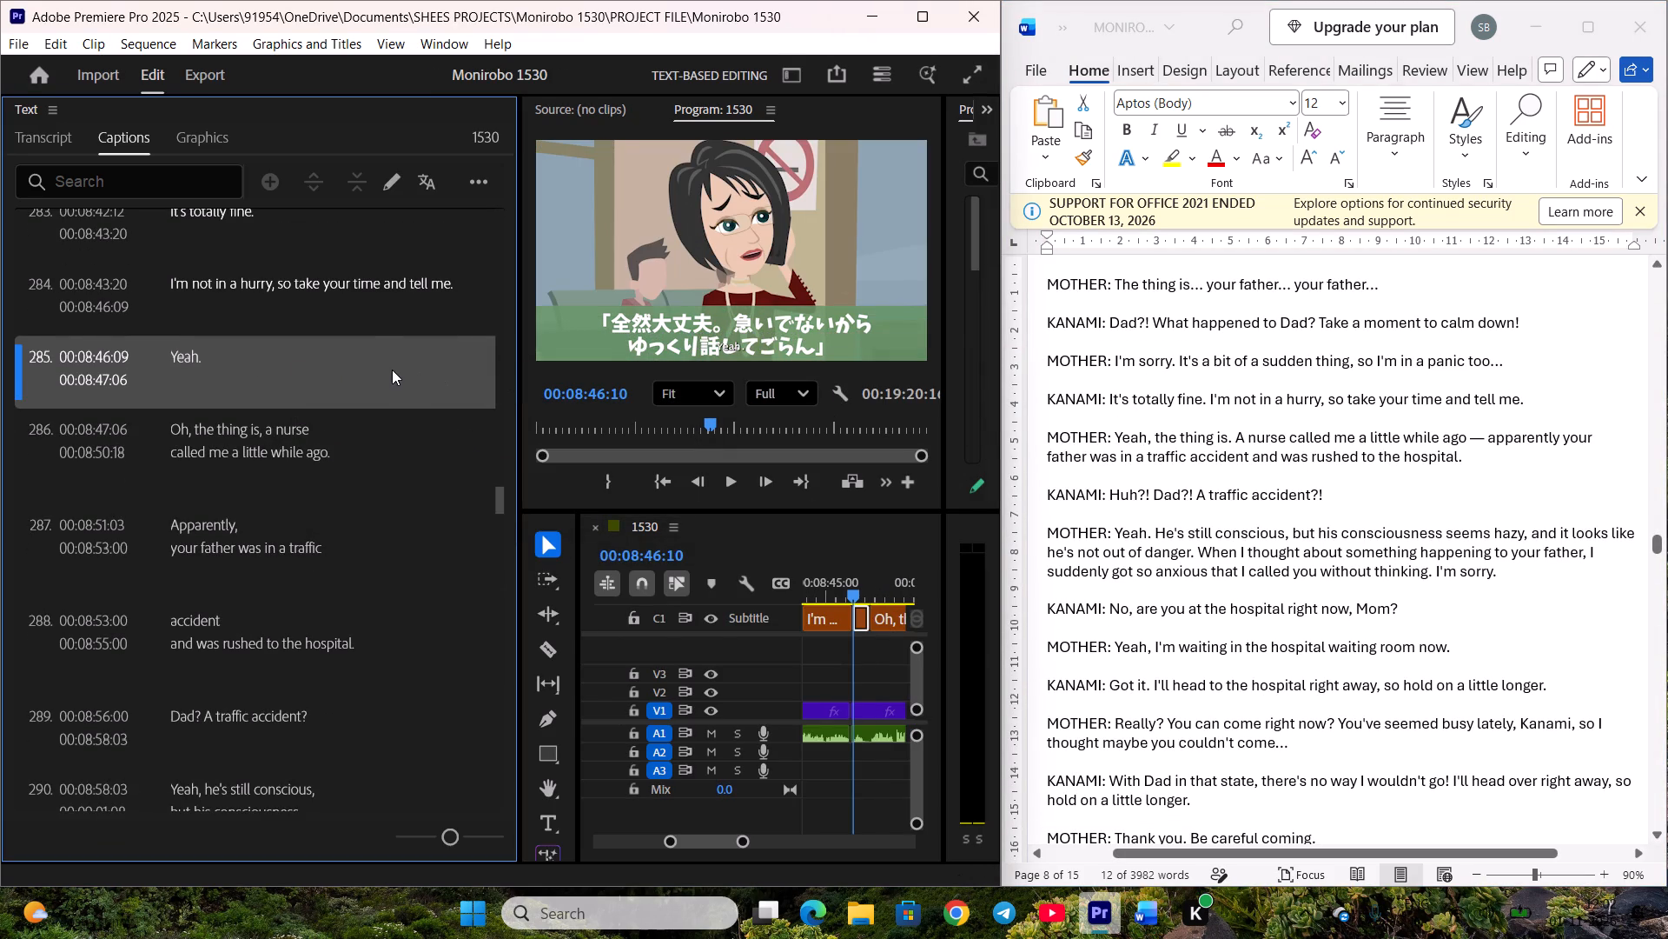
left_click(392, 366)
key("BackSpace")
key("comma")
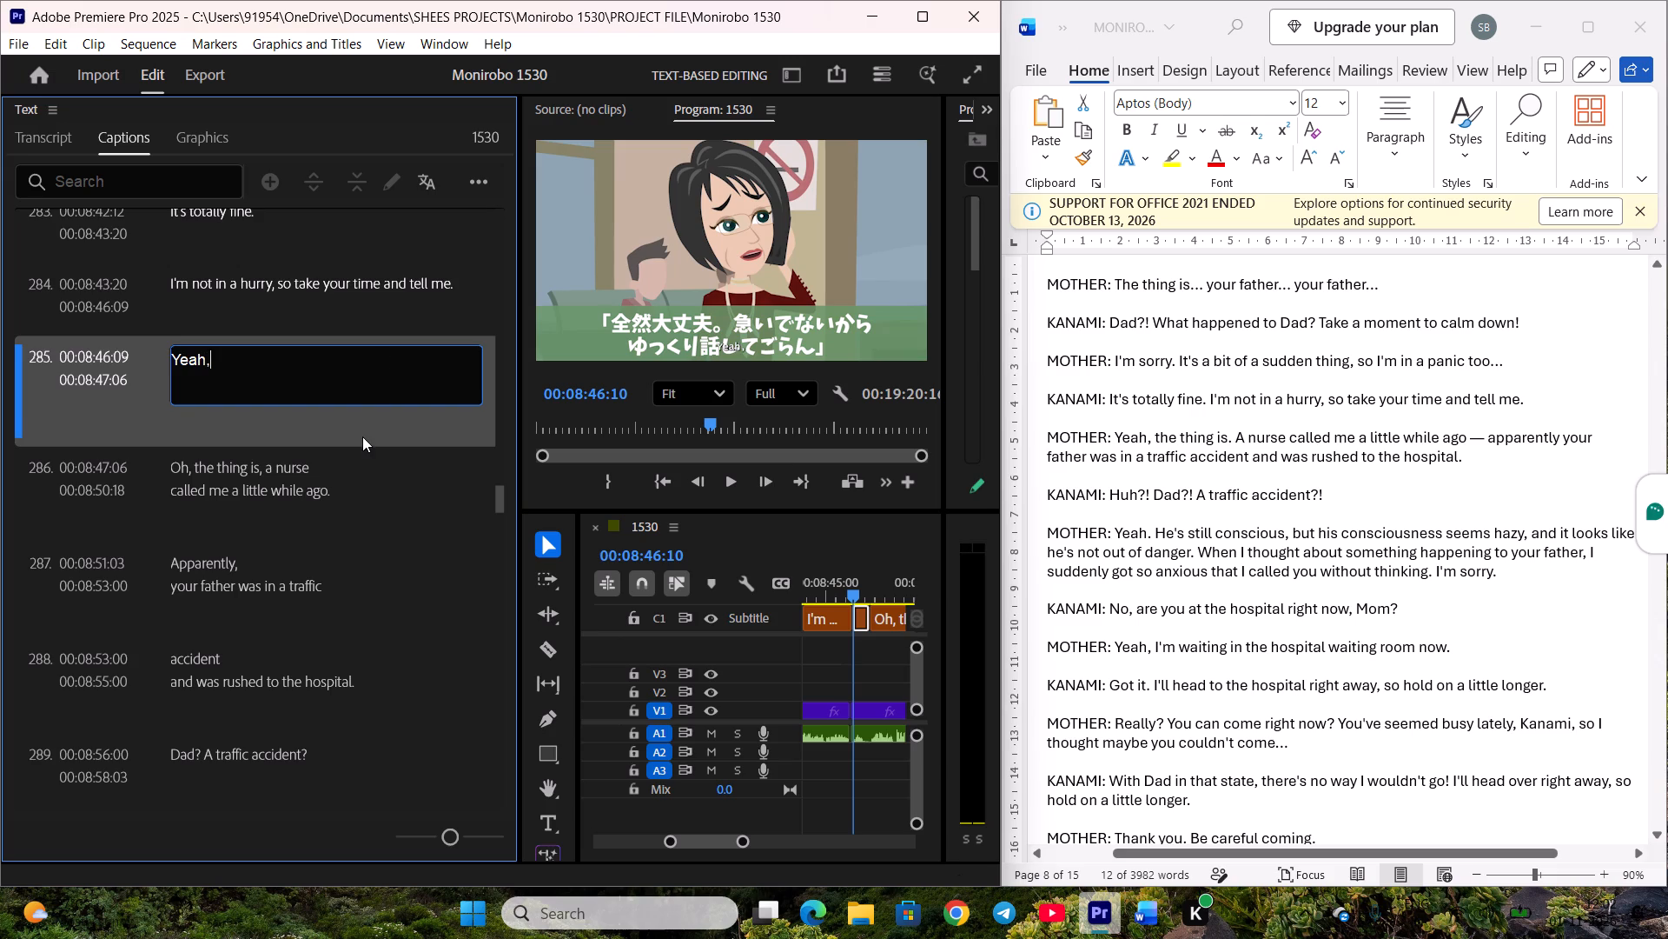
left_click(362, 436)
scroll(362, 436, "down", 2)
left_click(356, 416)
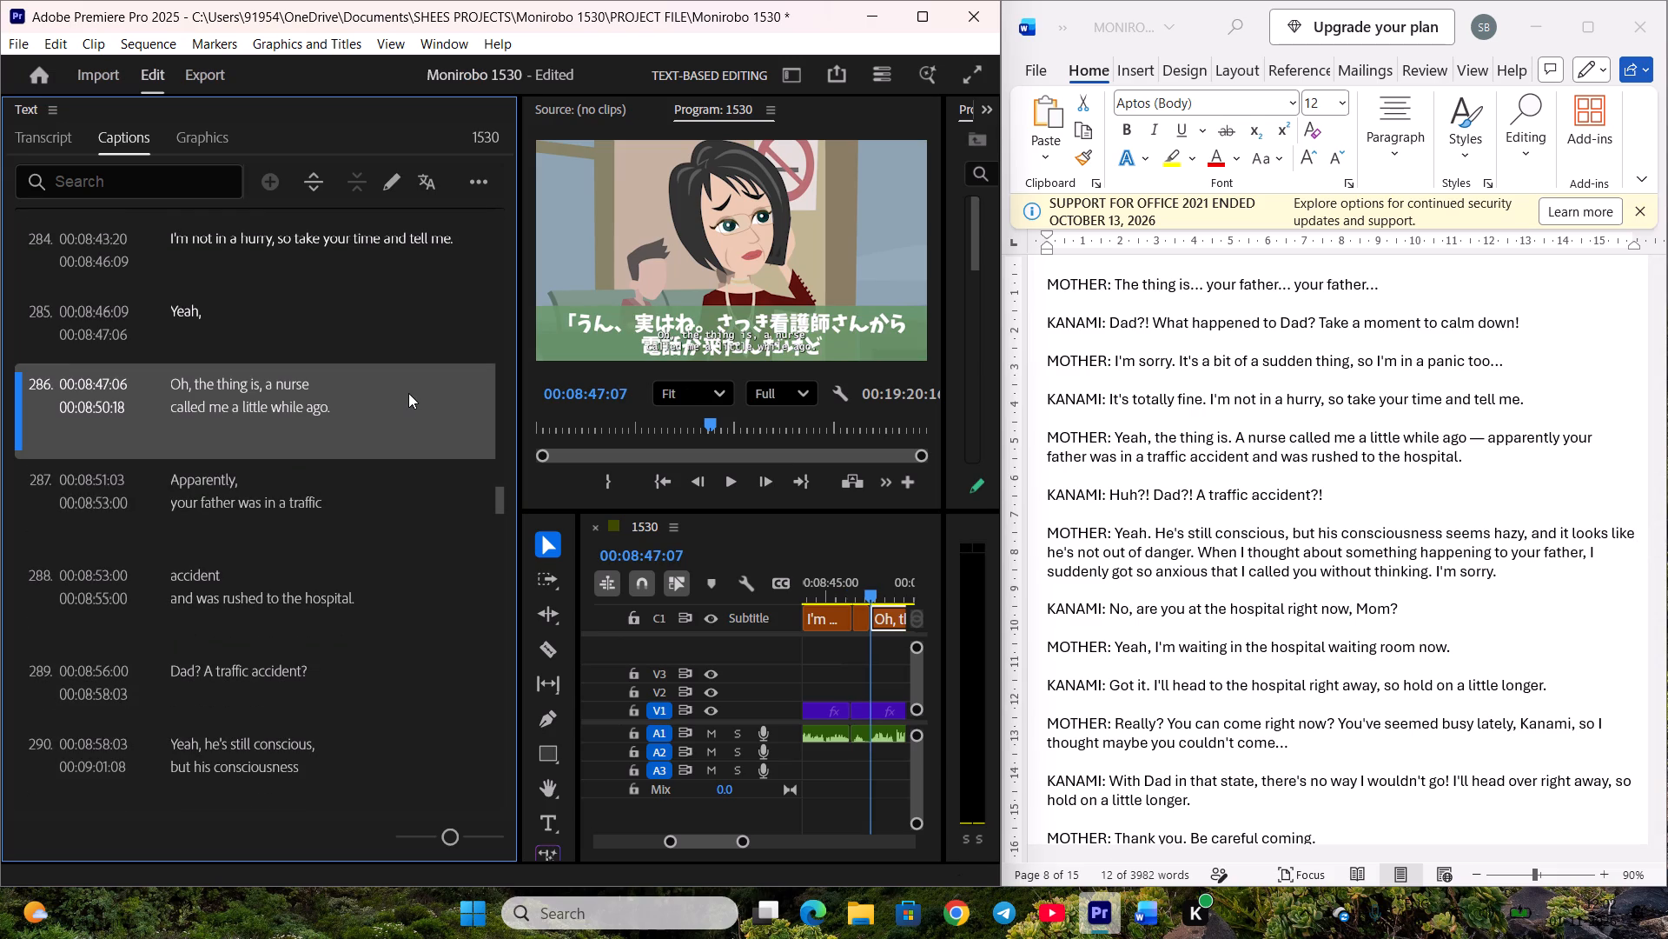
key("ctrl+s")
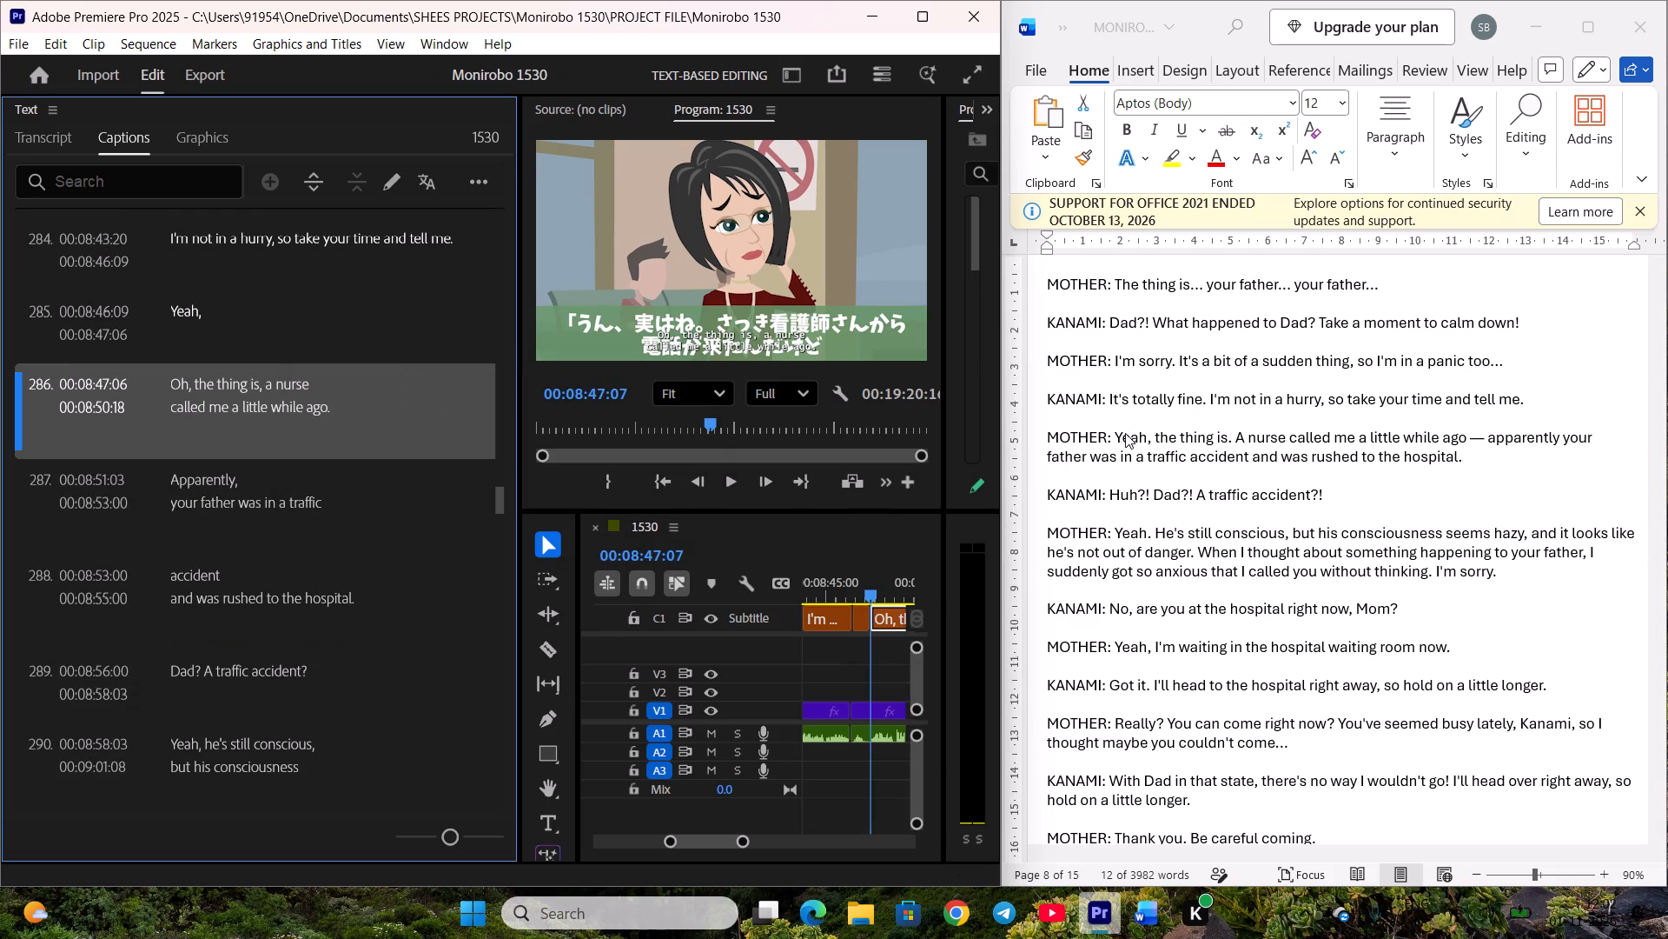
Play captions 285 and 286 and compare them with the Mother's "Yeah, the thing is." line in the Word script.
left_click(1439, 449)
left_click_drag(1155, 440, 1216, 442)
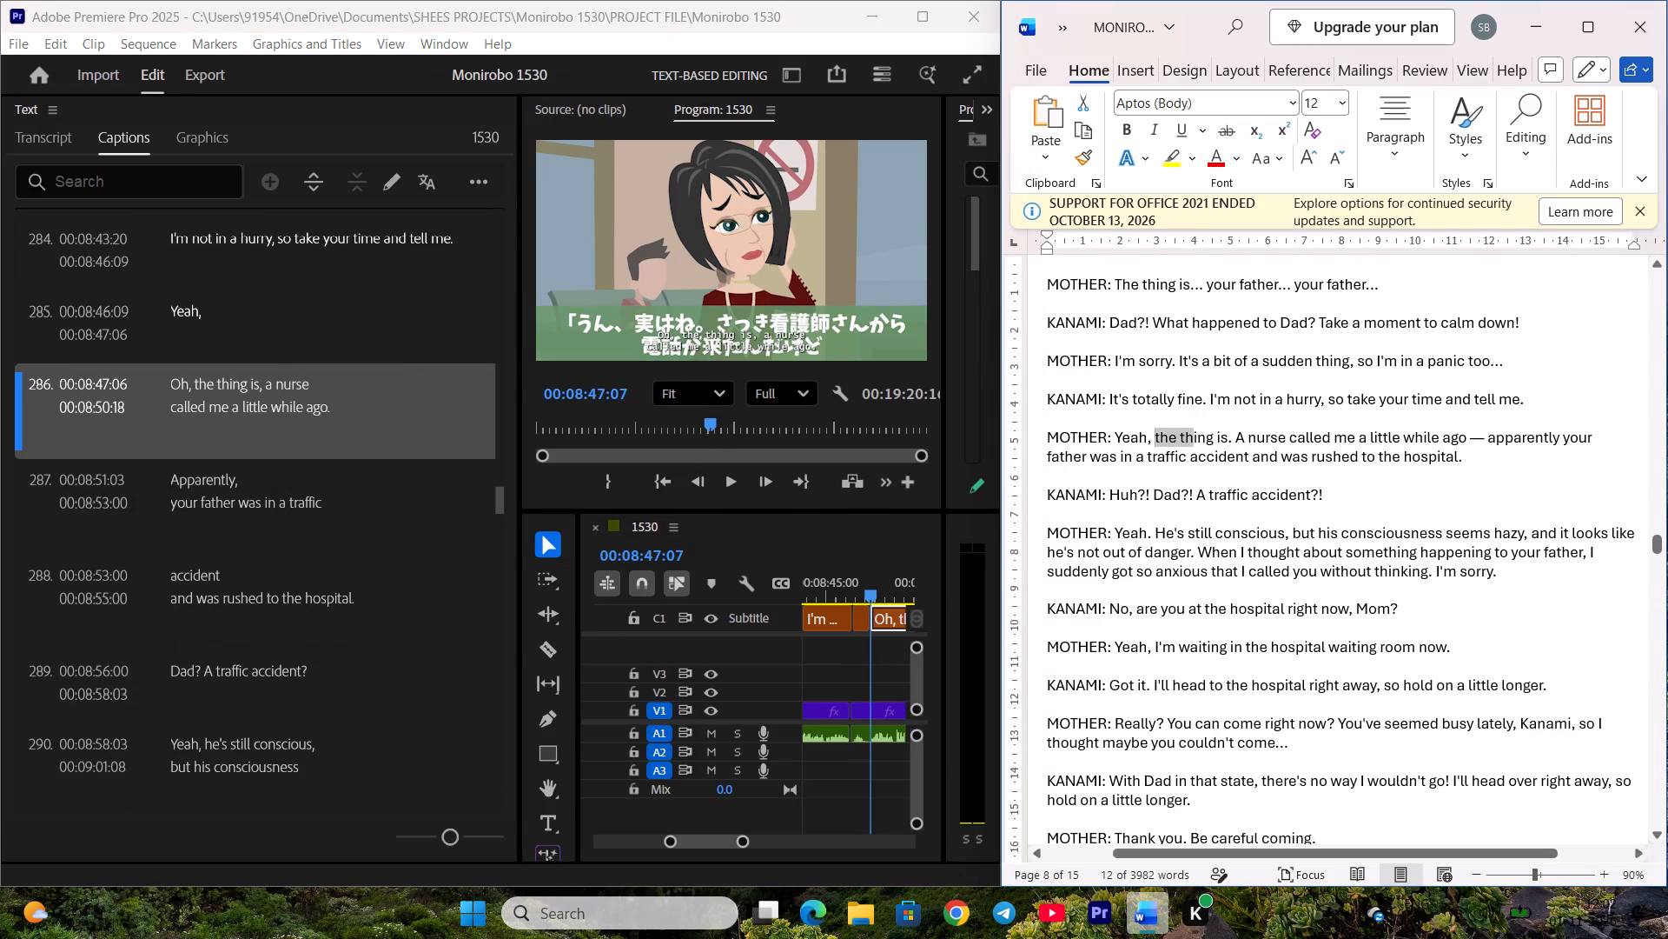
left_click_drag(1216, 442, 1265, 444)
left_click(353, 387)
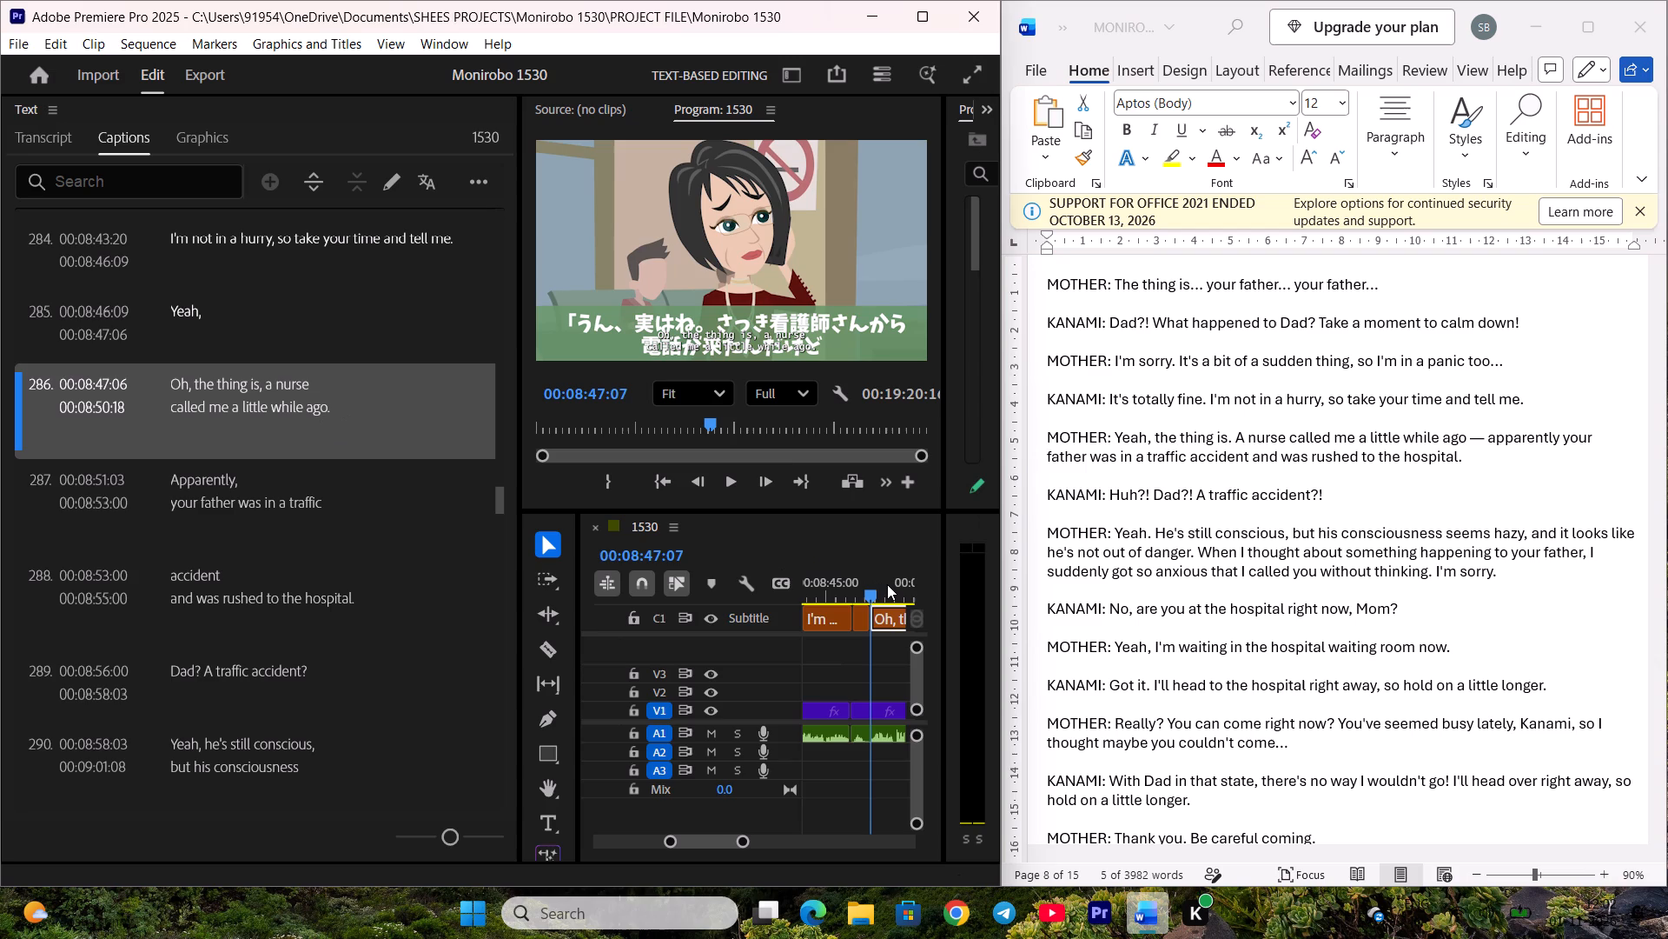
left_click(201, 360)
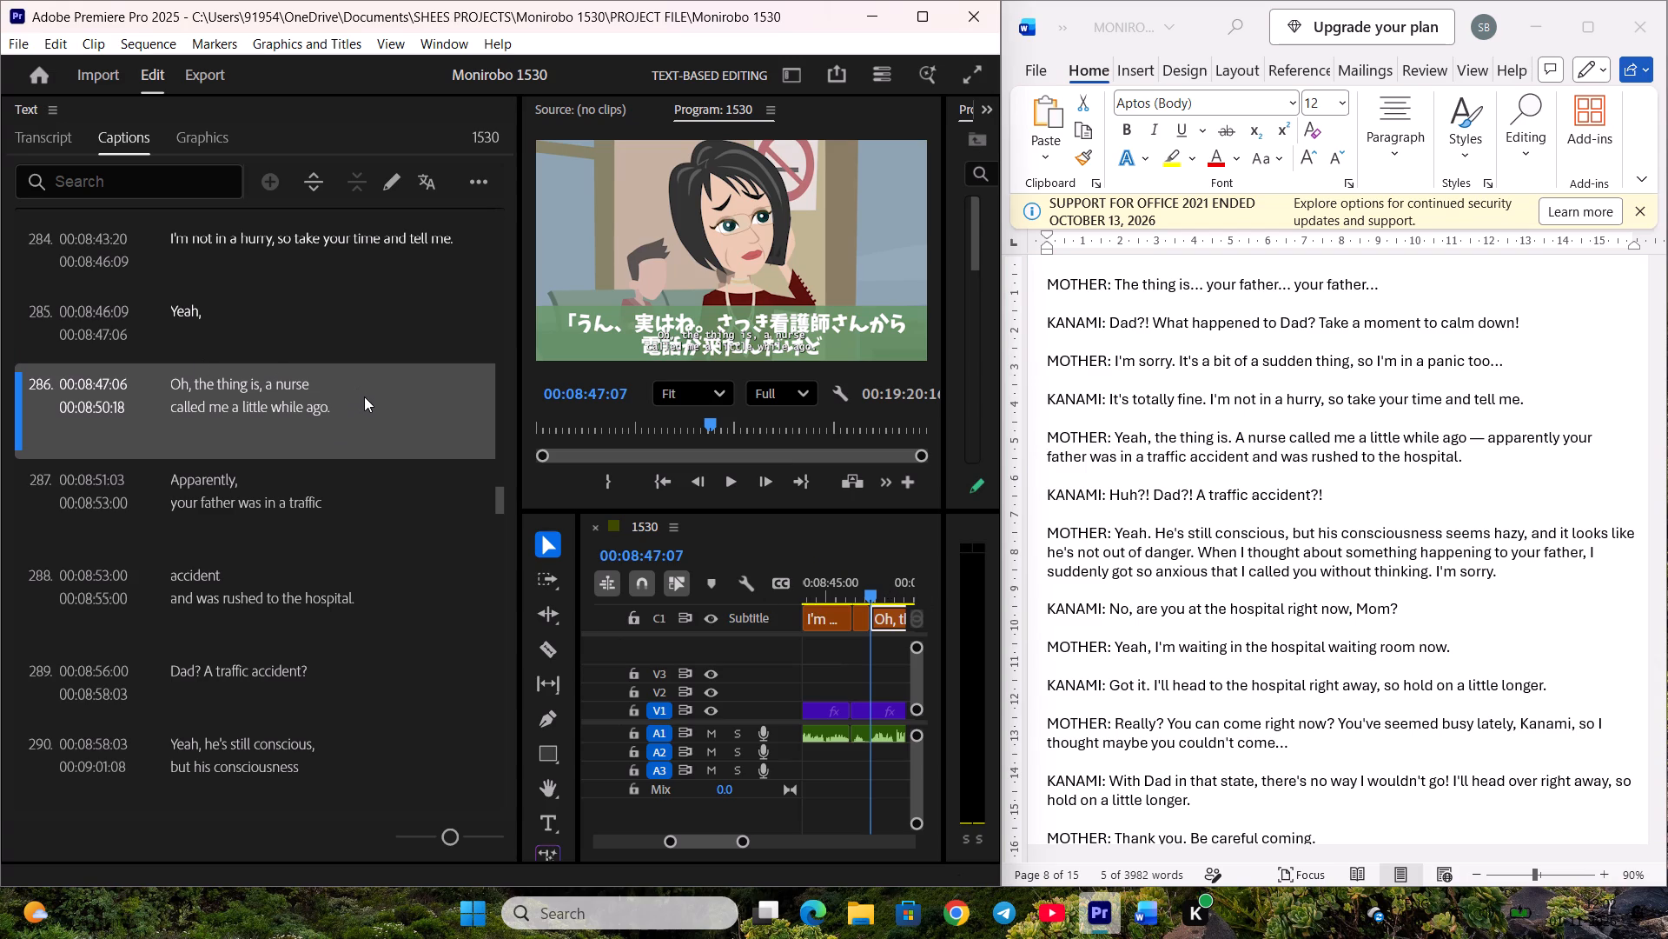
scroll(365, 397, "down", 1)
left_click(226, 392)
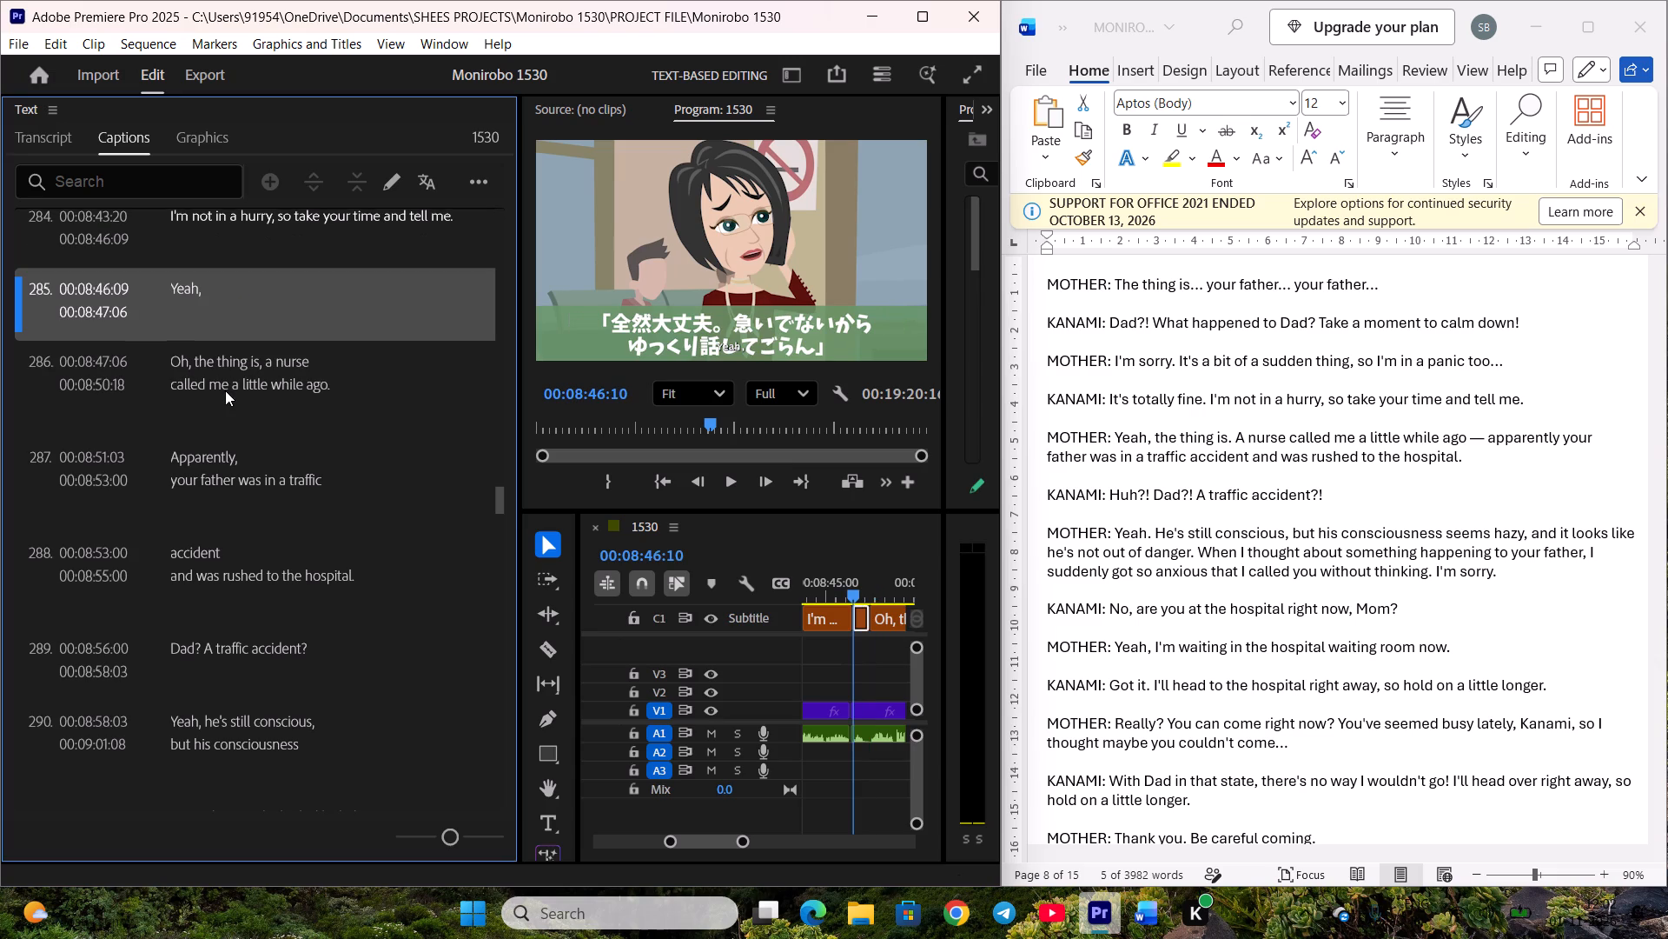
key("ctrl+s")
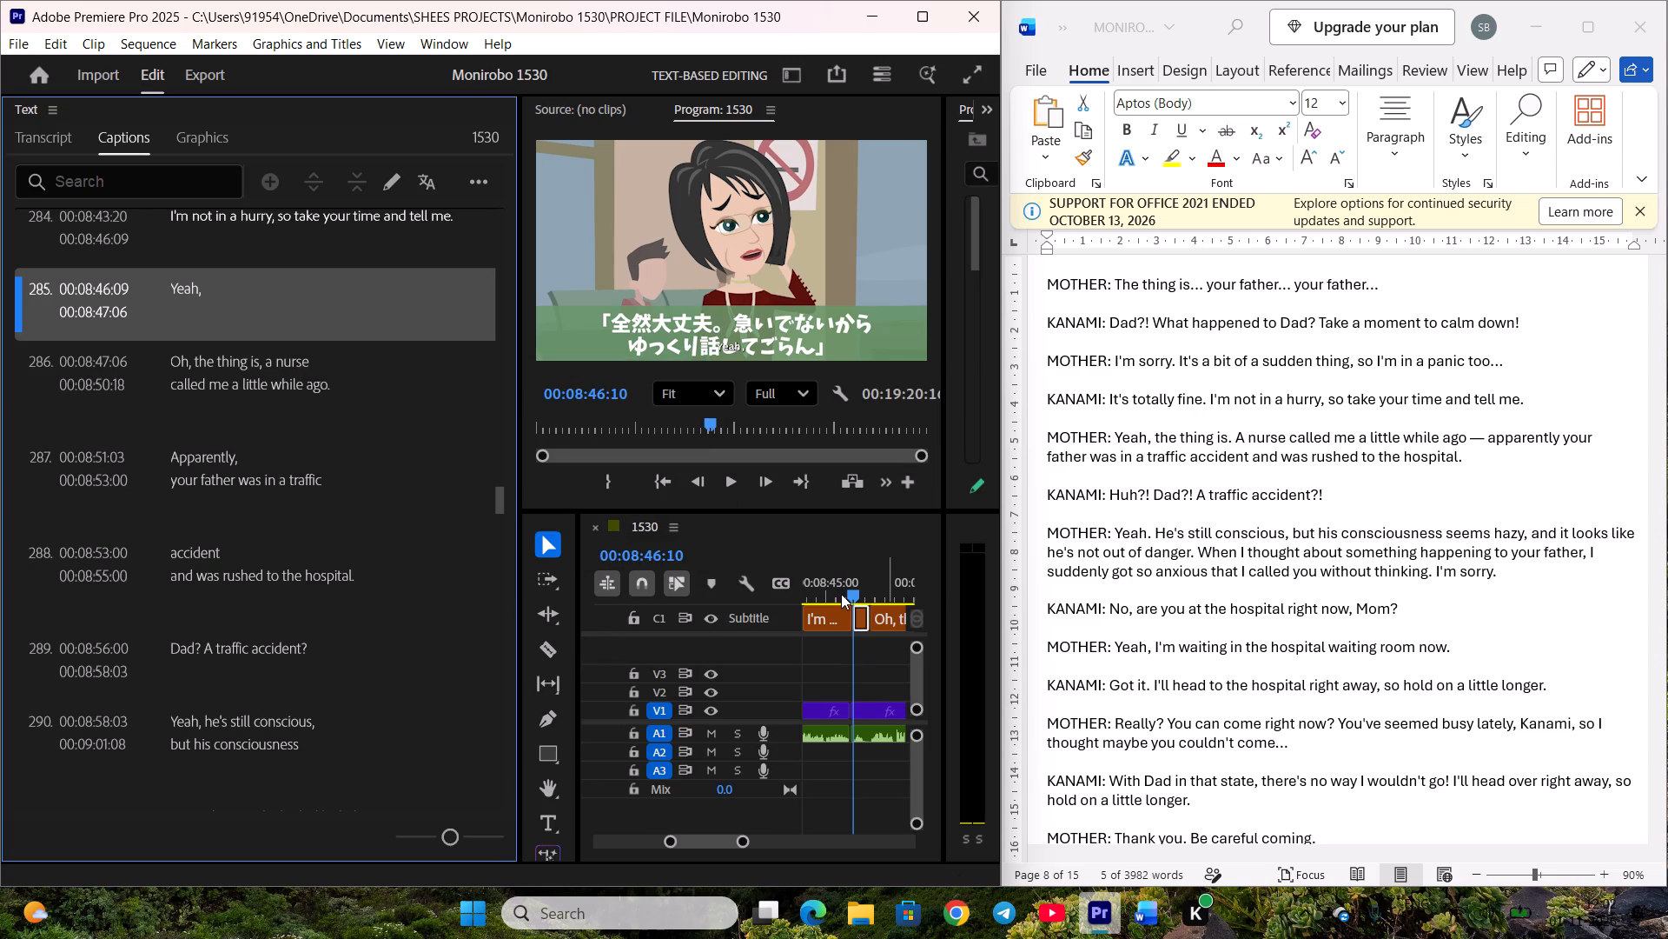
left_click(1162, 422)
left_click(231, 305)
key("space")
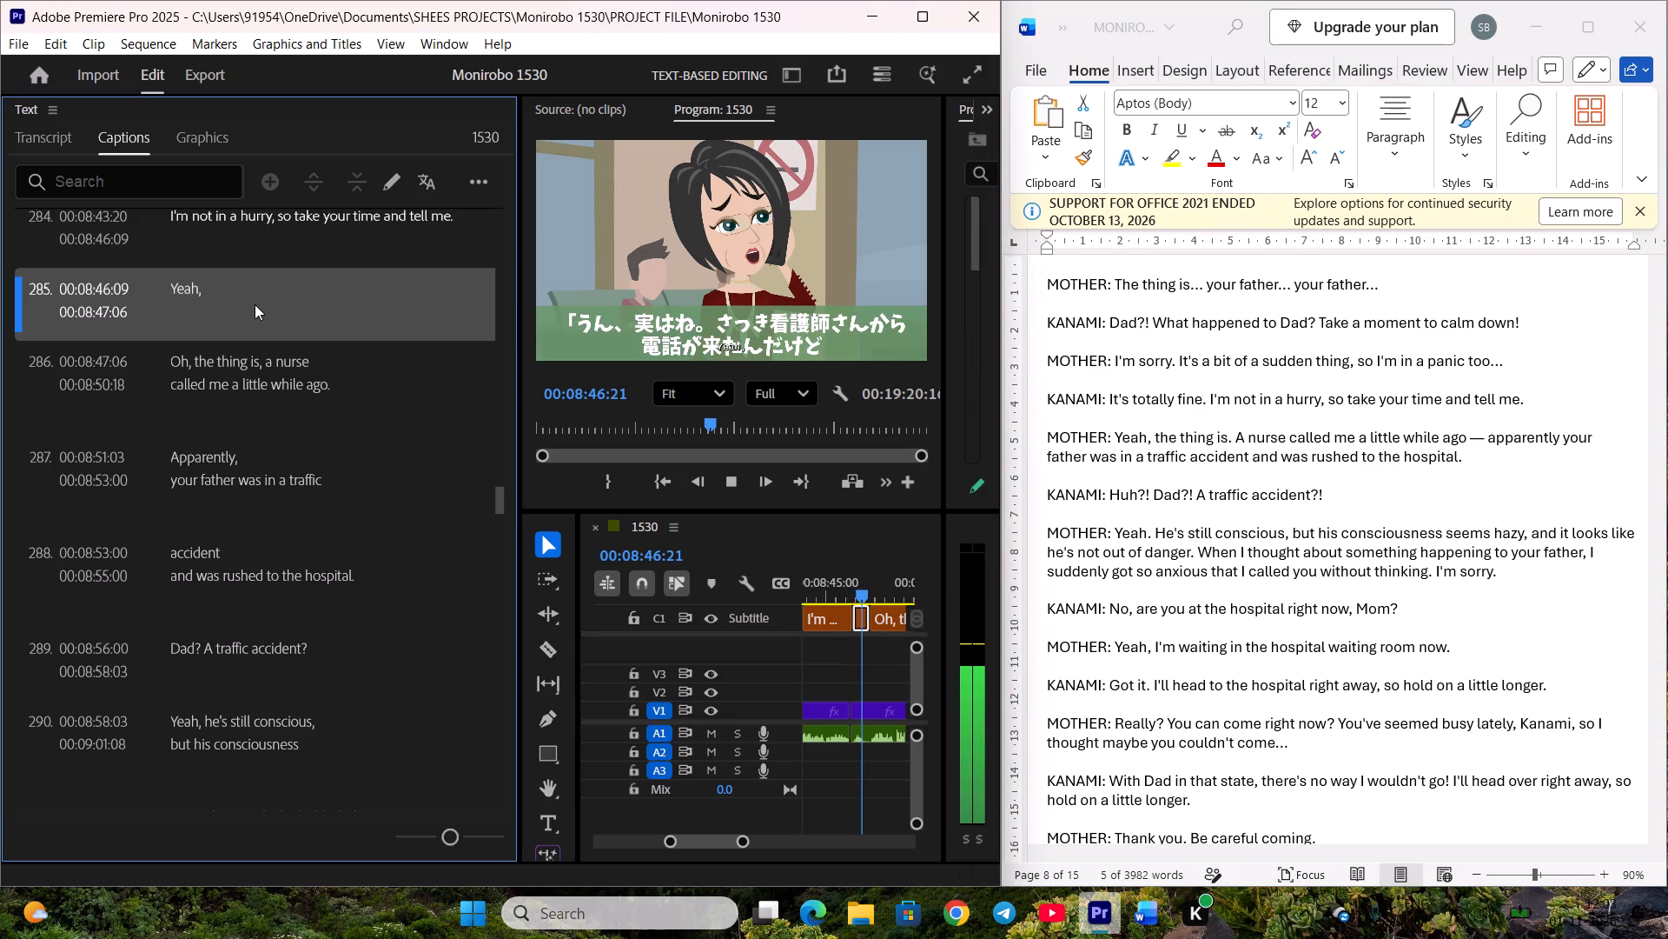
key("space")
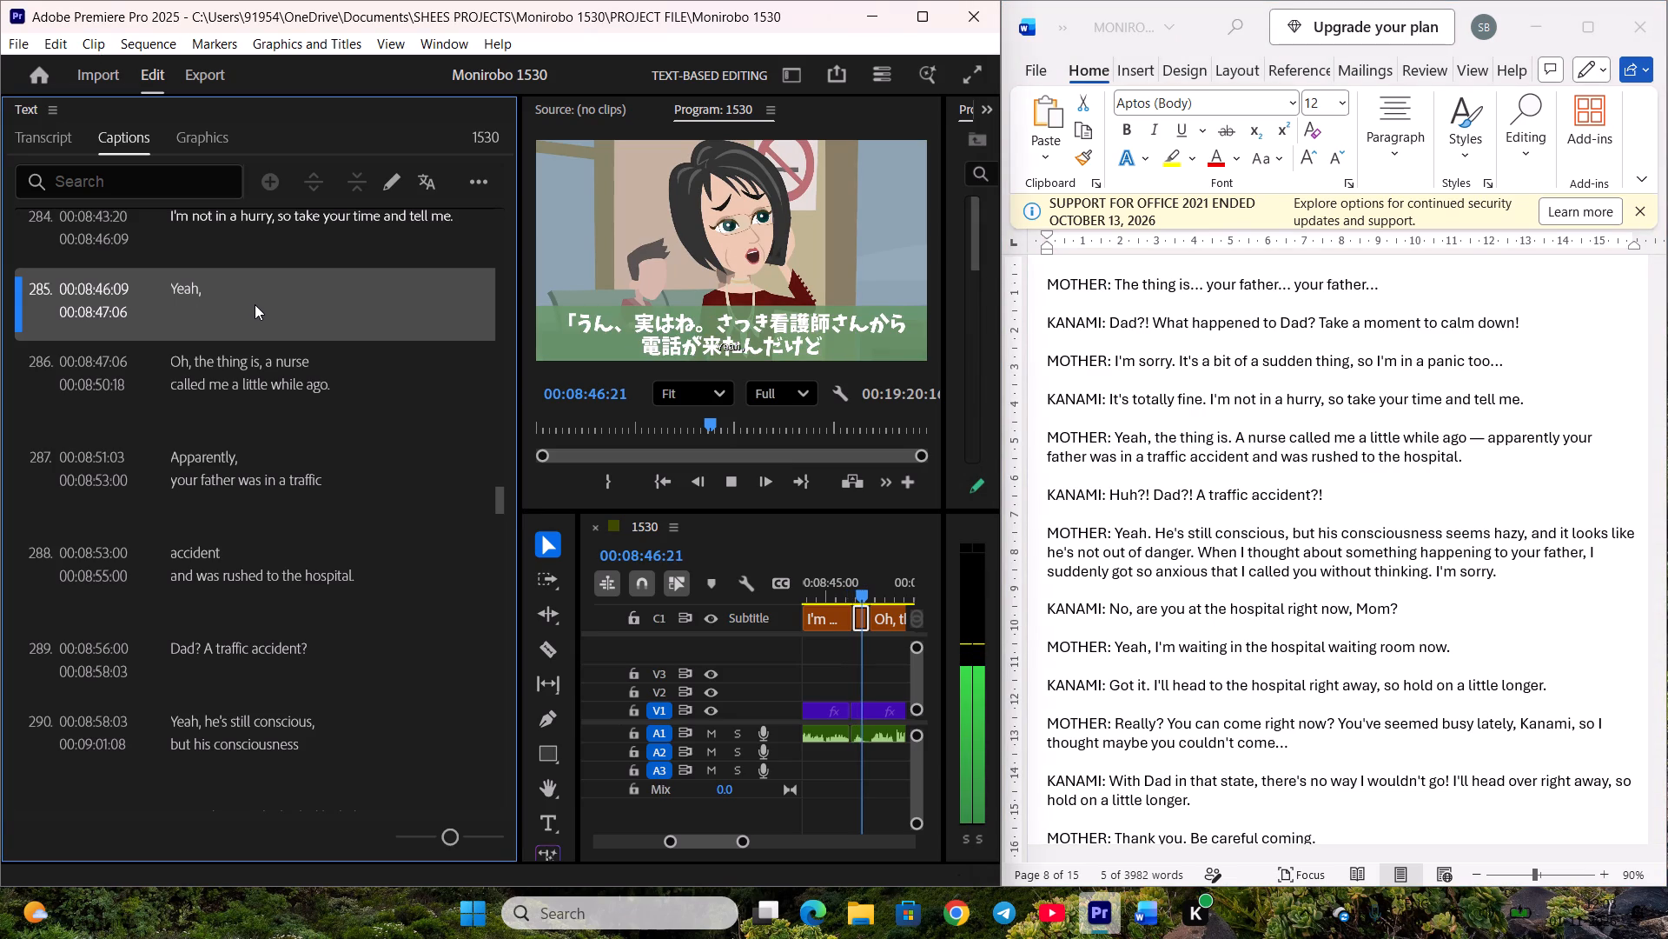
left_click(257, 307)
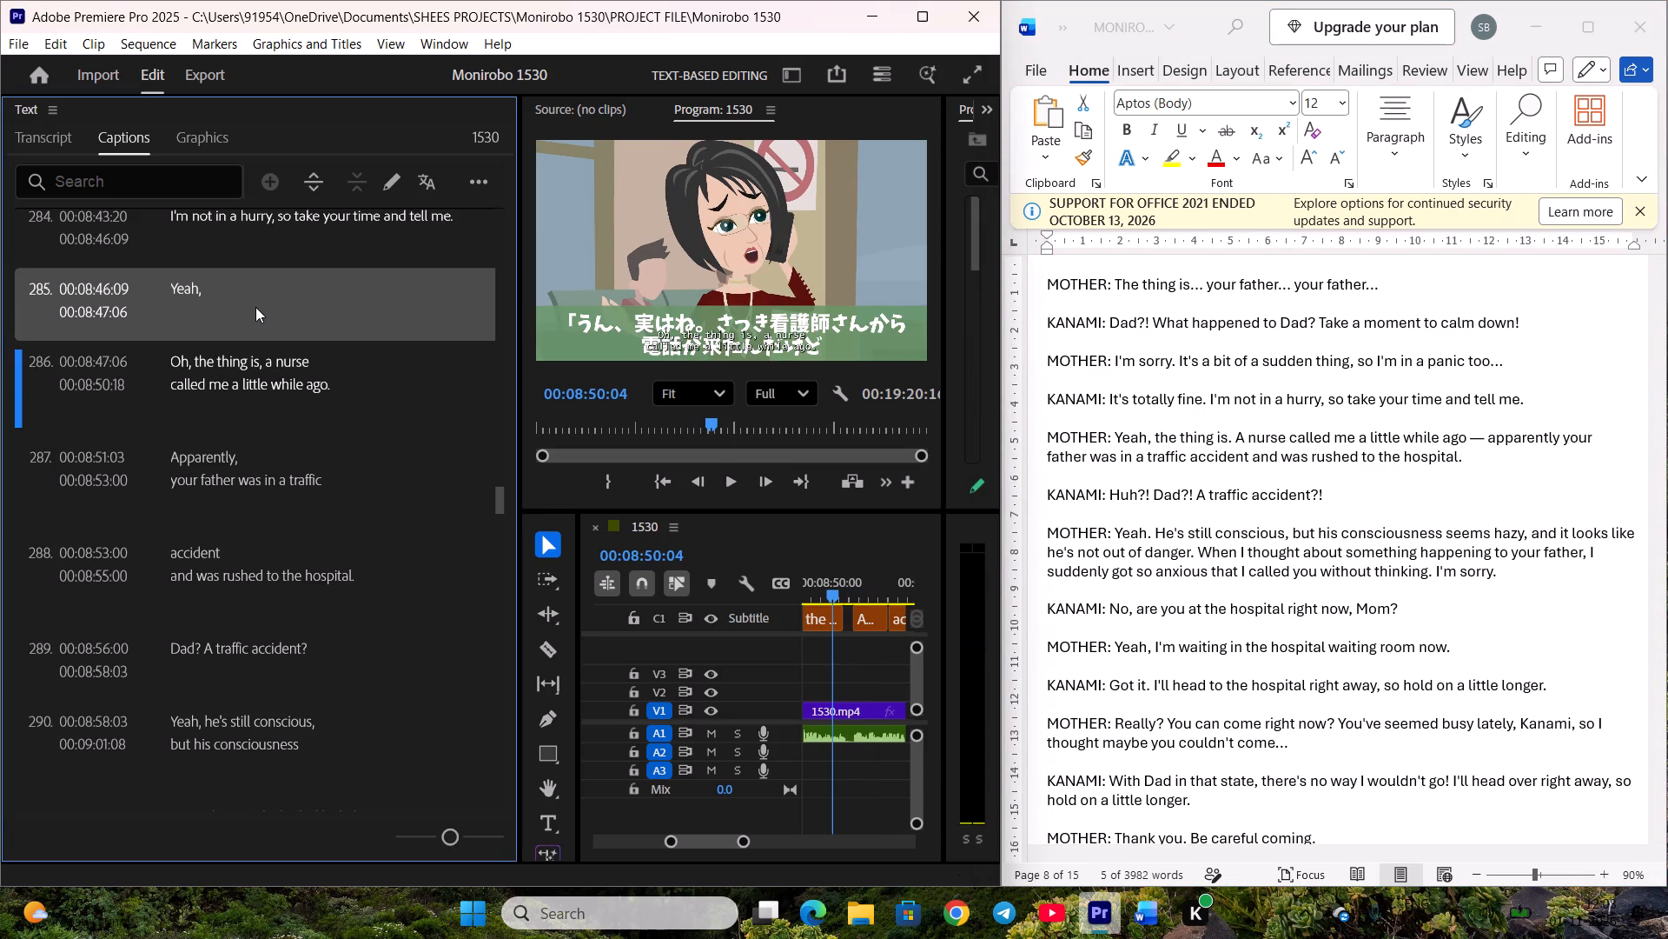
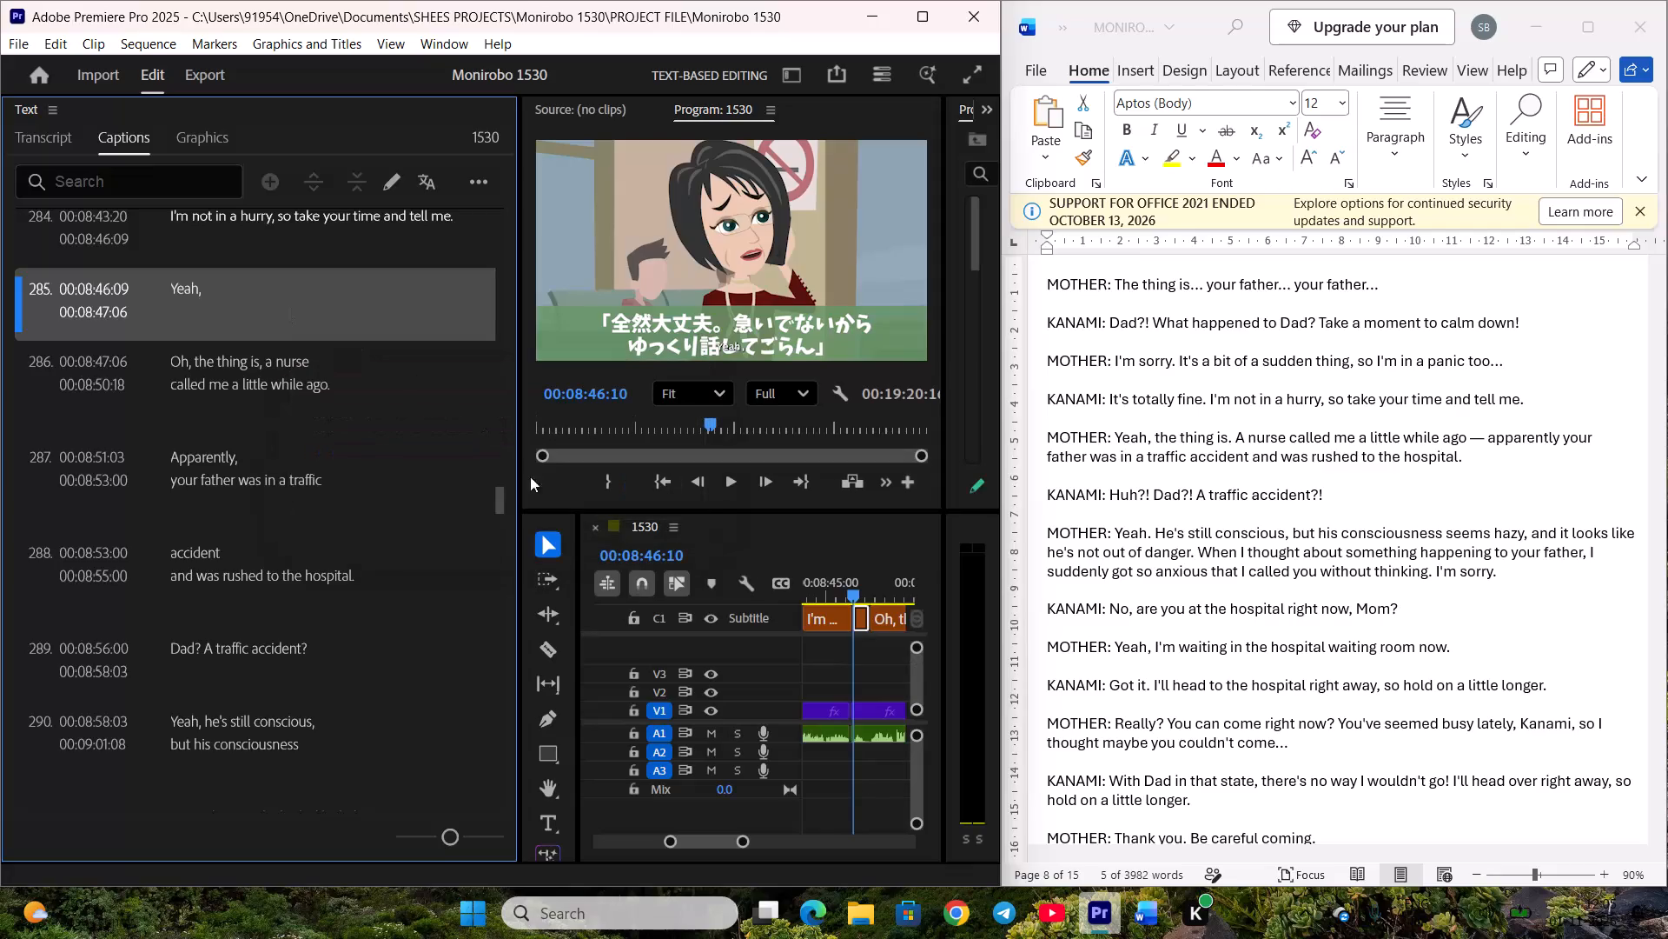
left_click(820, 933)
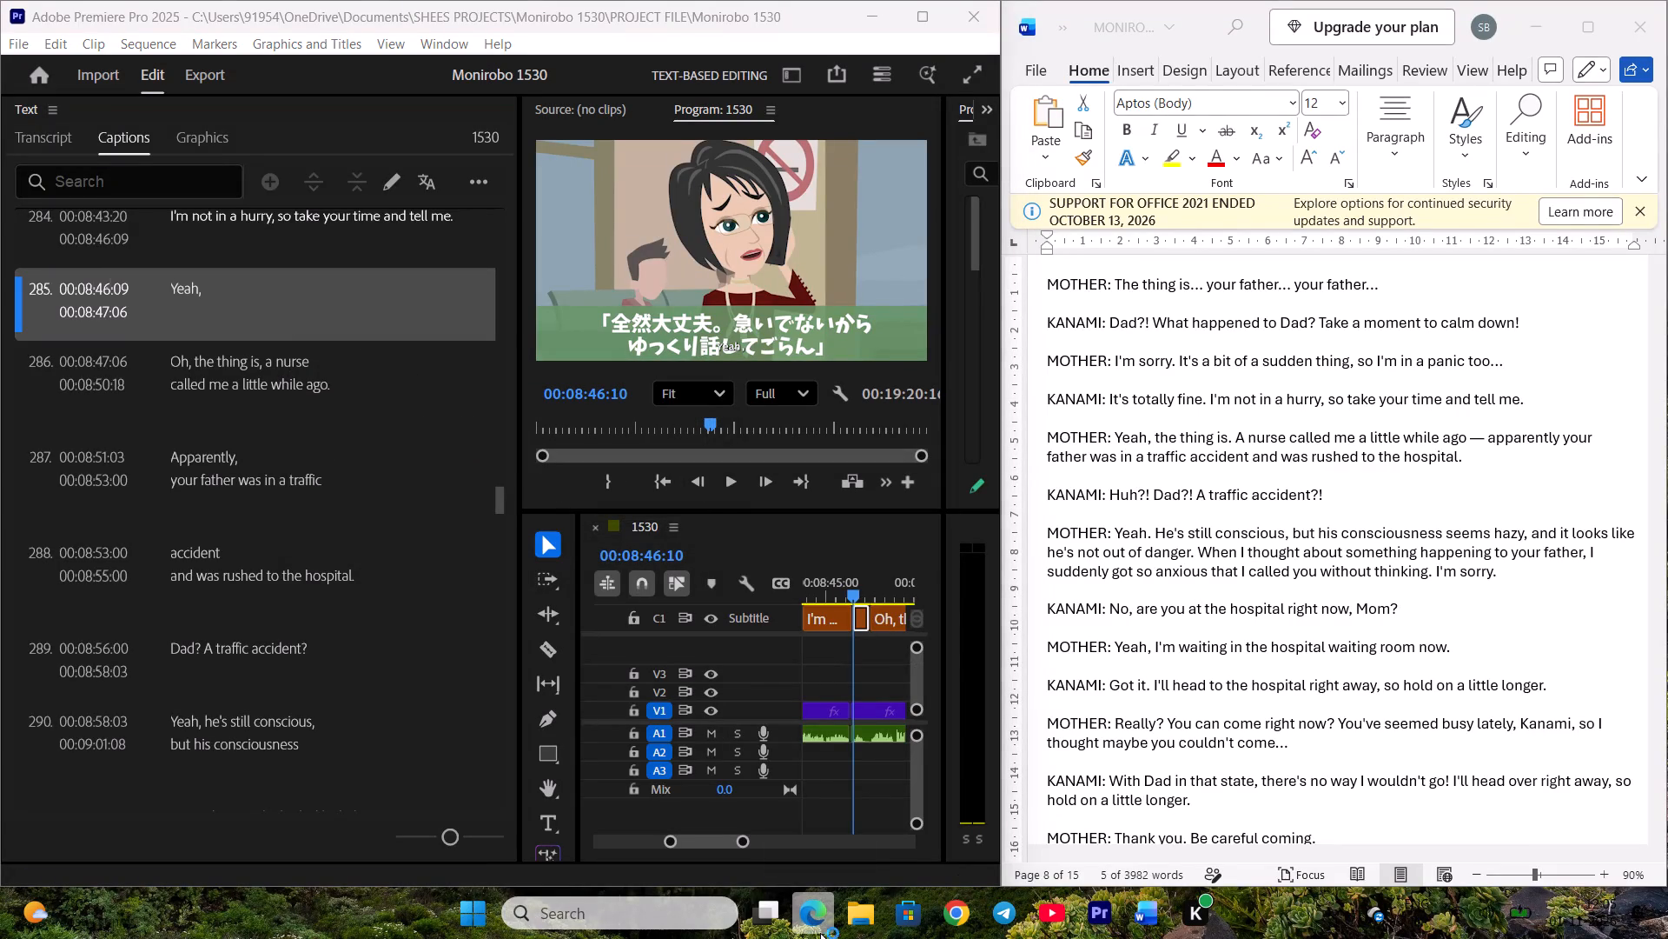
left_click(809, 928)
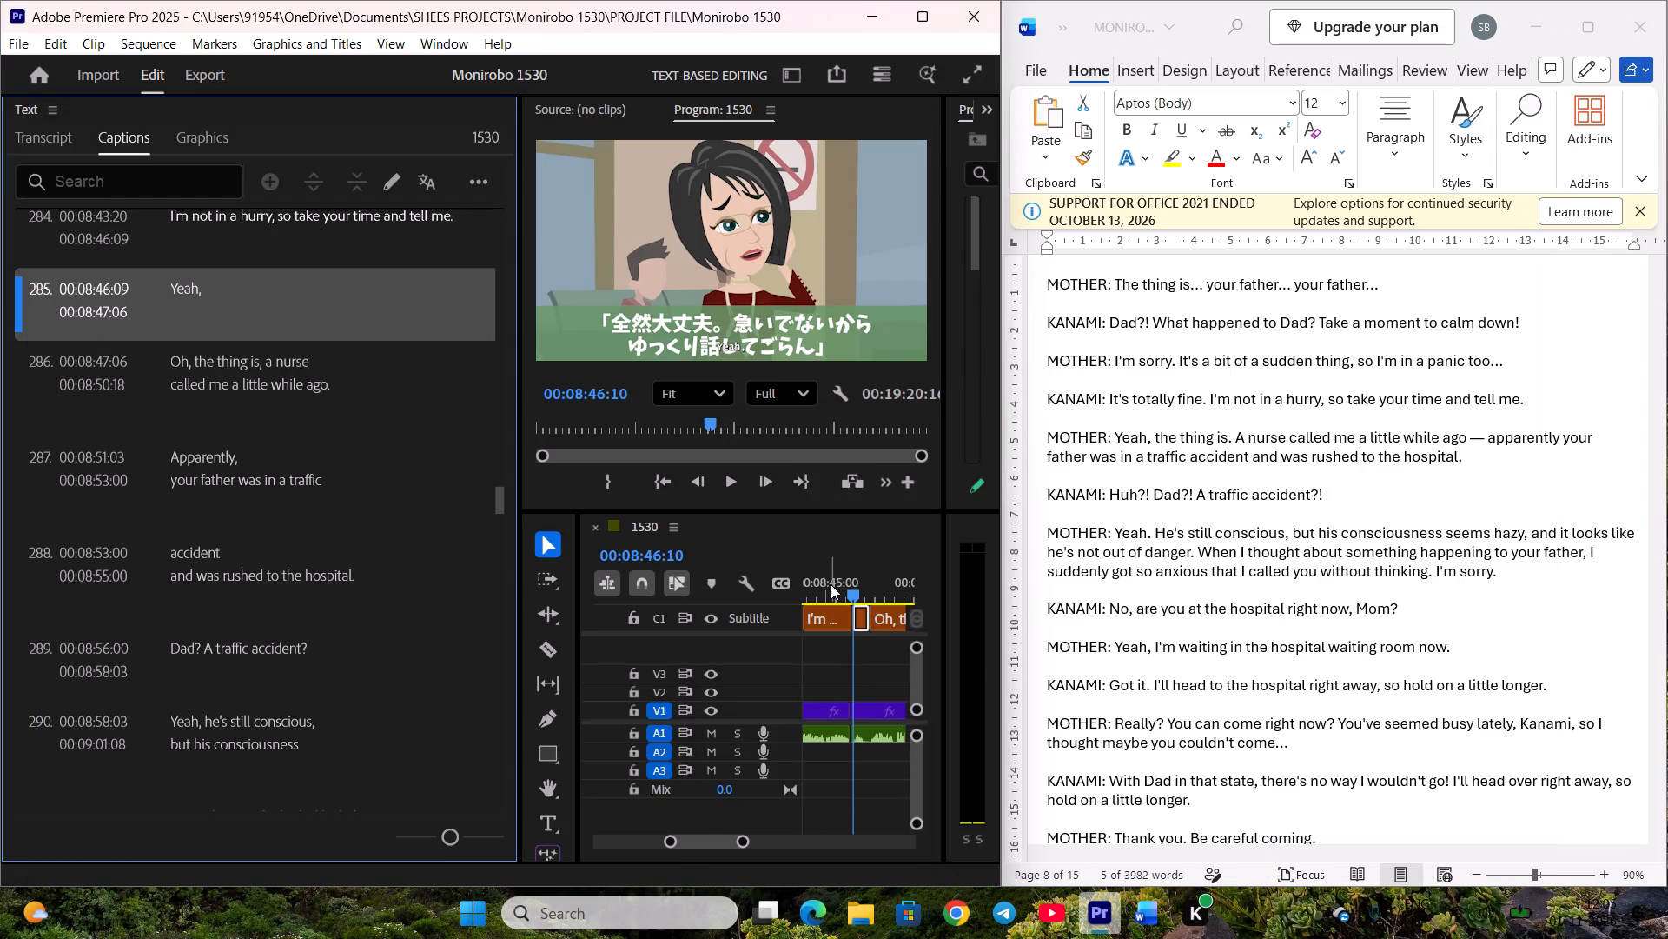
Play captions 285 and 286 against the Mother's script line and split caption 286 at 00:08:48:12, after "the thing is.".
left_click(1262, 487)
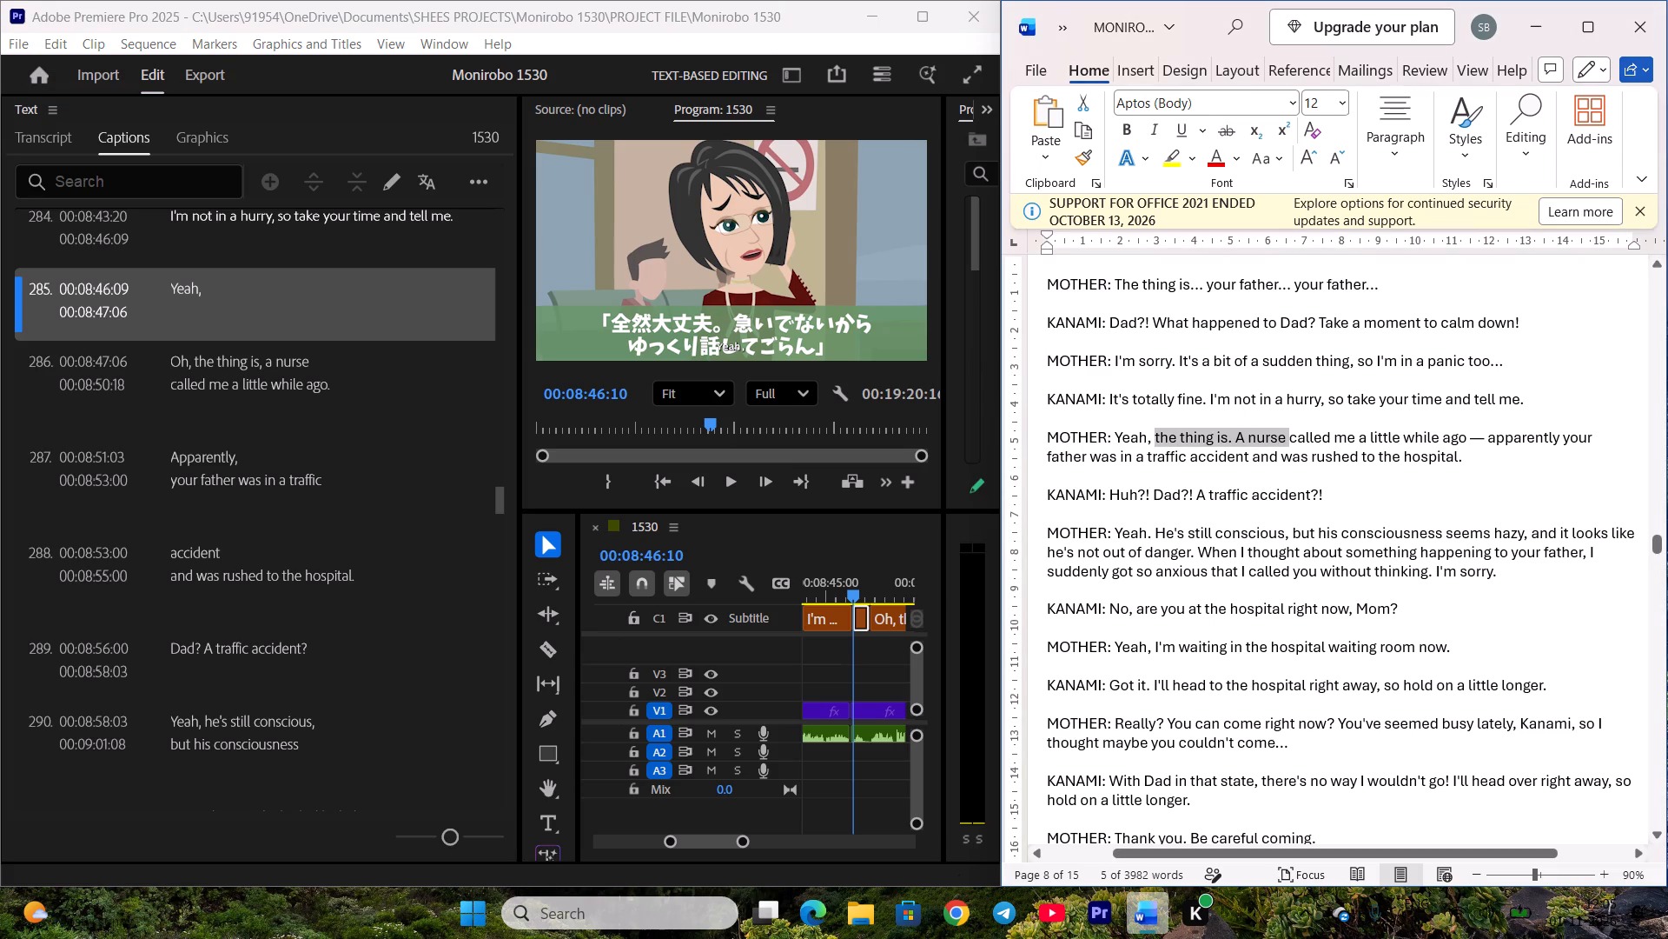
left_click(250, 292)
key("space")
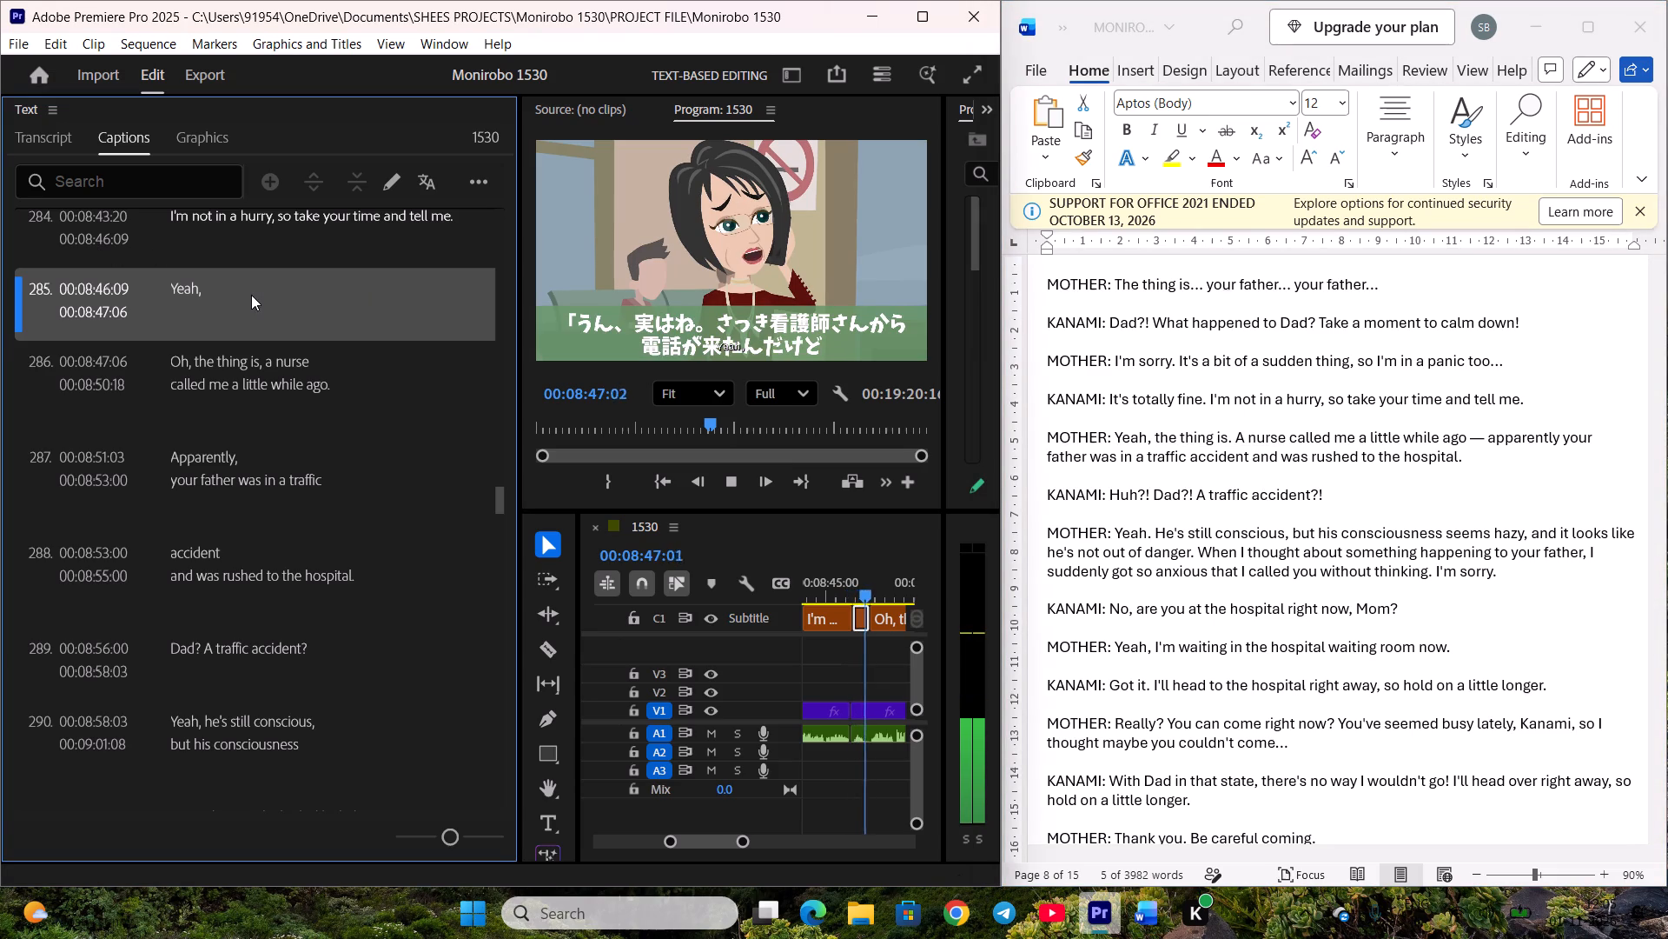
key("space")
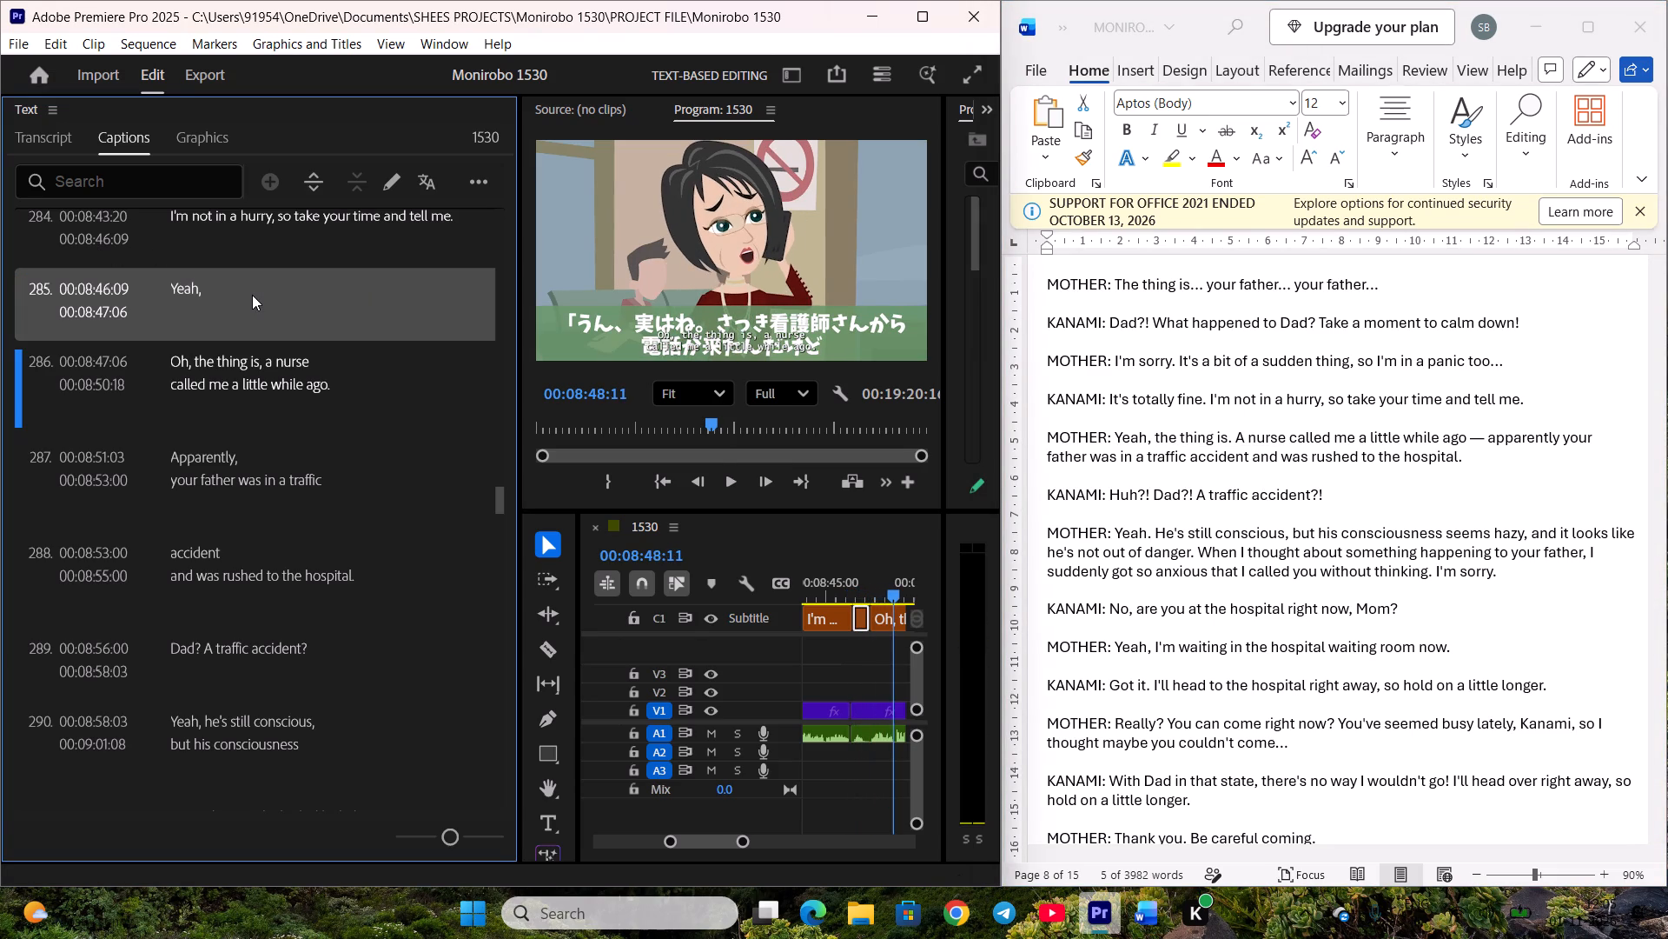
left_click_drag(1142, 386, 1149, 390)
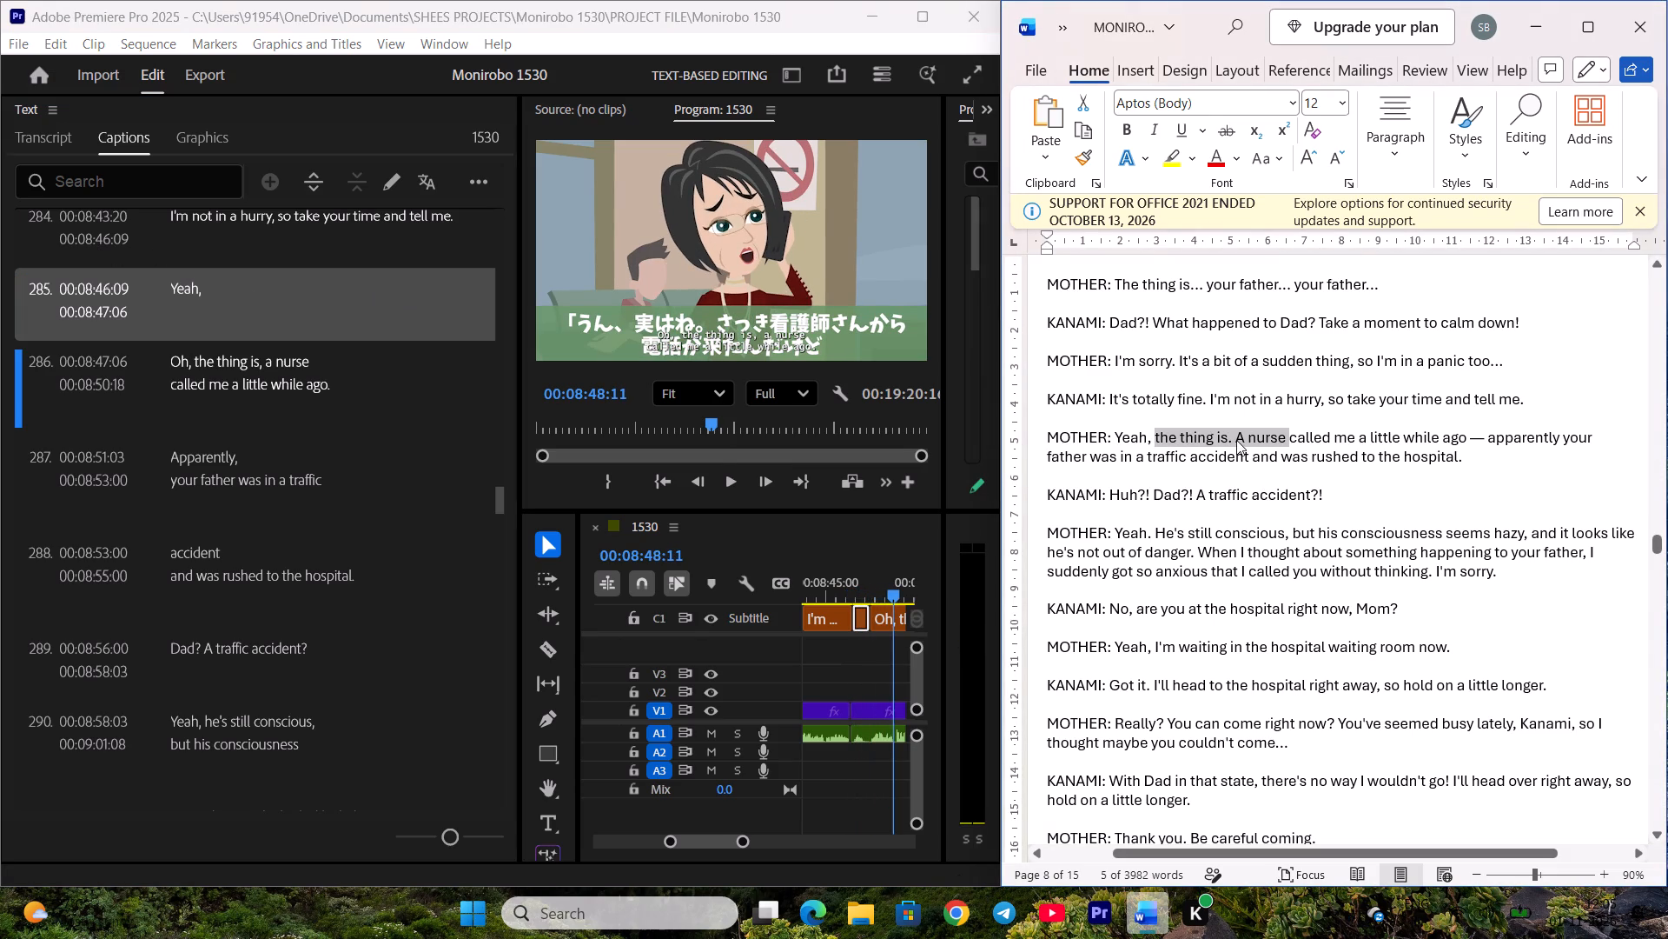
left_click(319, 374)
left_click(1389, 432)
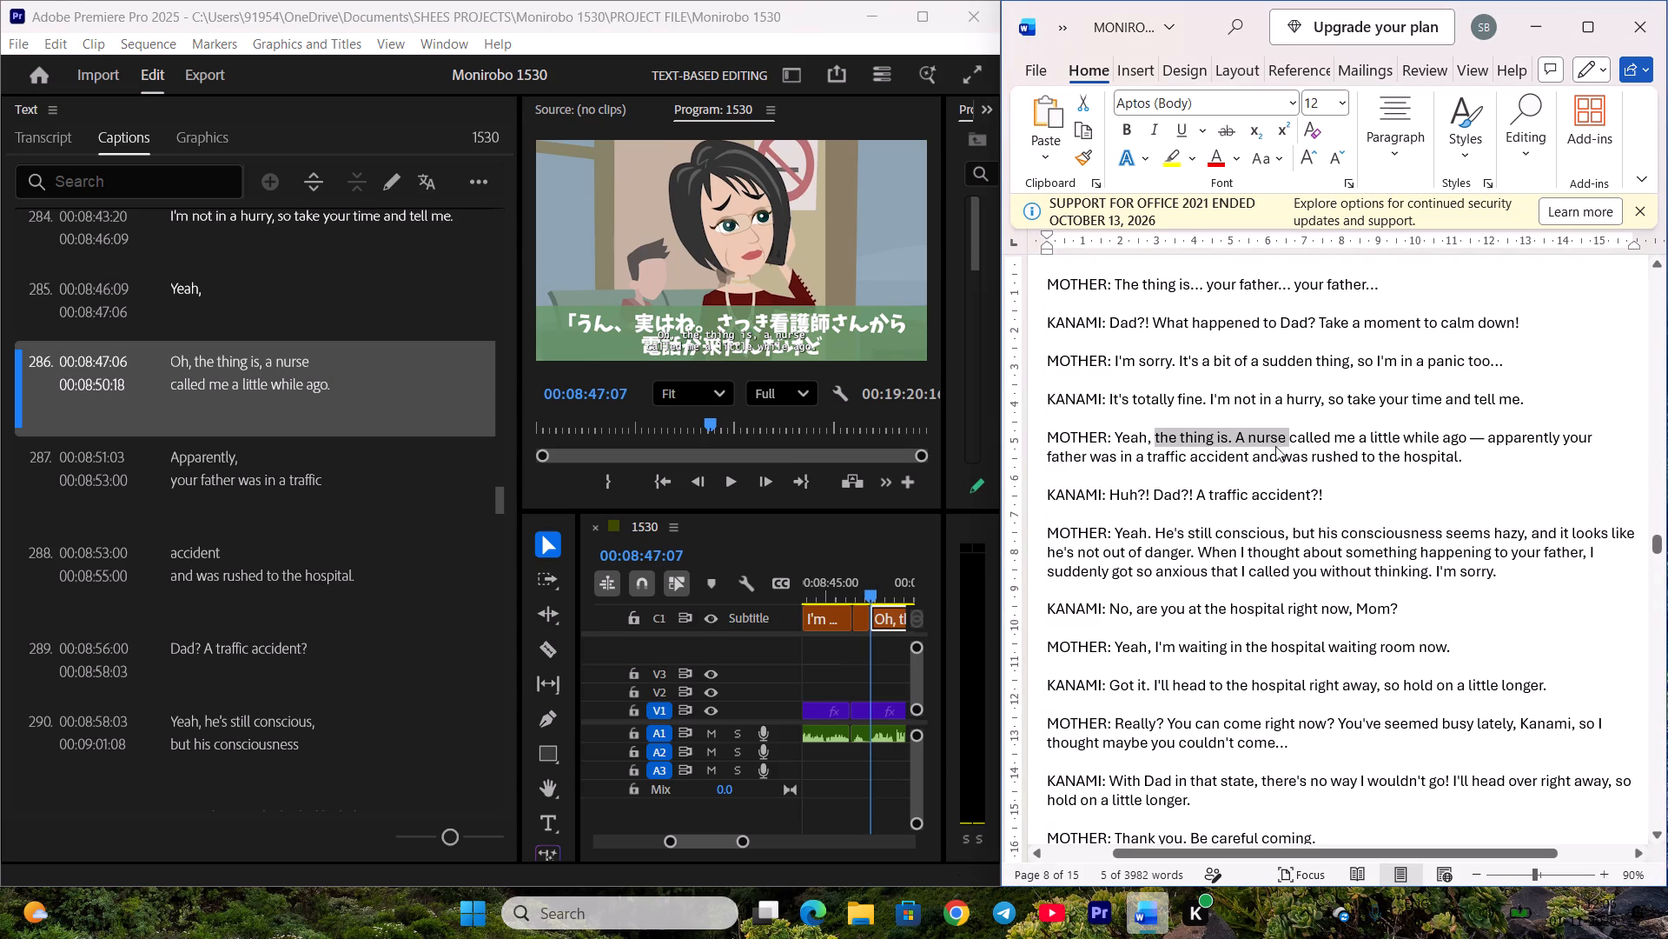
left_click(1231, 437)
left_click(233, 370)
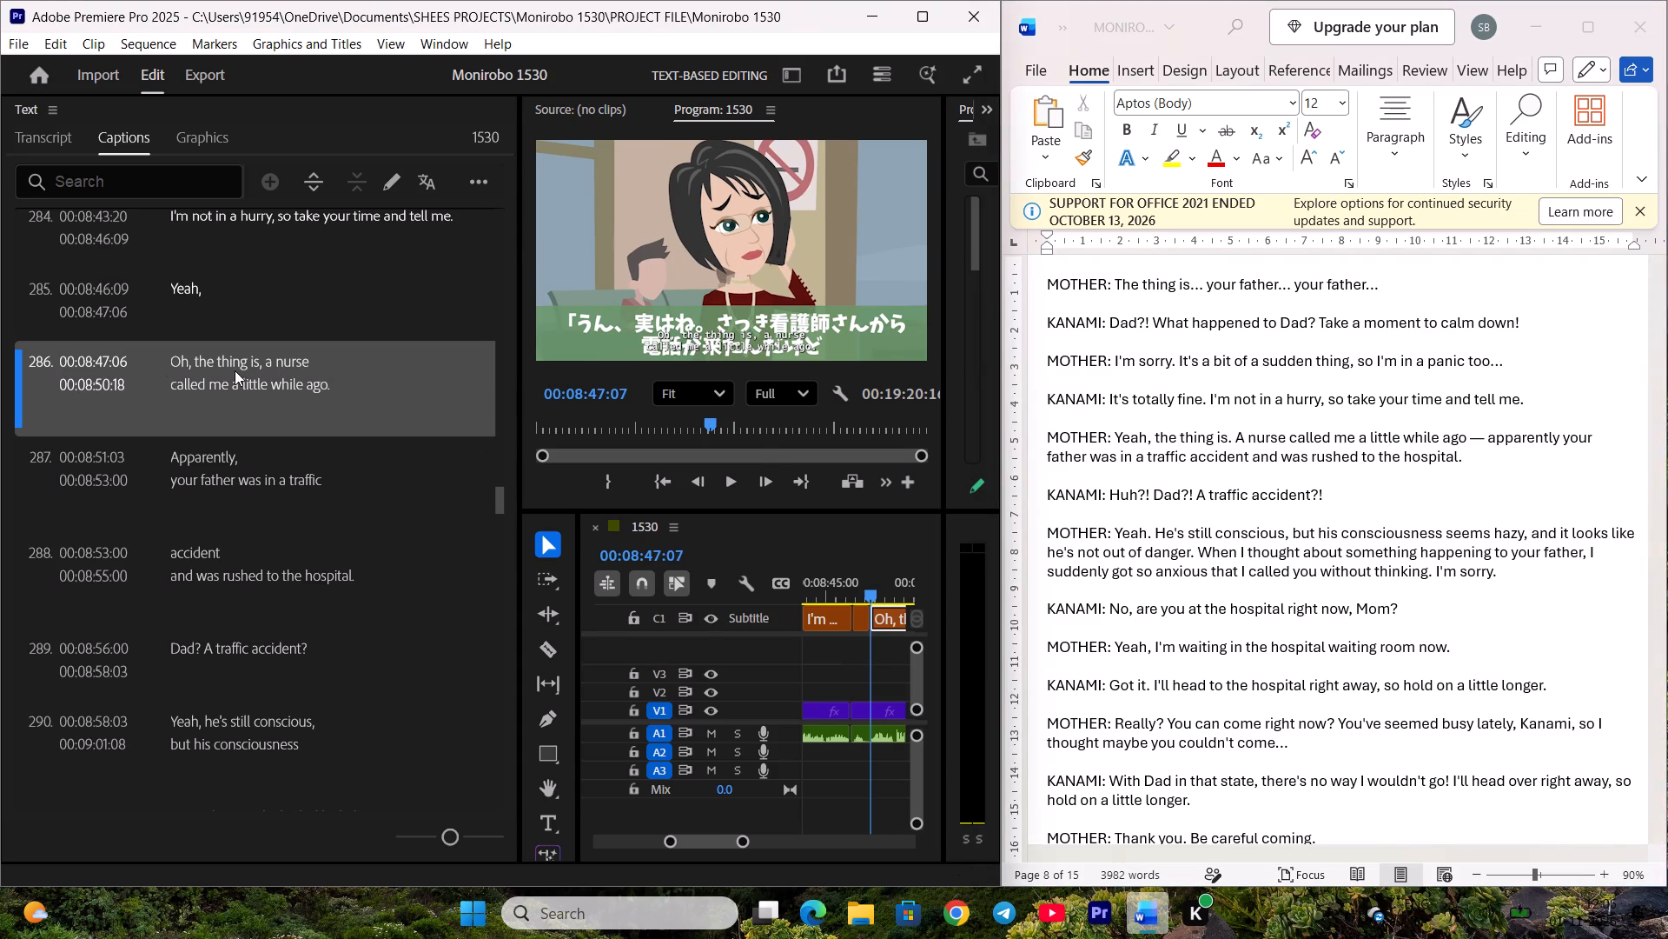
key("space")
key("space")
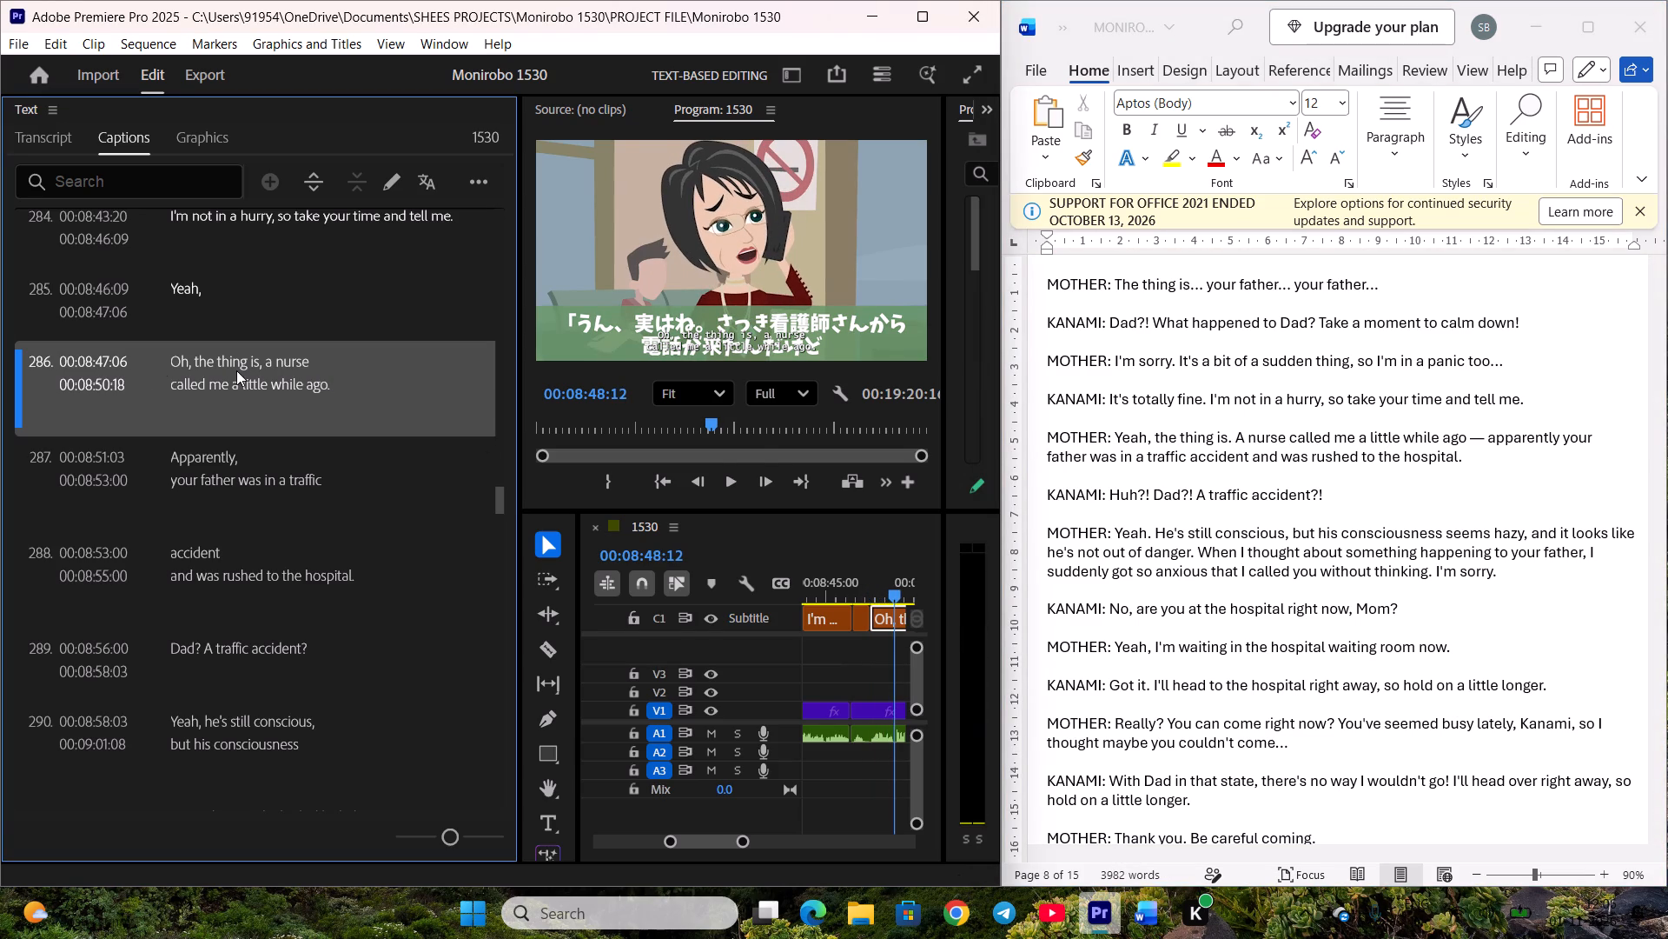
key("c")
key("space")
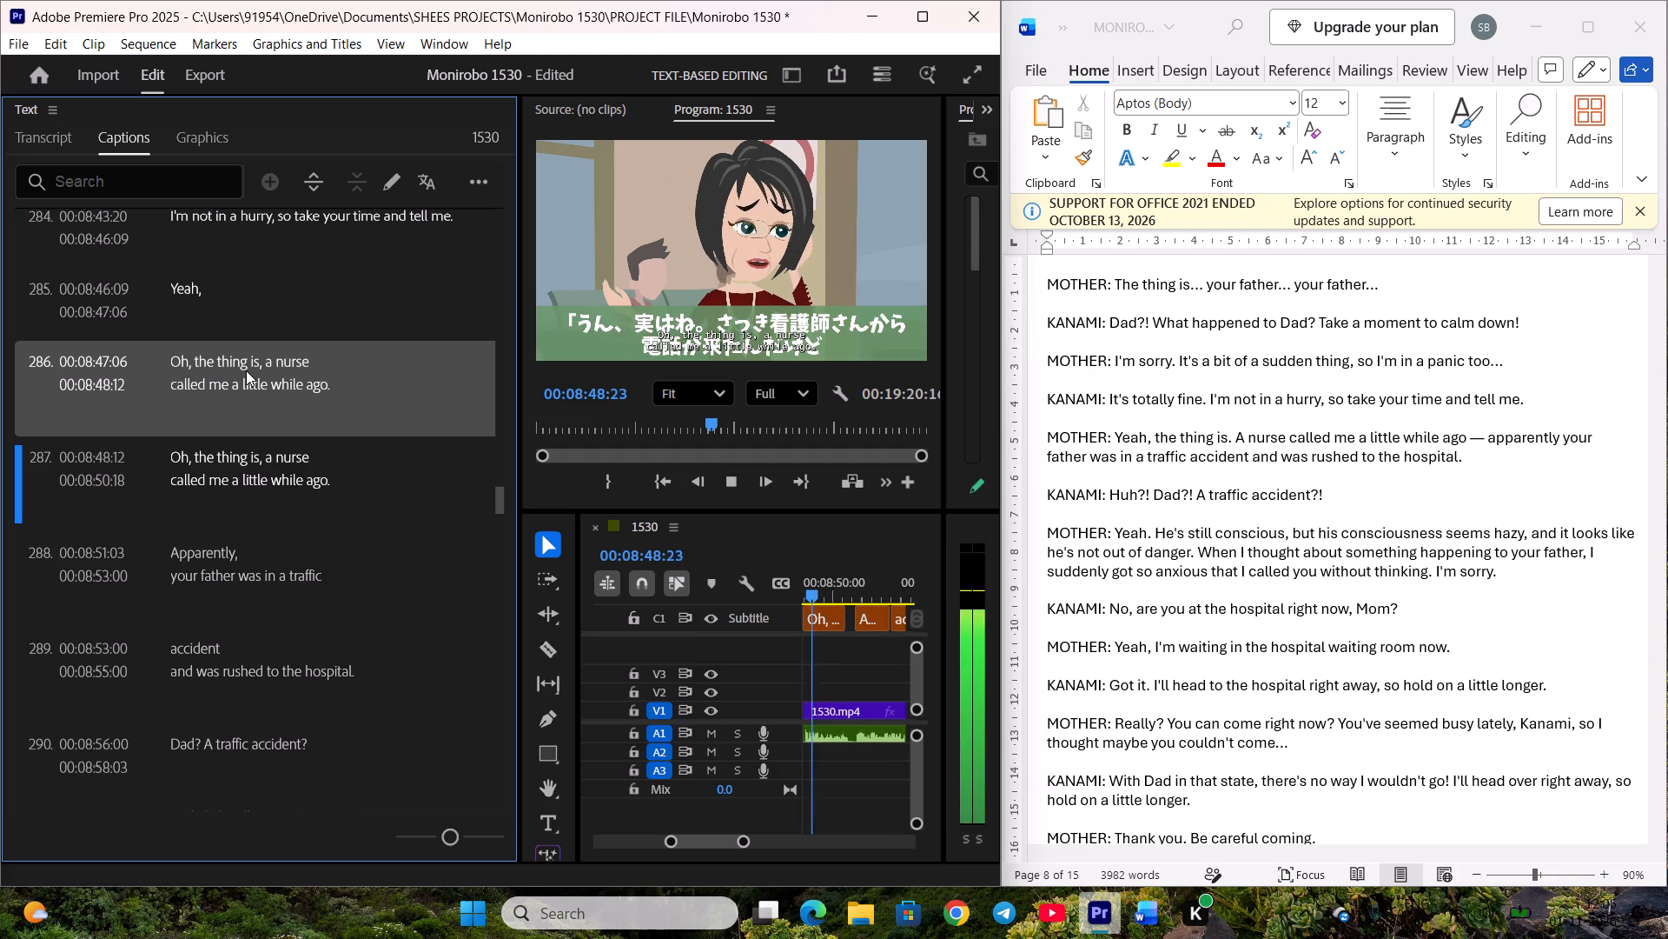
key("space")
Replace the text of caption 286 with "the thing is." from the Word script.
left_click(234, 370)
left_click(1408, 432)
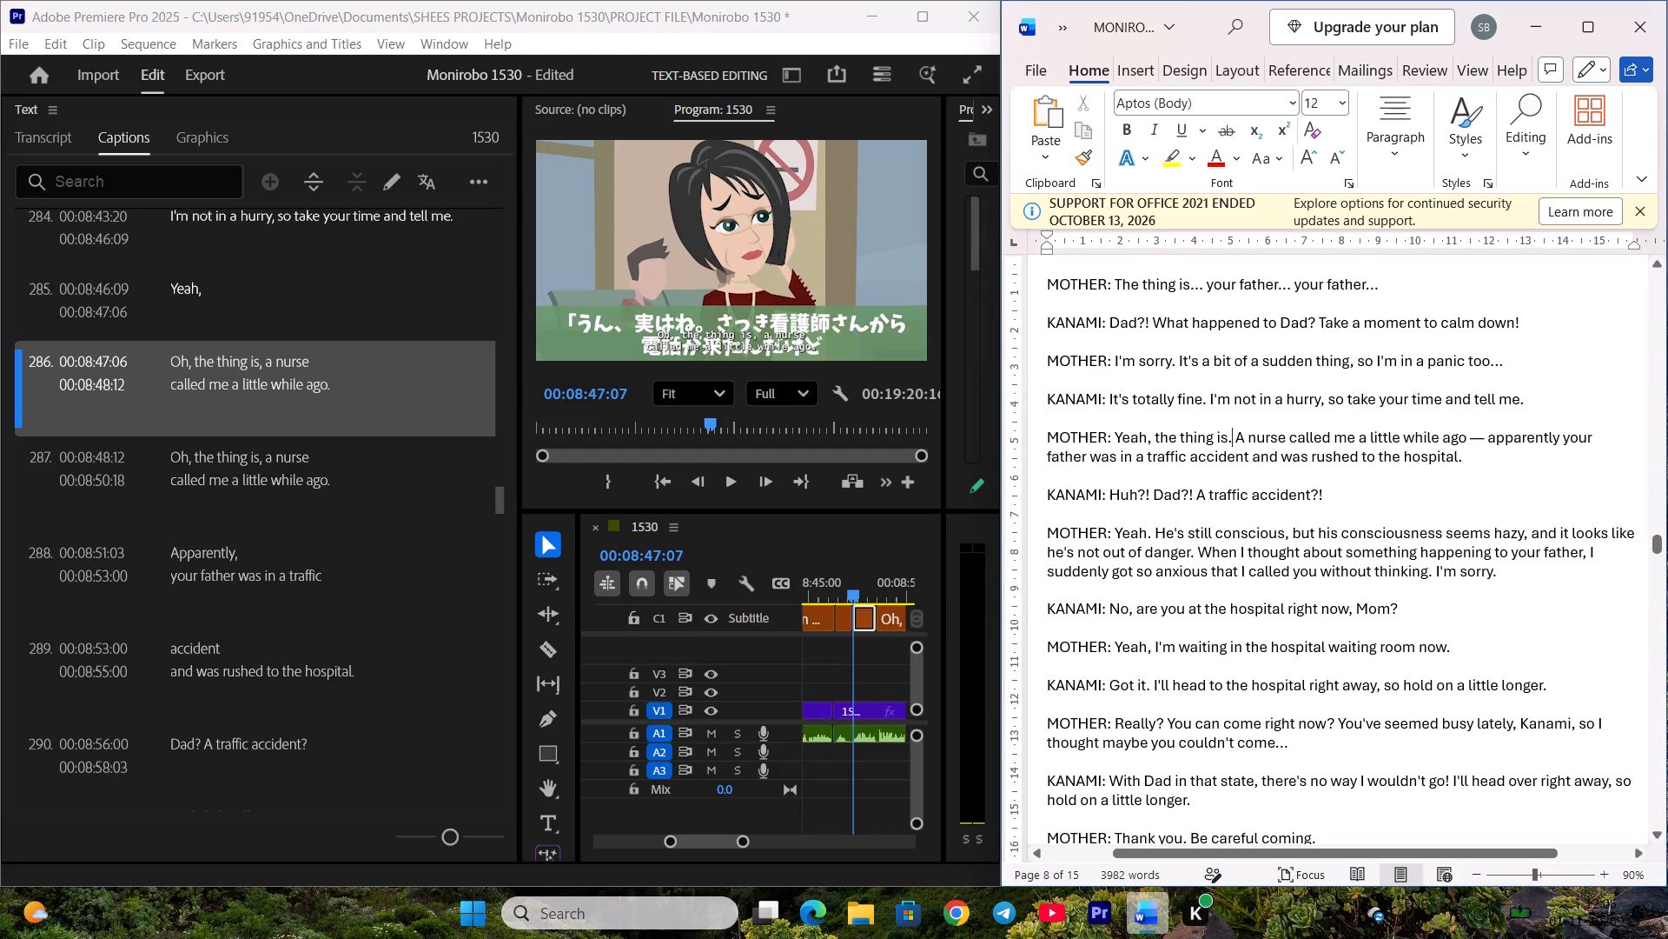
left_click_drag(1156, 439, 1233, 439)
key("ctrl+c")
double_click(206, 384)
key("ctrl+v")
left_click(302, 486)
Replace the text of caption 287 with "A nurse called me a little while ago —" from the Word script, and save the project.
scroll(309, 456, "down", 3)
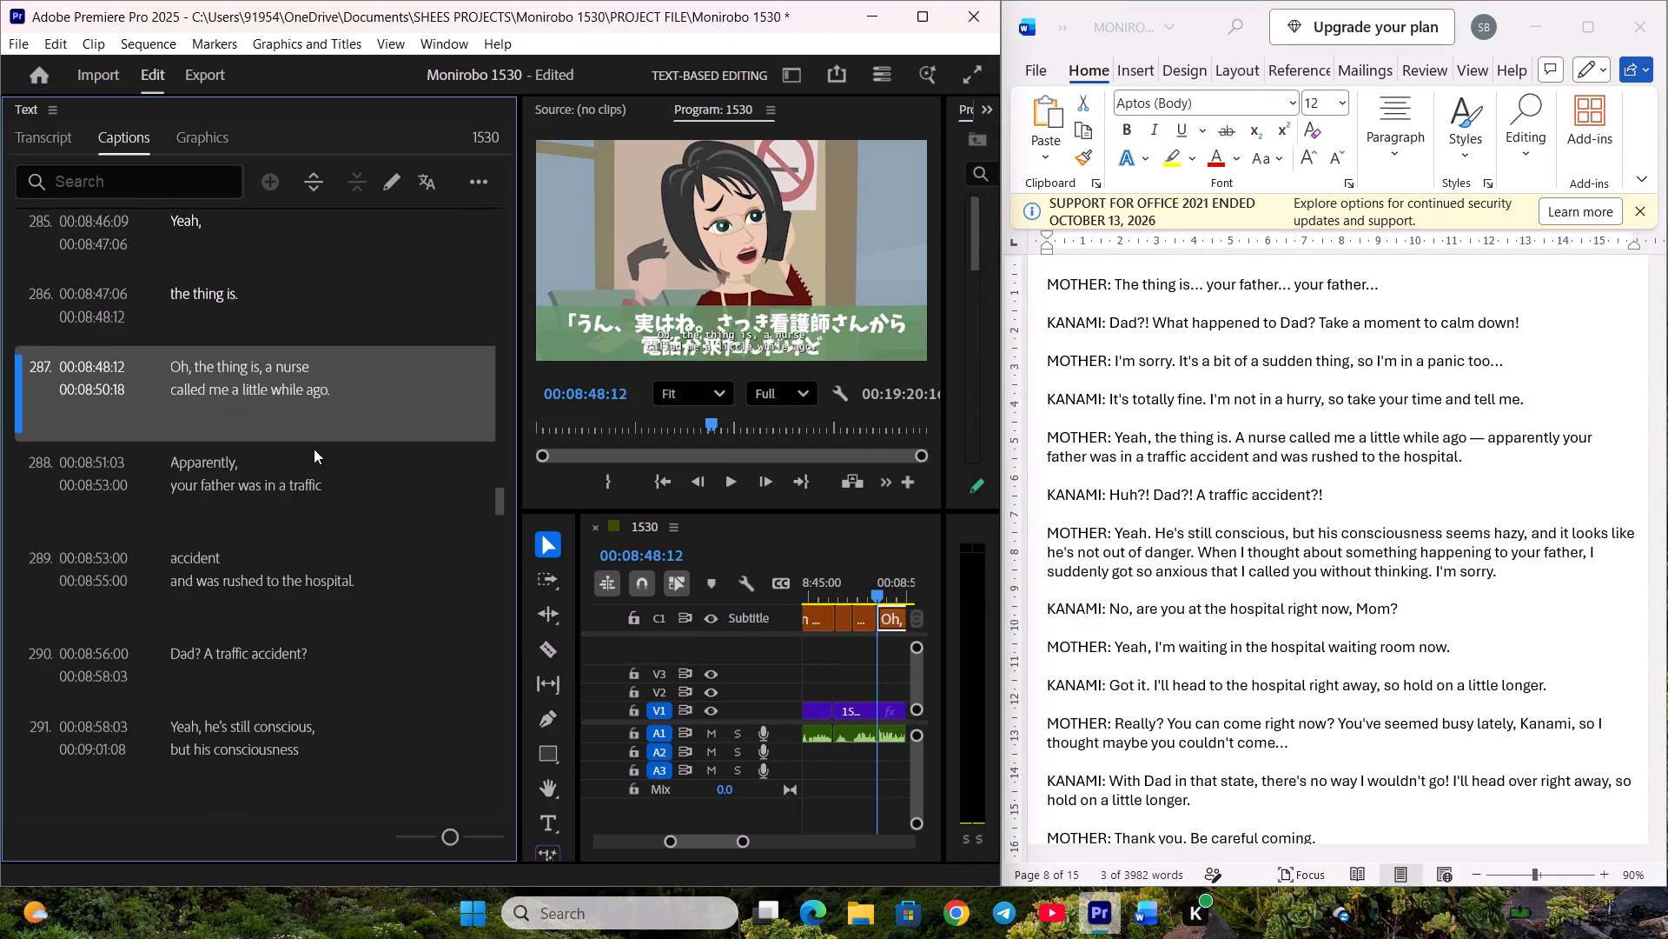
left_click(1472, 428)
left_click_drag(1238, 437, 1396, 432)
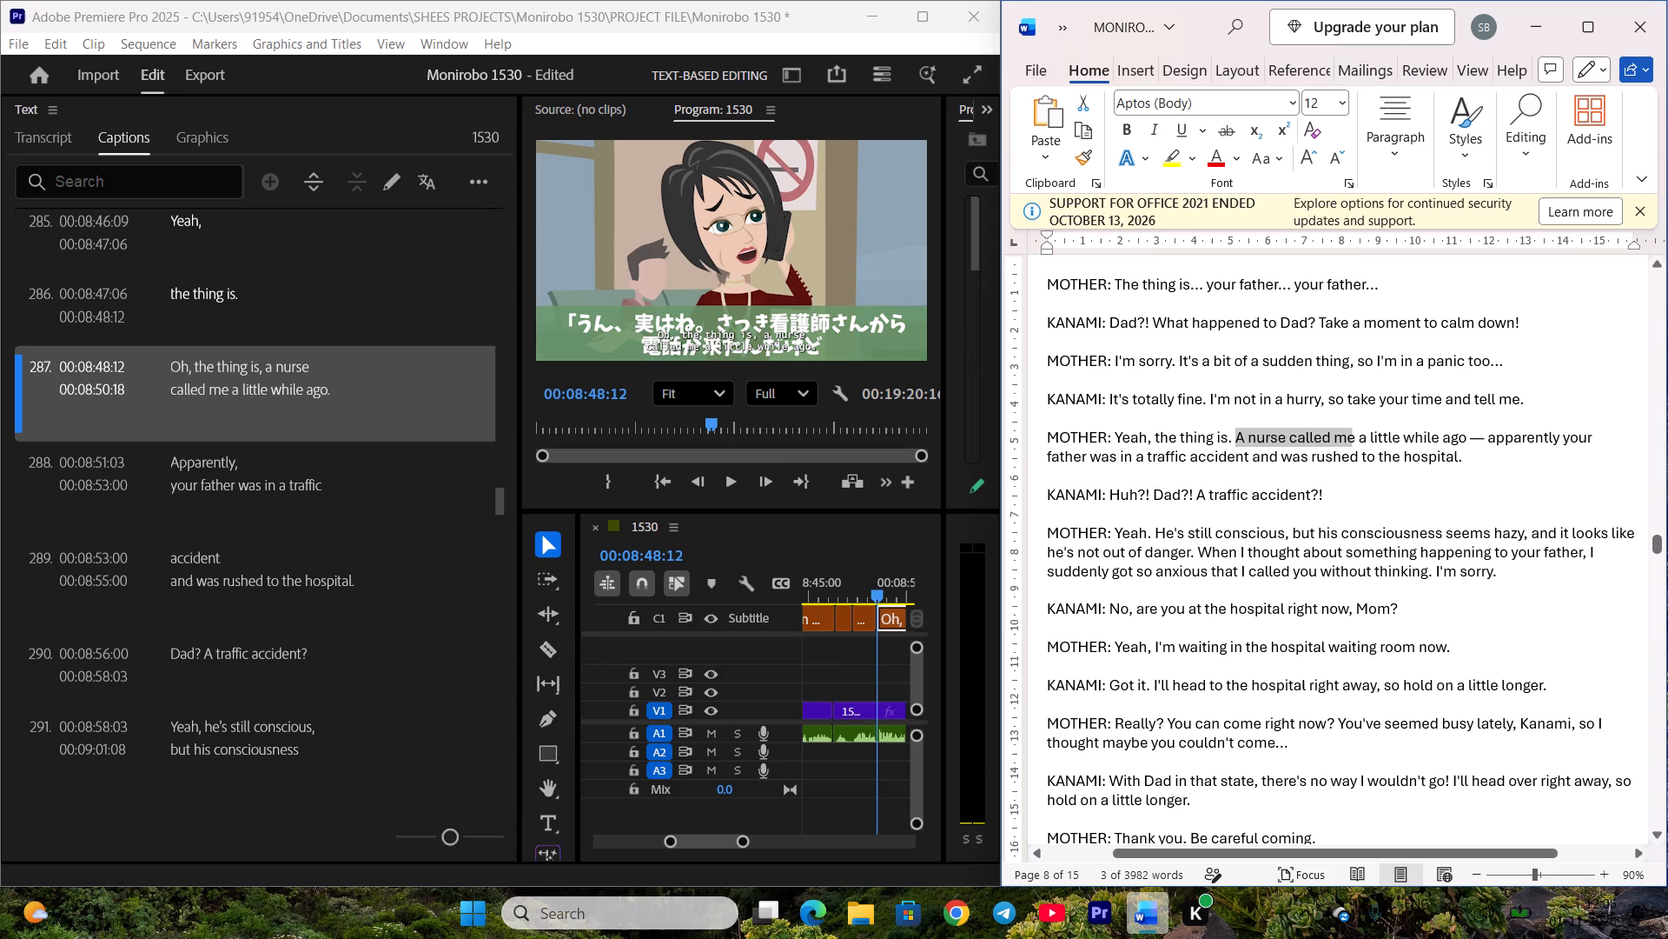
left_click_drag(1396, 432, 1481, 431)
key("ctrl+c")
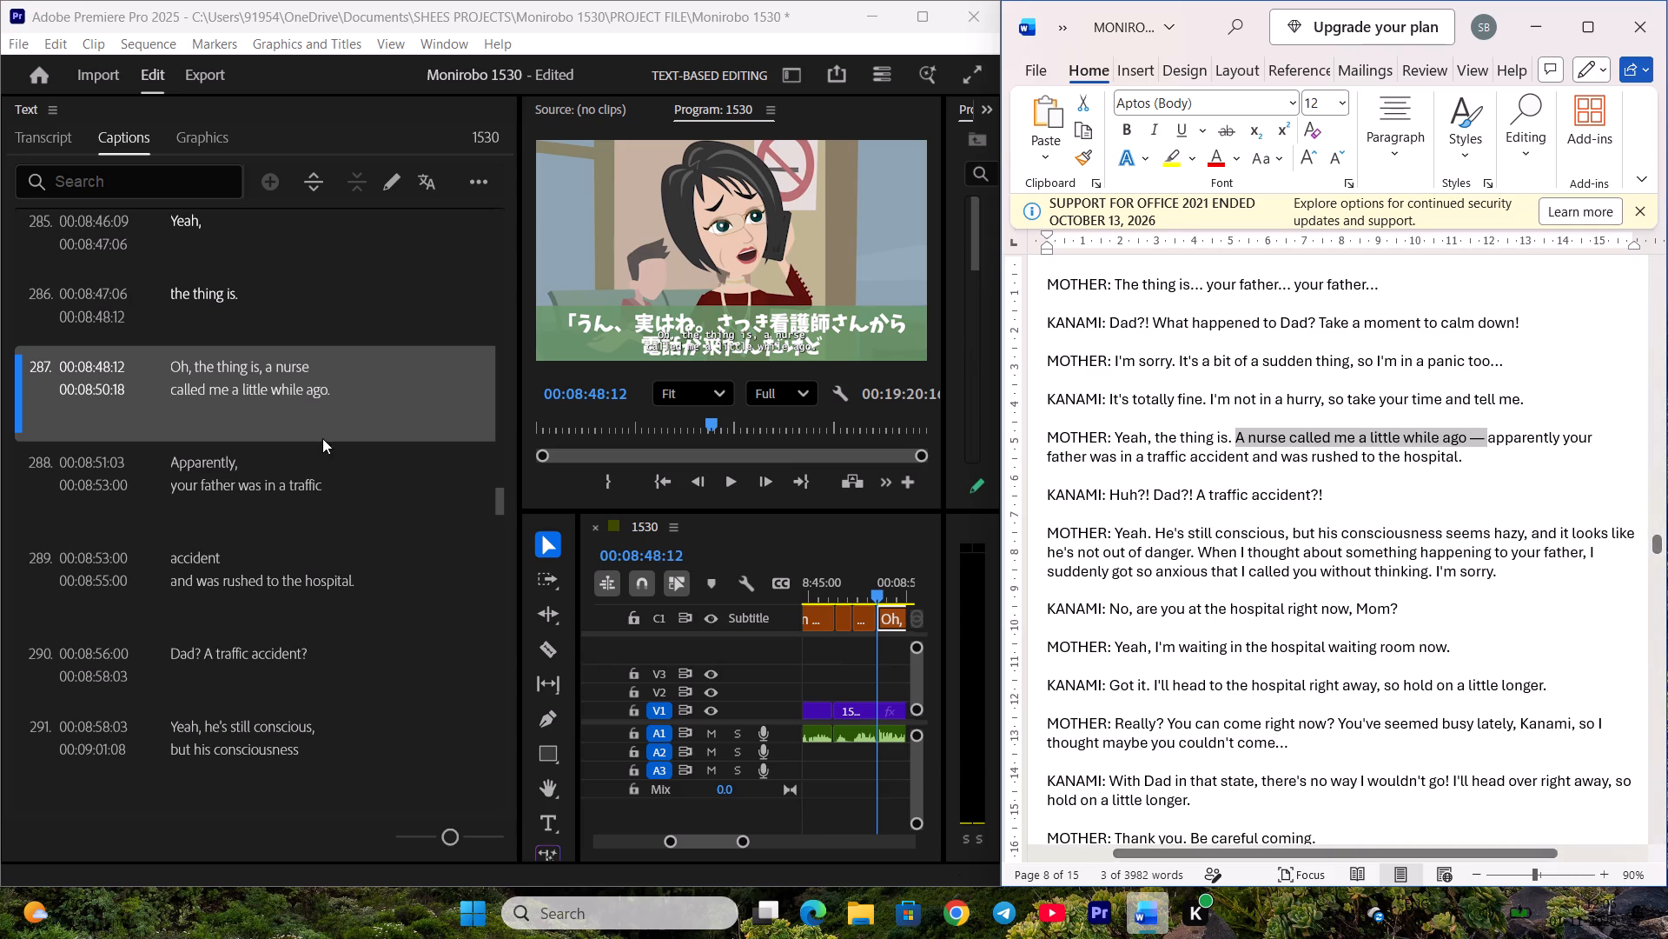
double_click(220, 384)
key("ctrl+v")
left_click(300, 499, "ctrl")
scroll(308, 452, "down", 5)
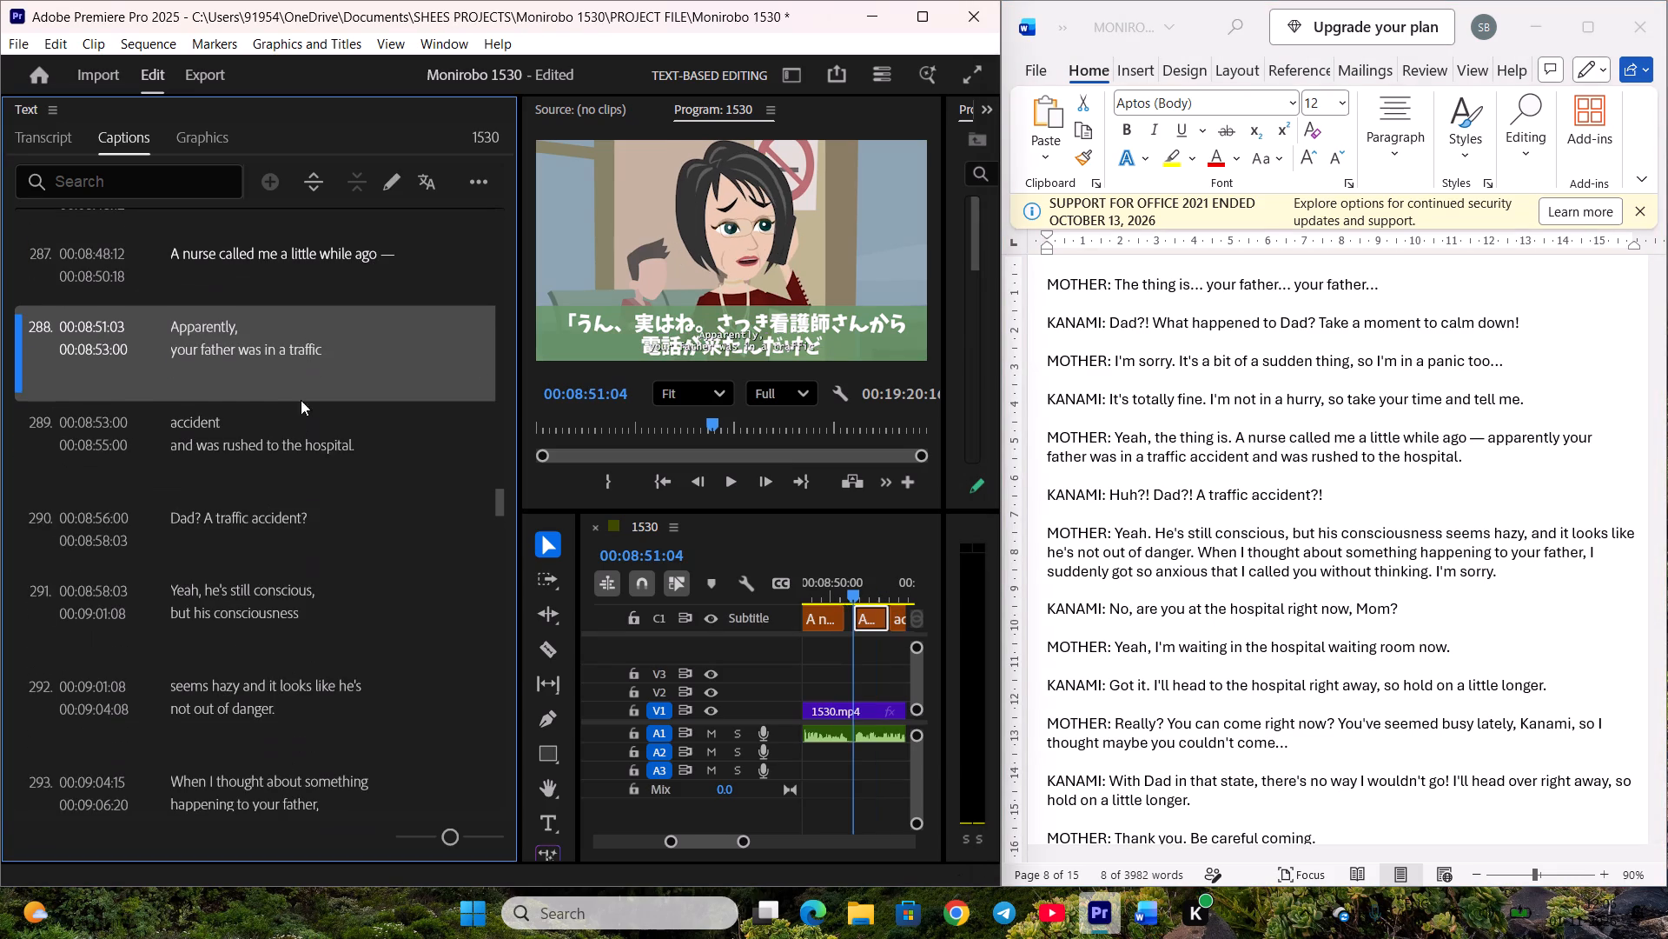
key("ctrl+s")
Replace the text of caption 288 with "apparently your father was in a traffic" from the Word script, and save the project.
left_click(1486, 407)
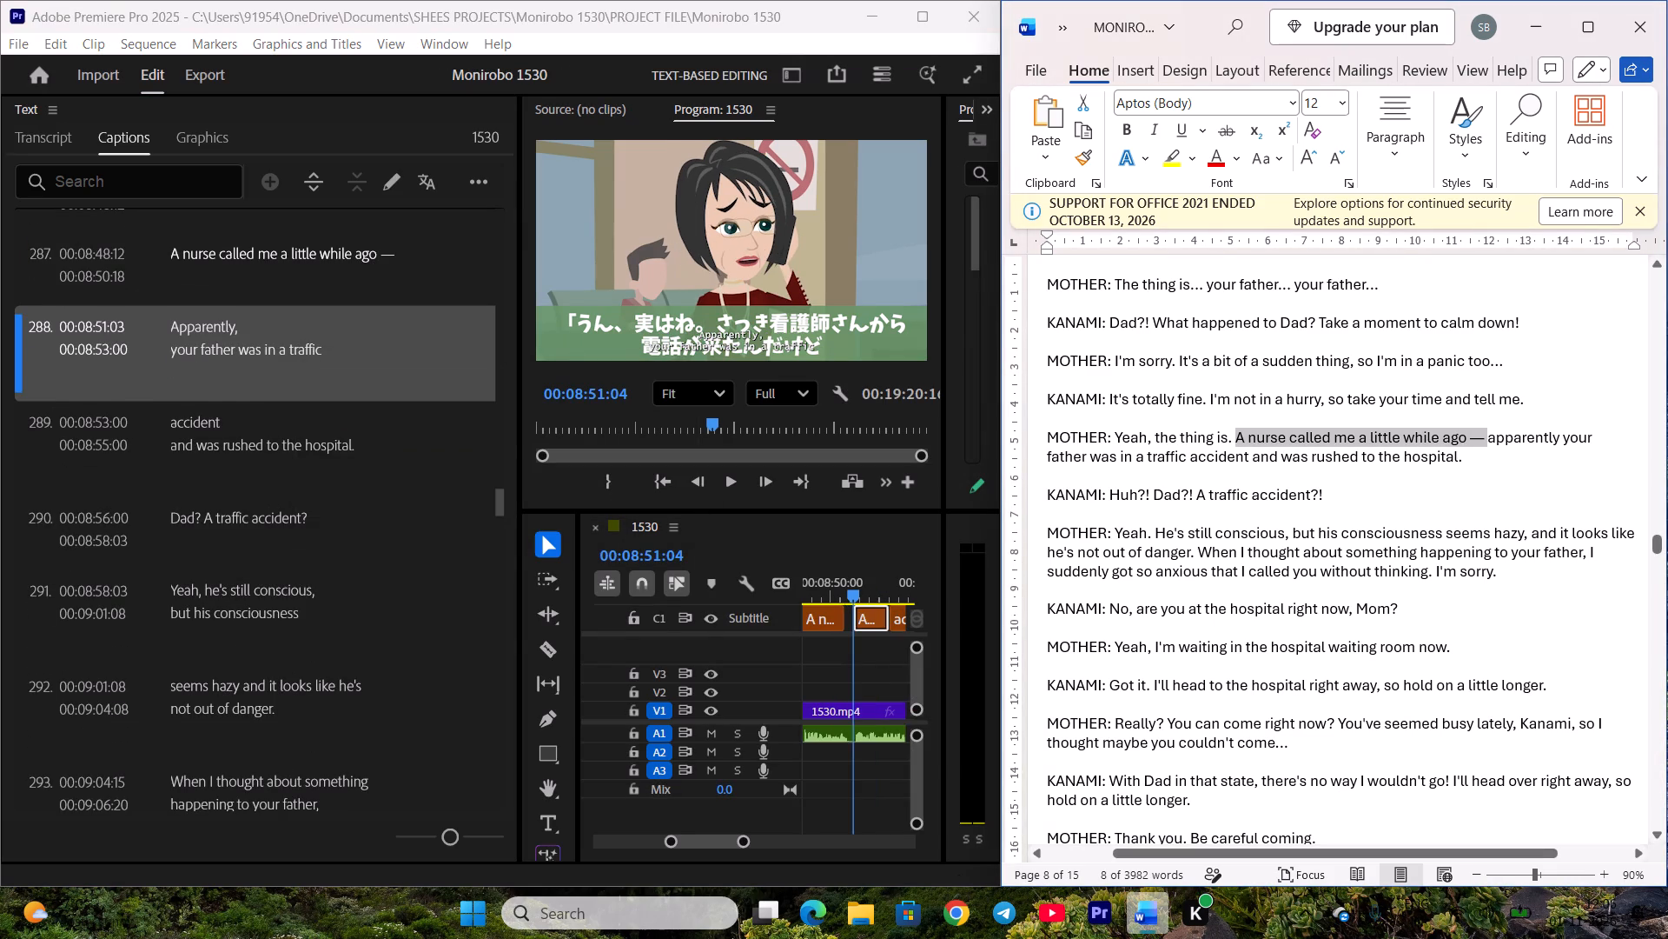
left_click_drag(1490, 437, 1504, 462)
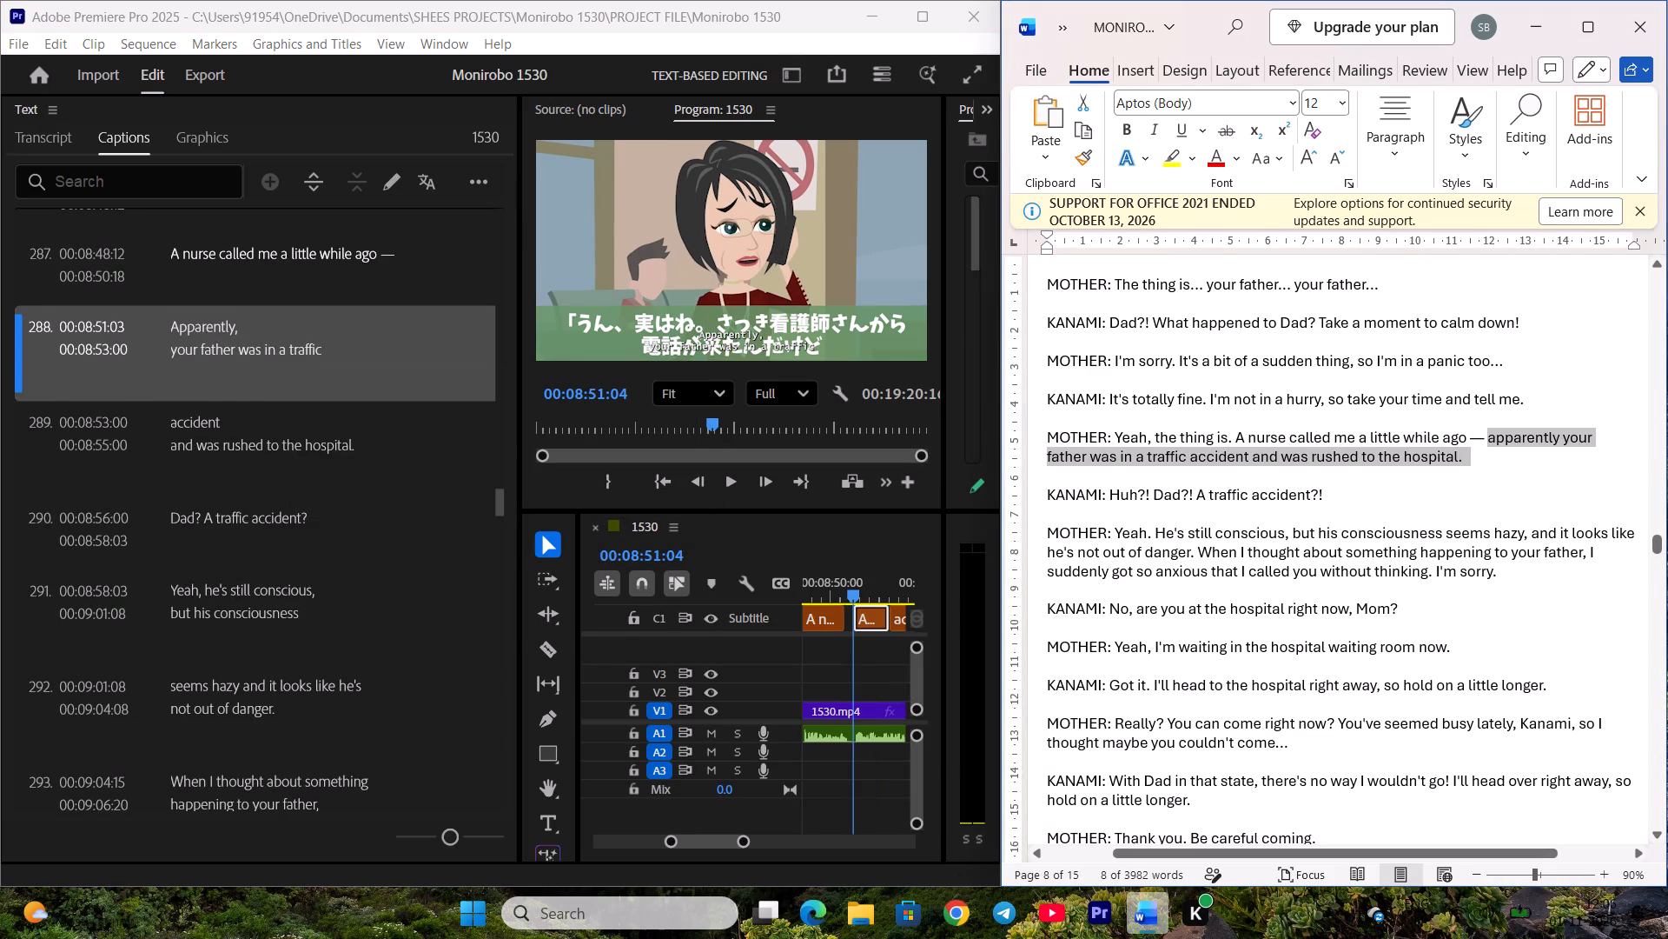
left_click_drag(1504, 462, 1184, 454)
key("ctrl+c")
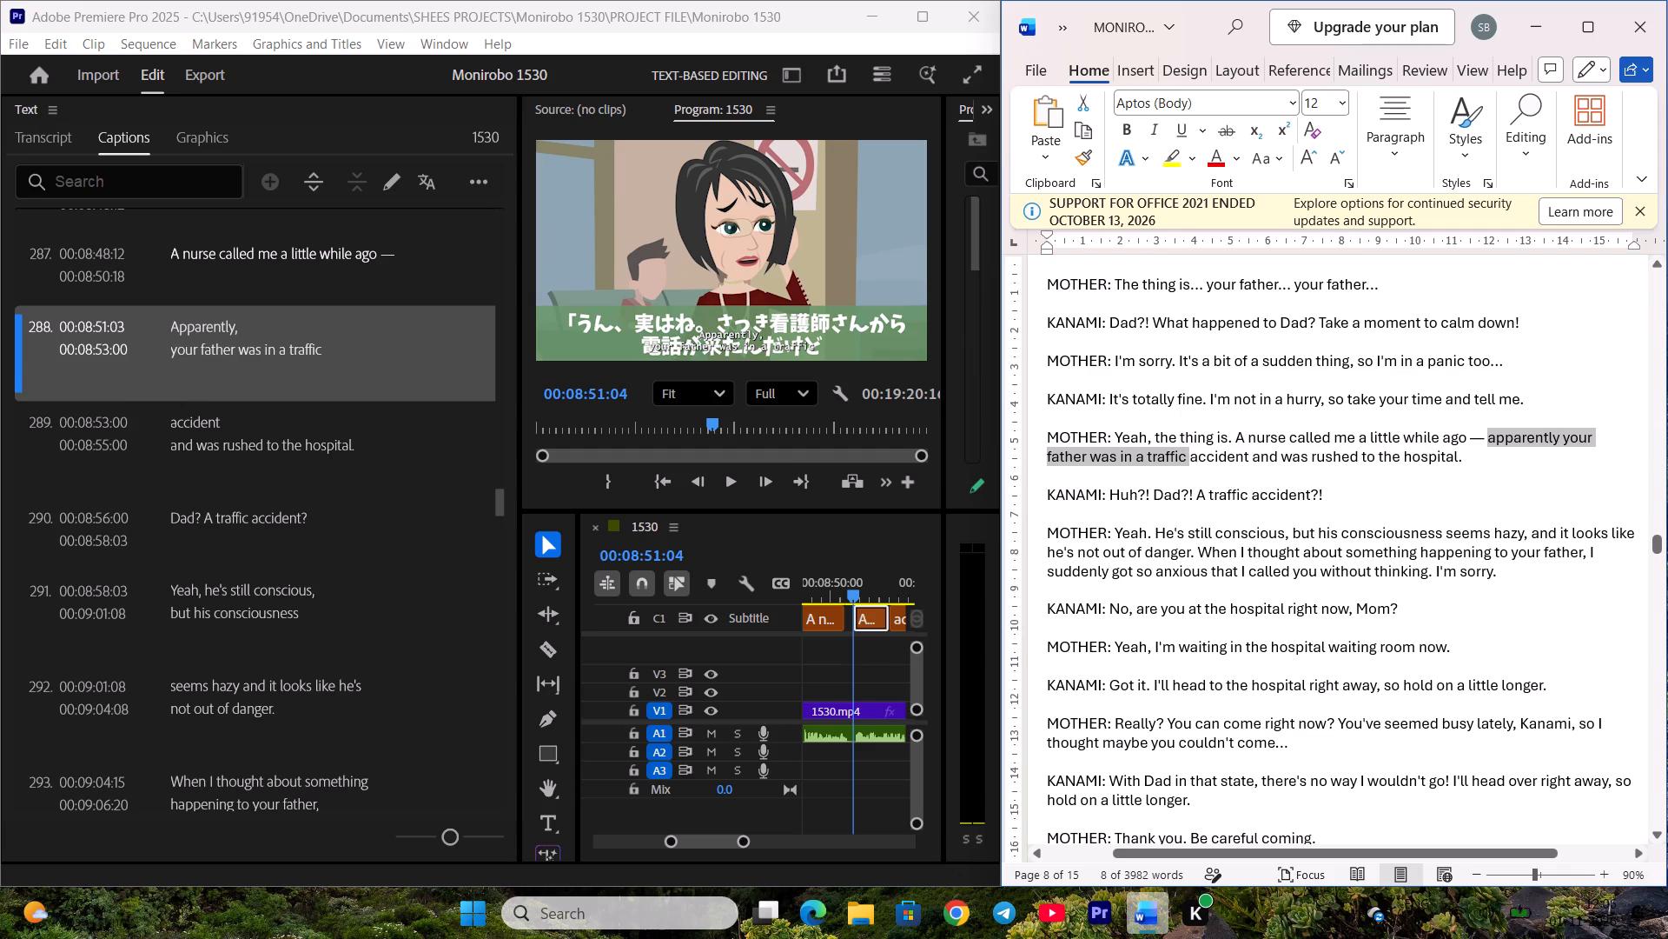
double_click(253, 354)
key("ctrl+v")
left_click(316, 454)
scroll(314, 434, "down", 2)
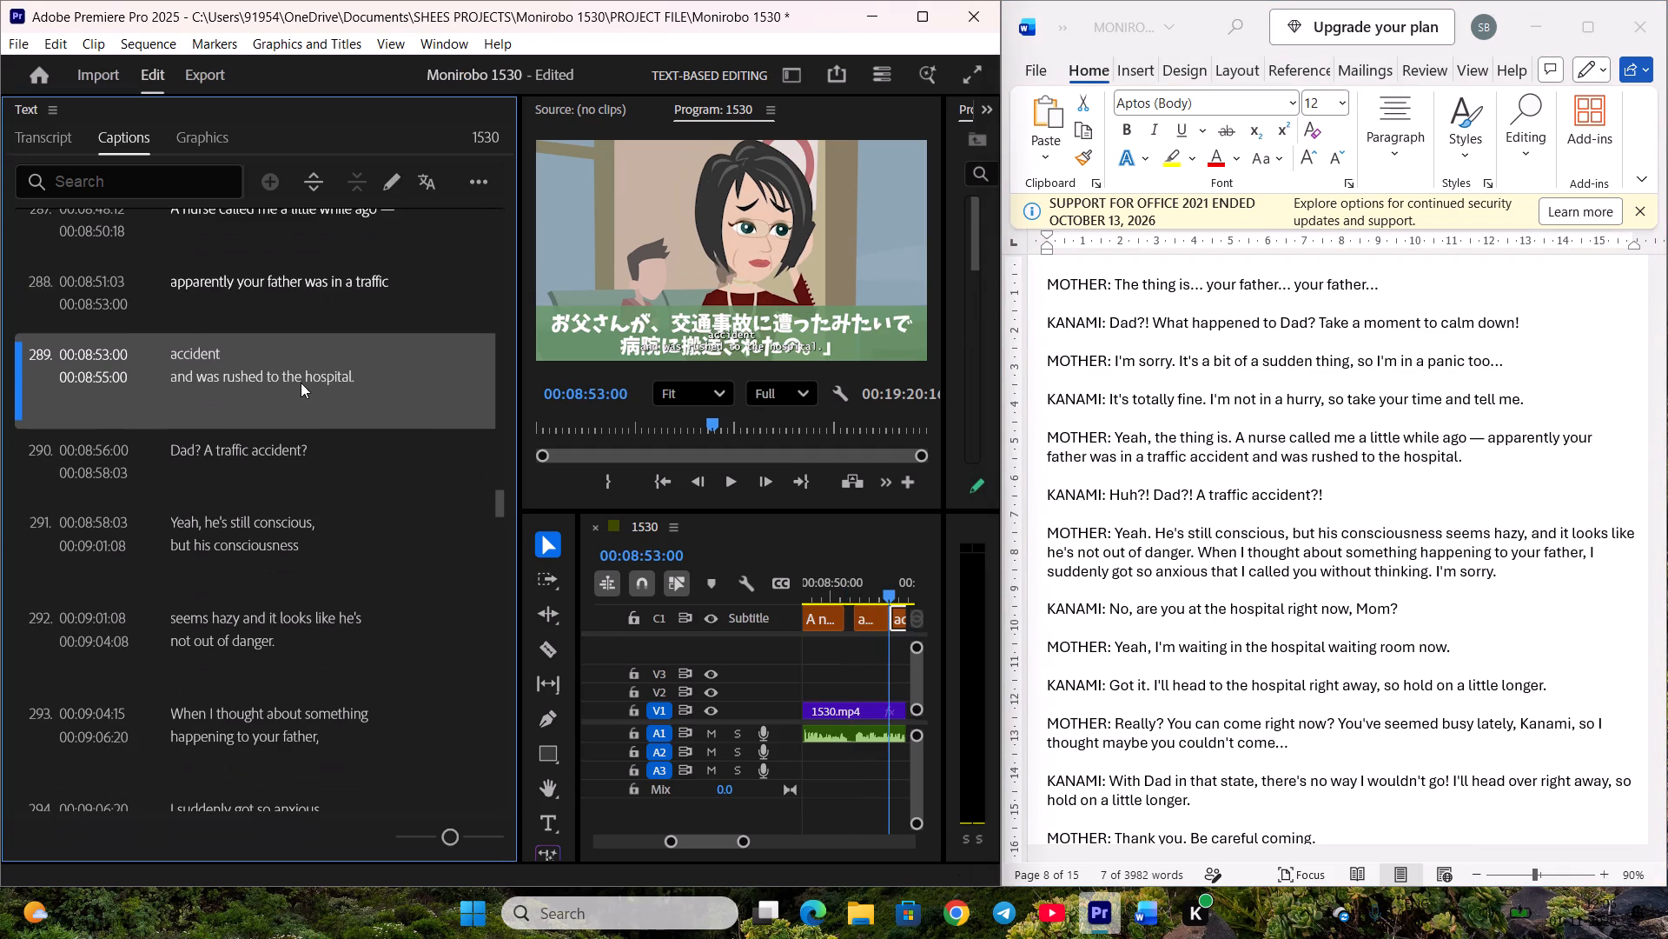
key("ctrl+s")
Replace the text of caption 289 with "accident and was rushed to the hospital." from the Word script, and save the project.
left_click(1399, 460)
left_click_drag(1192, 463, 1511, 463)
key("ctrl+c")
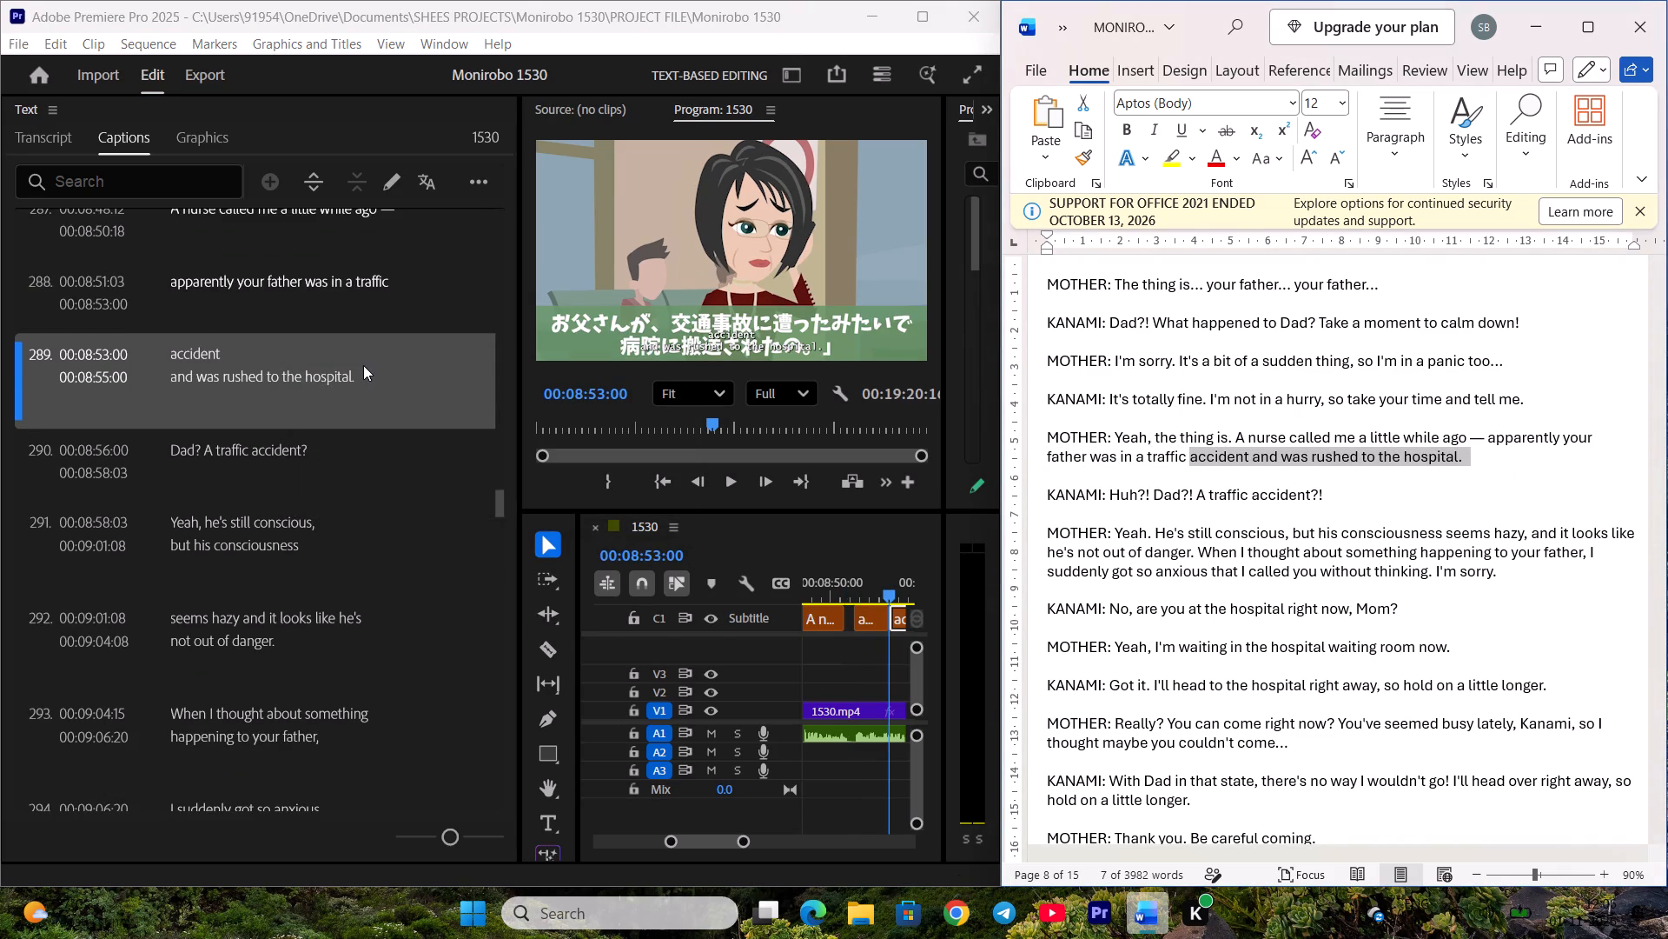
double_click(363, 365)
key("ctrl+v")
left_click(365, 476)
scroll(358, 456, "down", 2)
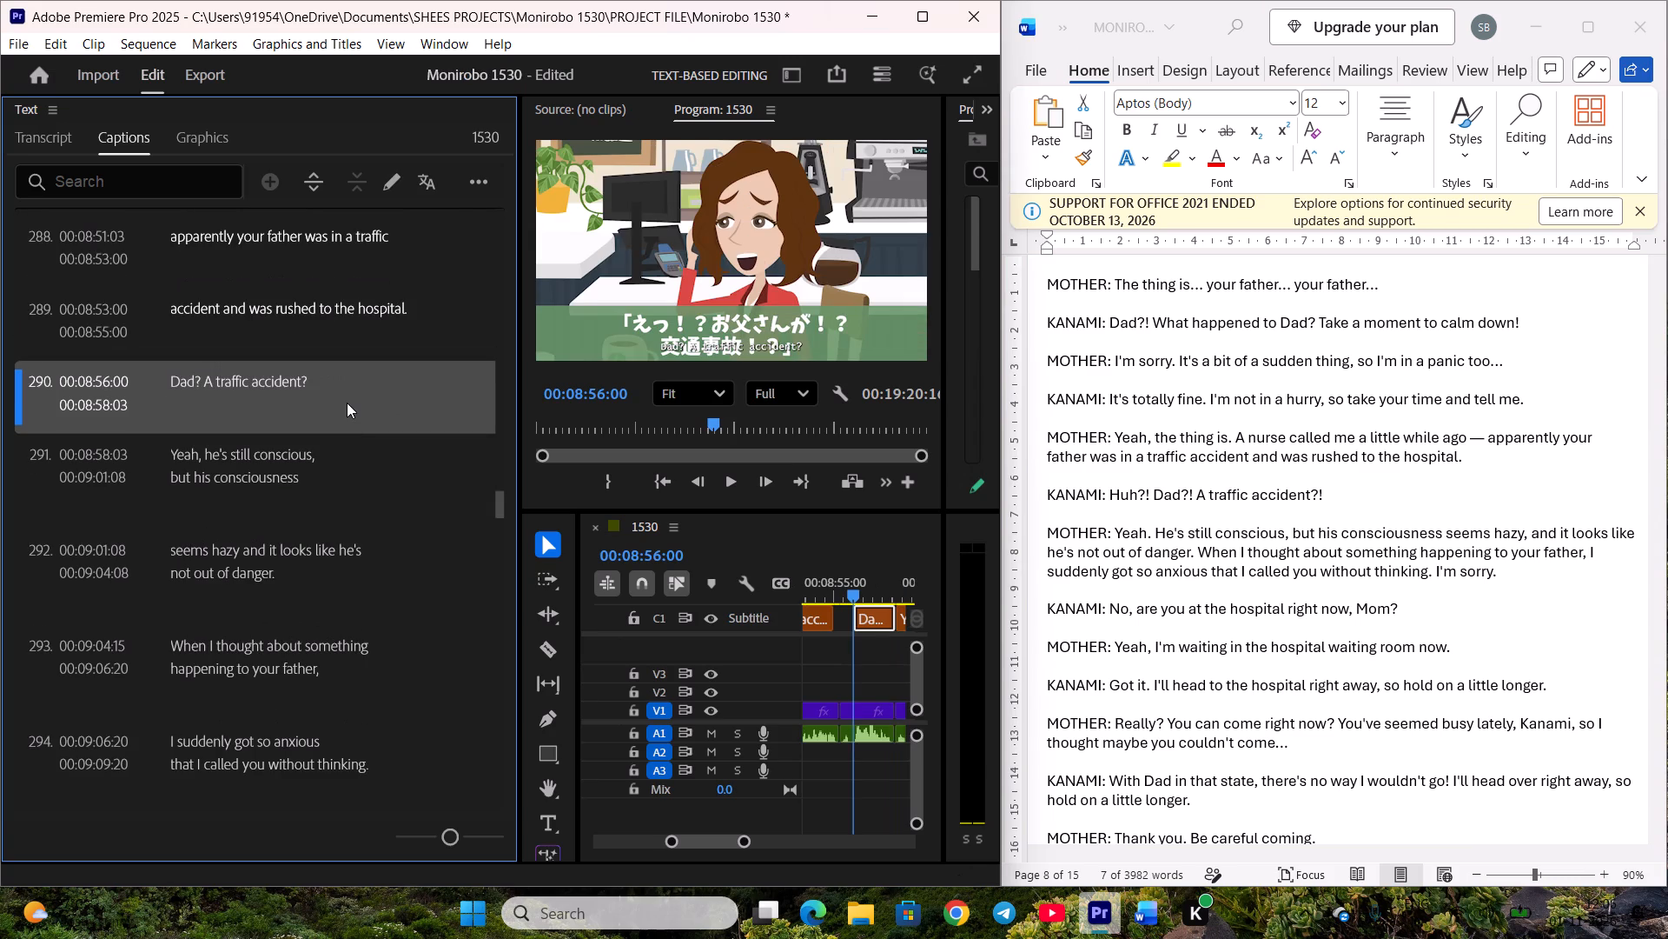
key("ctrl+s")
Replace the text of caption 290 with Kanami's line "Huh?! Dad?! A traffic accident?!" from the Word script.
left_click(1308, 458)
scroll(1268, 457, "down", 1)
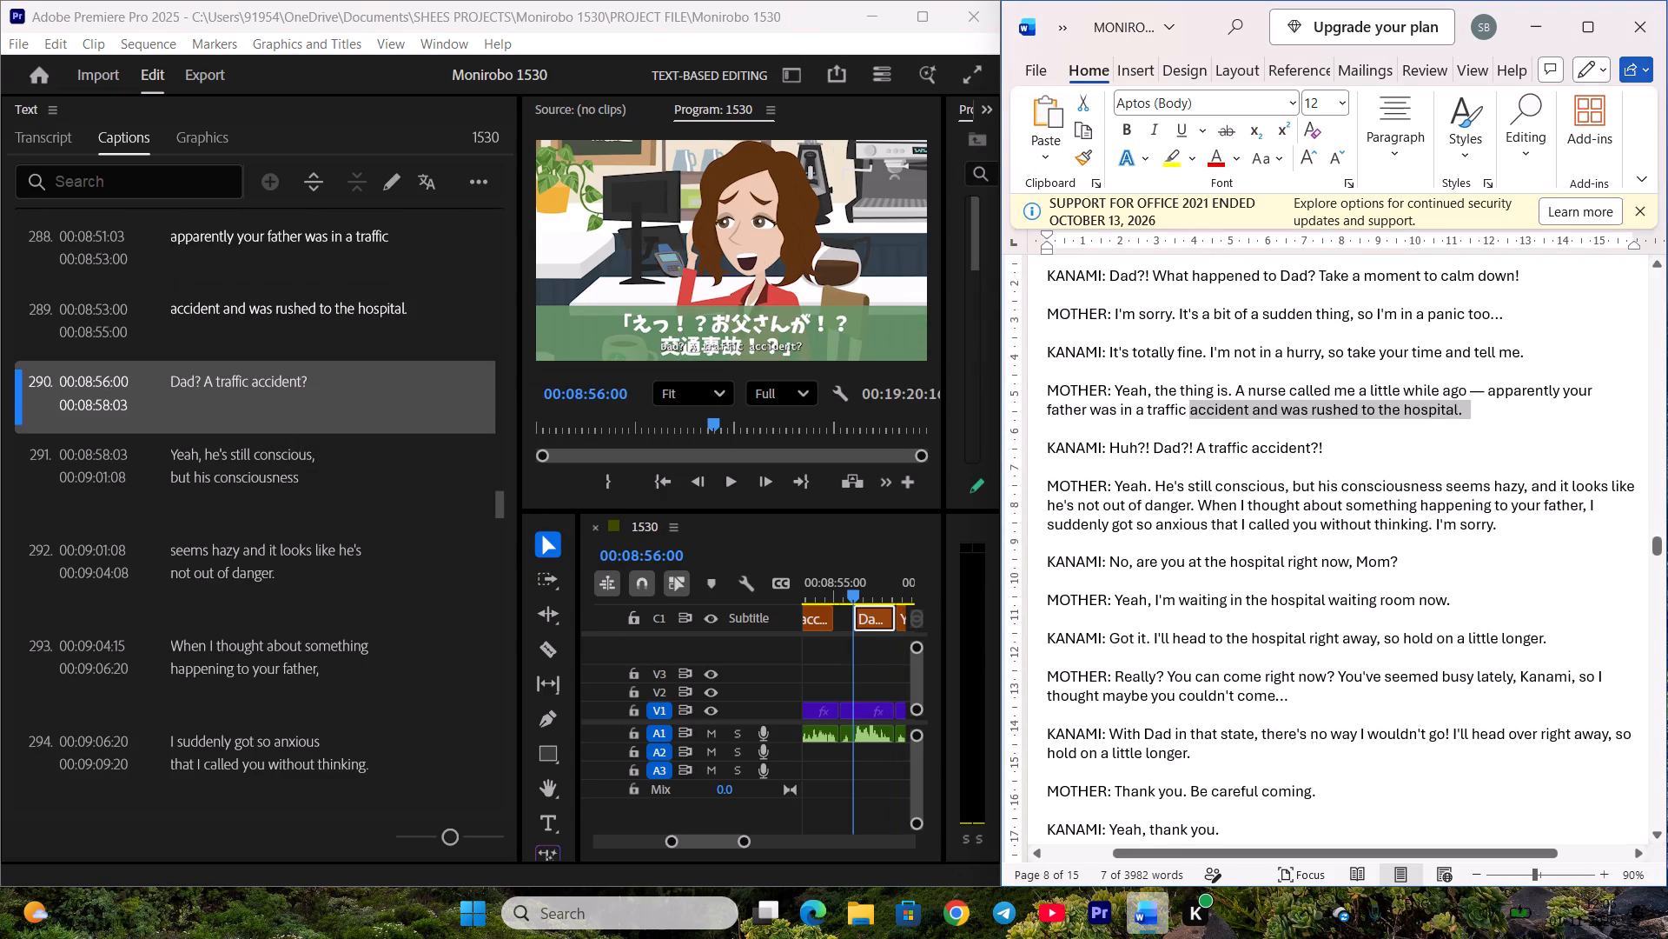
left_click_drag(1112, 448, 1343, 452)
key("ctrl+c")
left_click(284, 428)
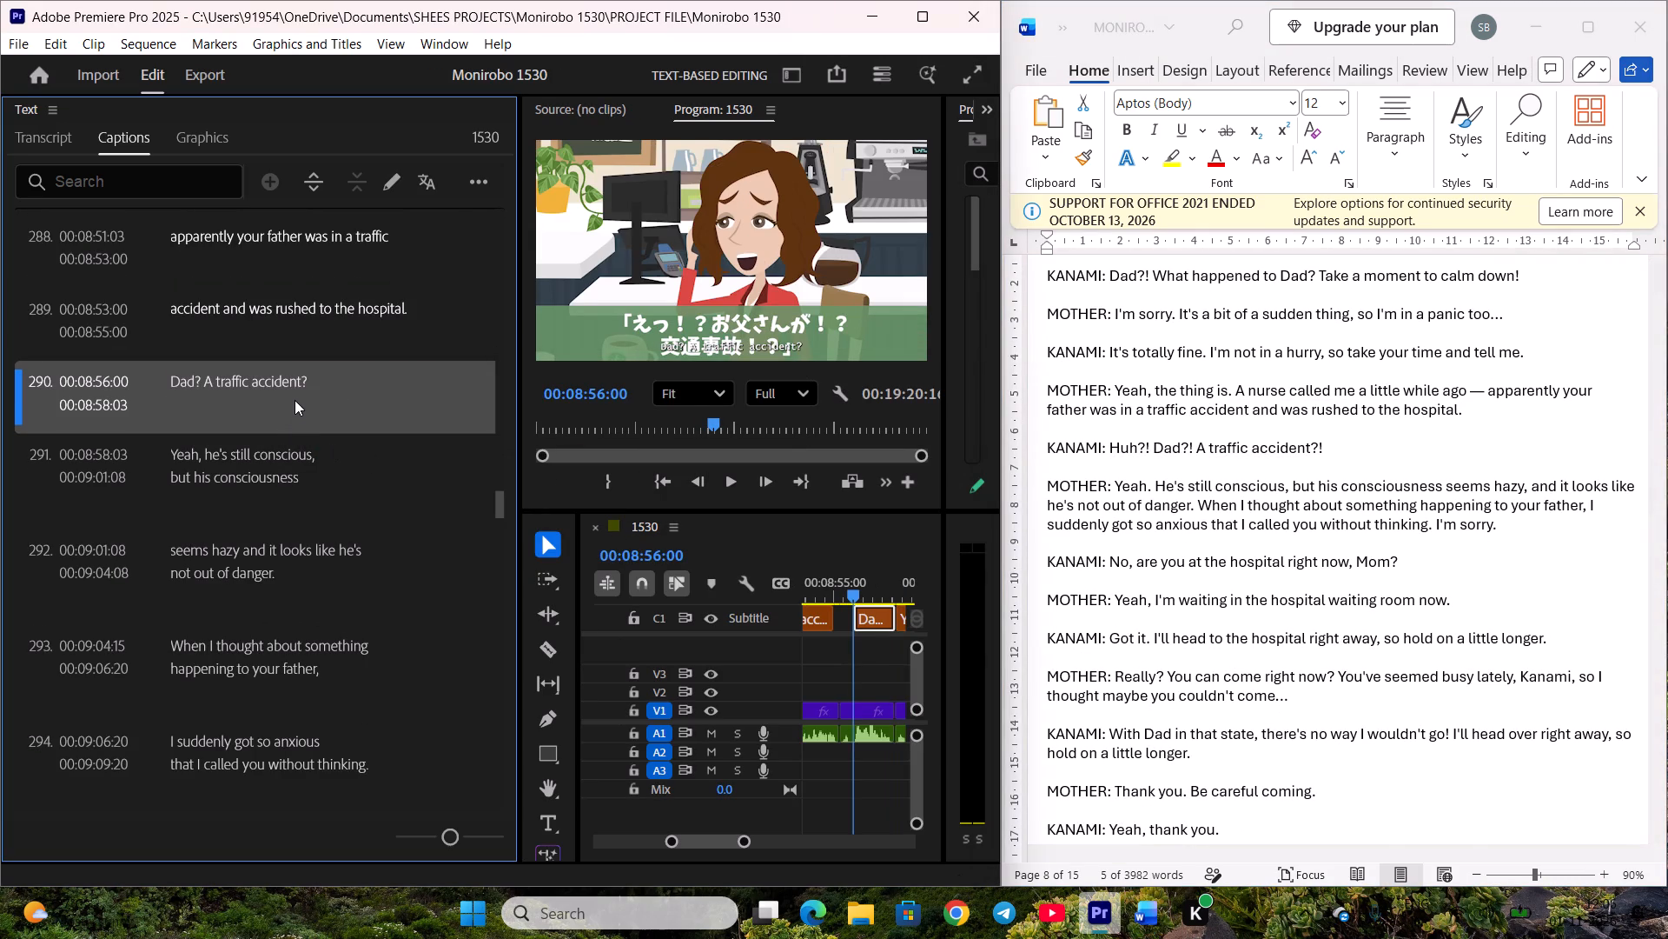
left_click(296, 396)
double_click(296, 396, "ctrl")
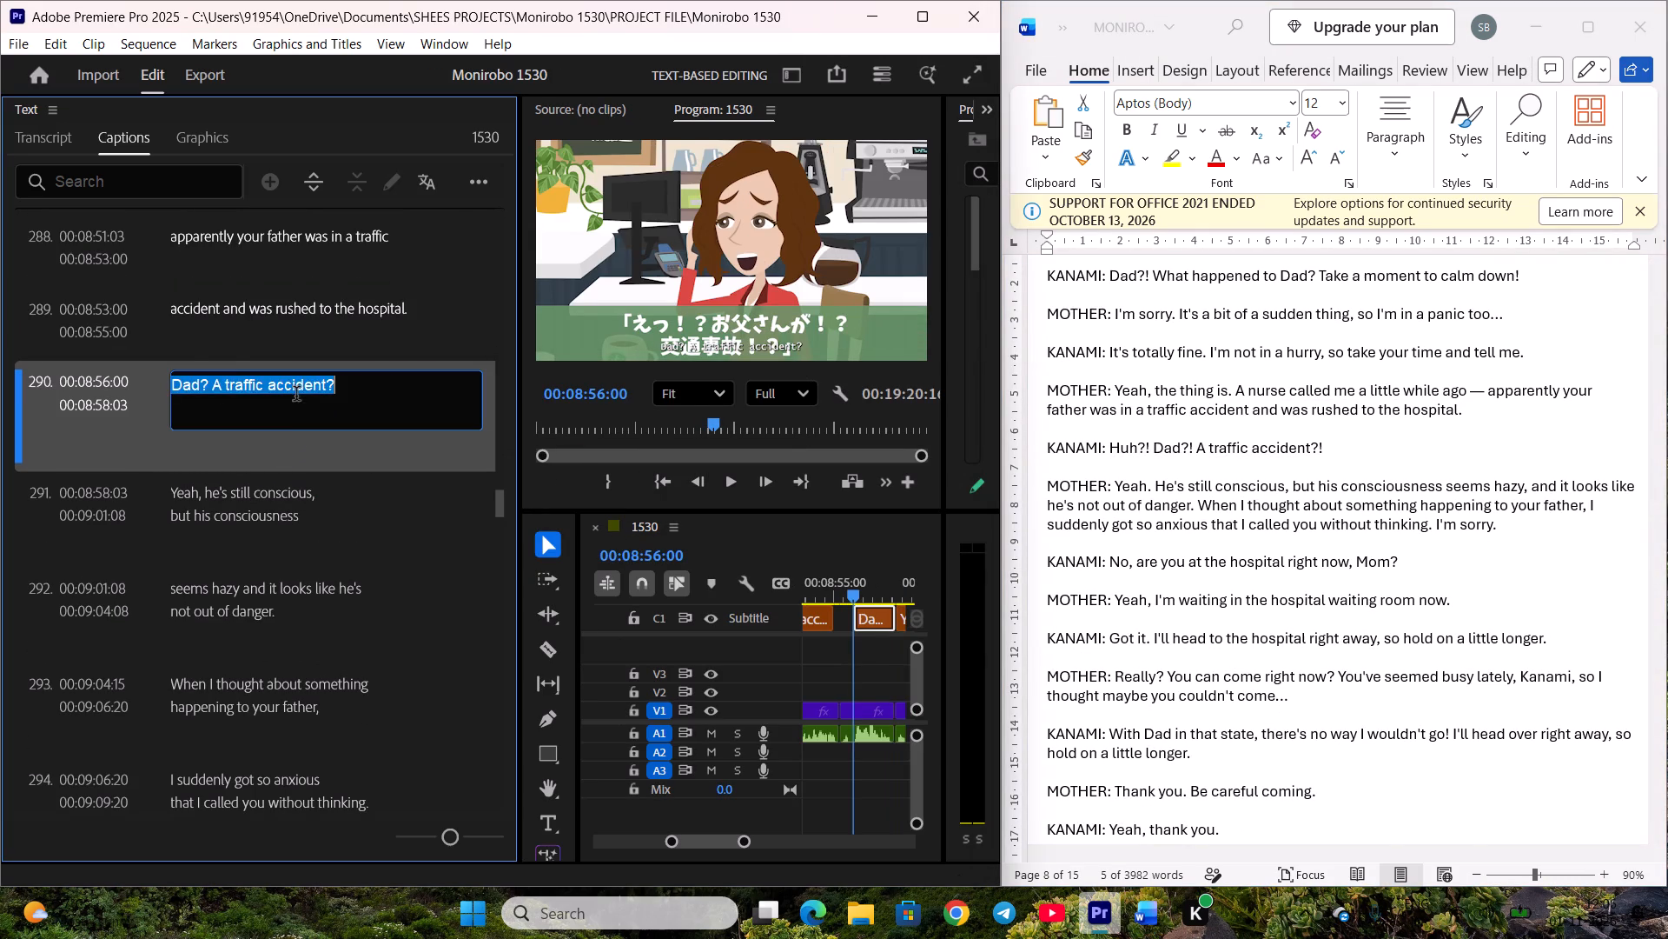
key("ctrl+v")
left_click(296, 459)
Play caption 290 and extend its start on the subtitle track back to 00:08:55:06.
key("space")
key("space")
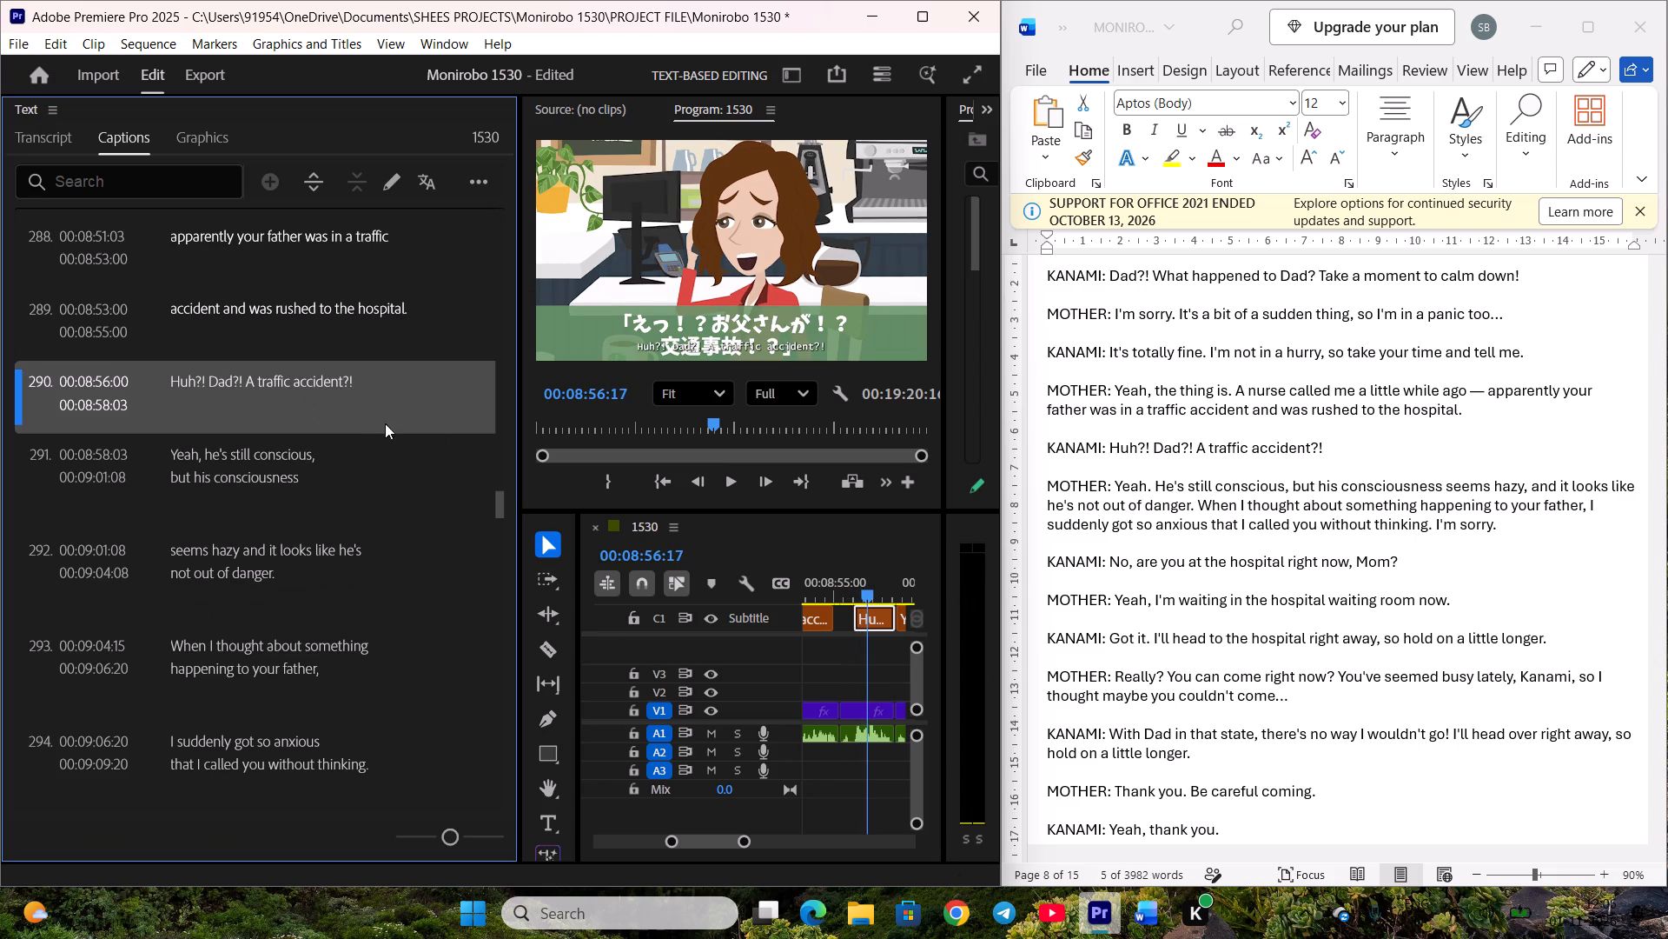
left_click_drag(860, 617, 849, 619)
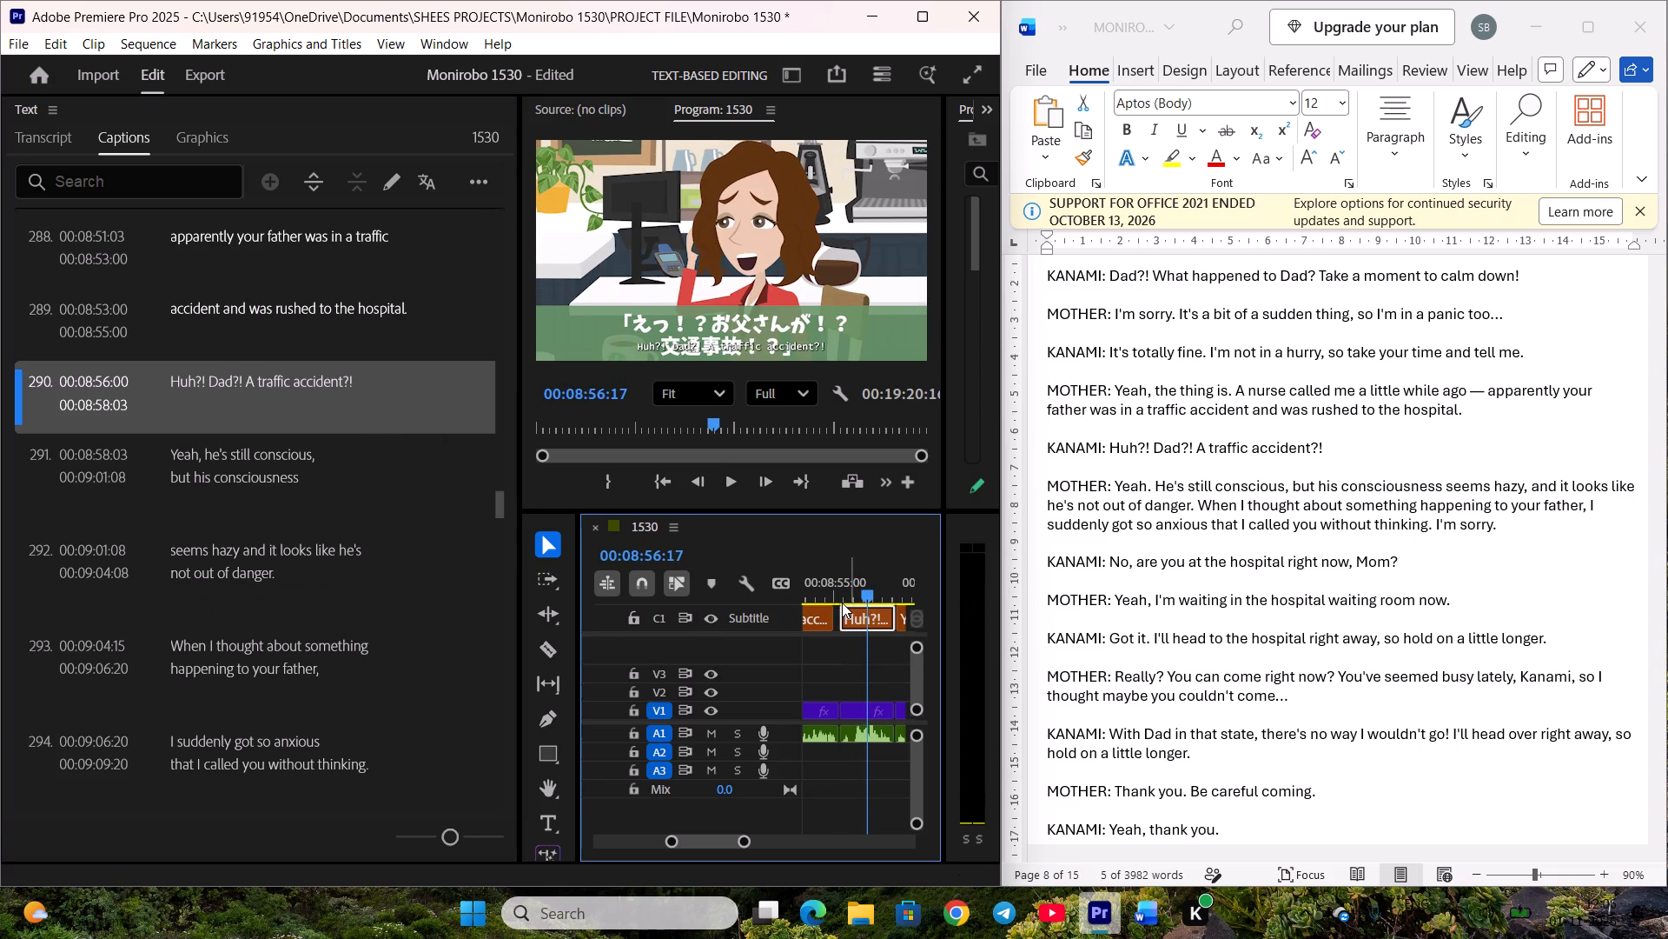
Play the retimed caption 290 and split it at 00:08:55:23, after "Huh?!".
left_click(842, 603)
left_click(845, 591)
key("space")
key("space")
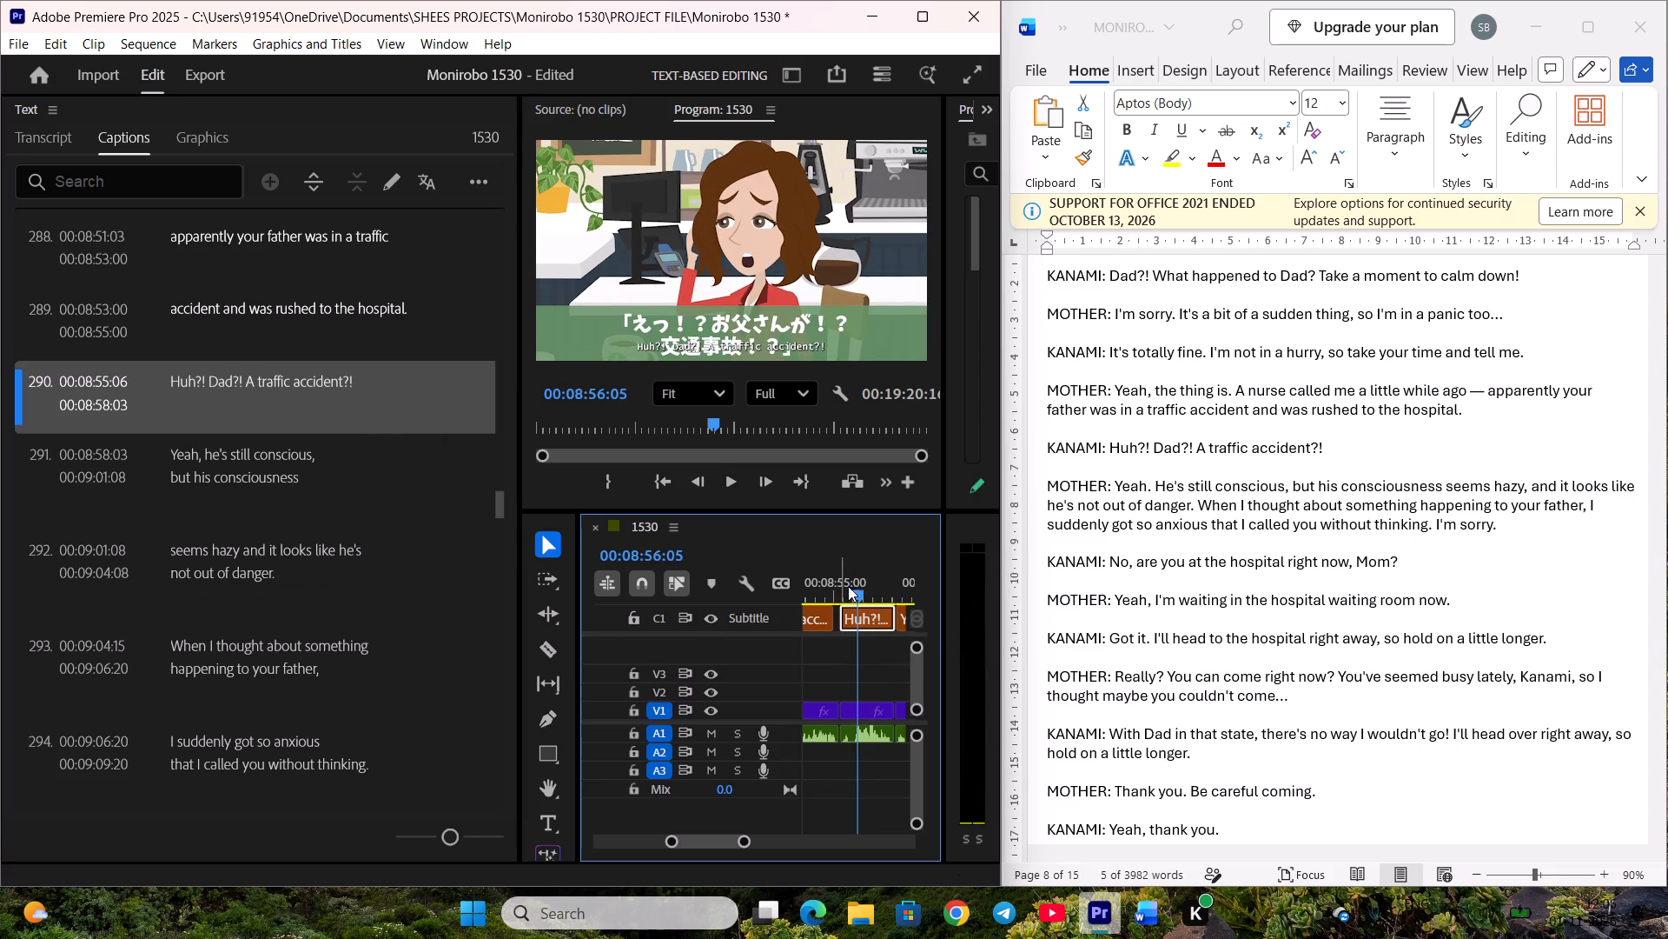
scroll(862, 438, "up", 6)
key("c")
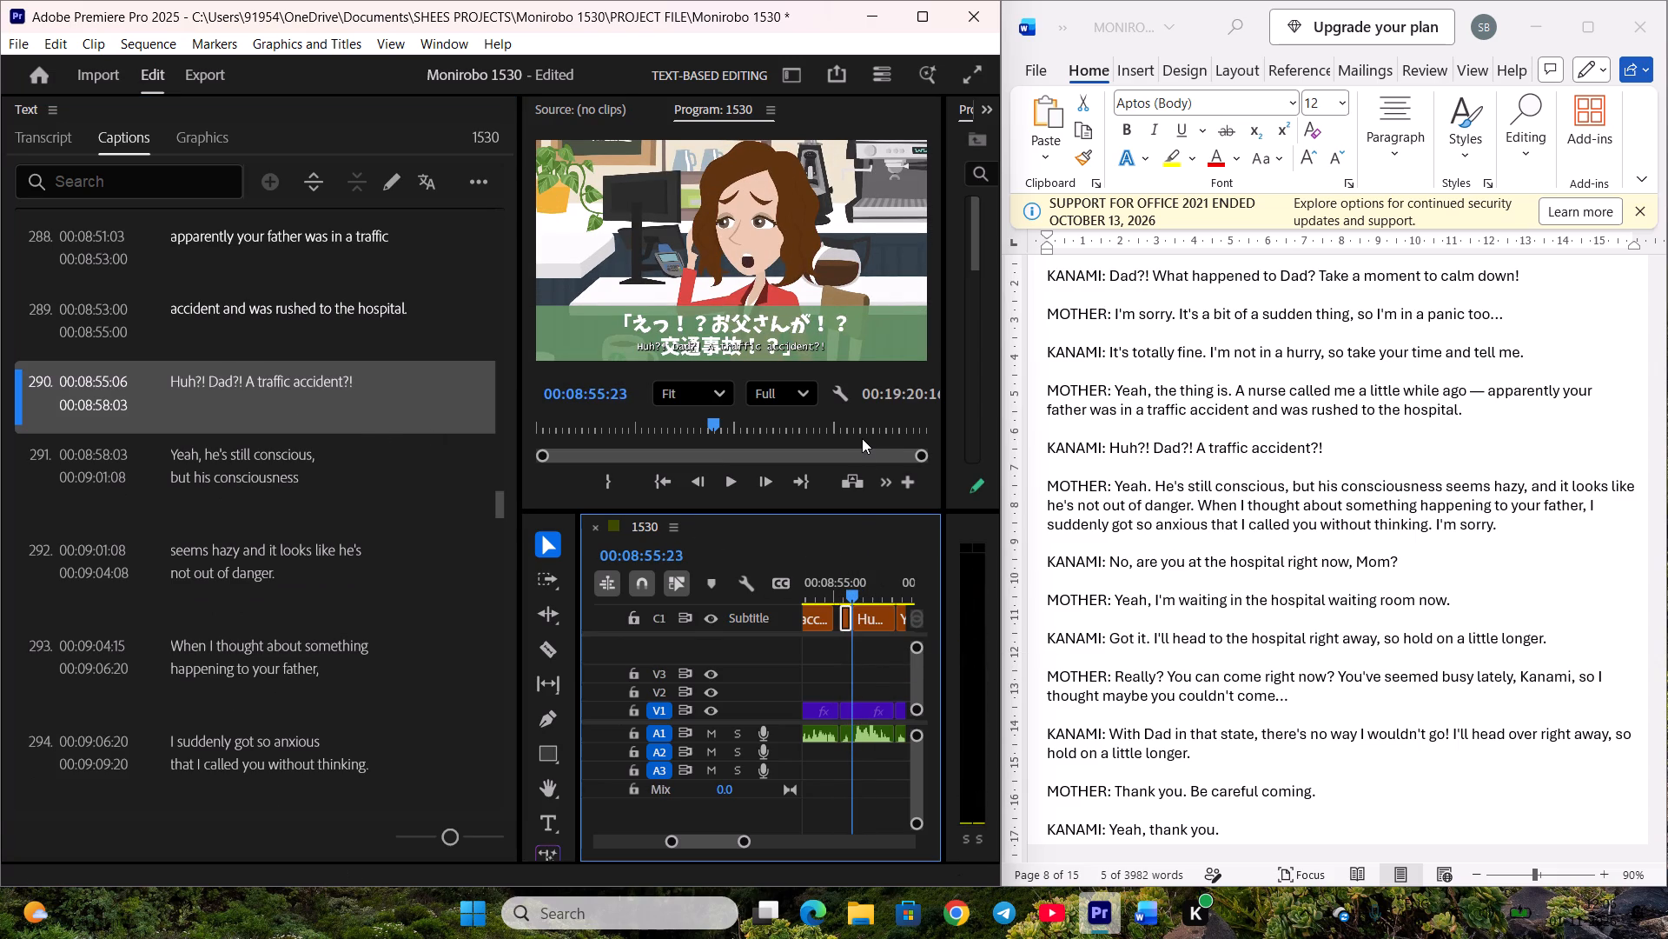
Reduce caption 290 to "Huh?!", move "Dad?! A traffic accident?!" into caption 291 in place of its text, and save the project.
double_click(301, 384)
left_click(227, 385)
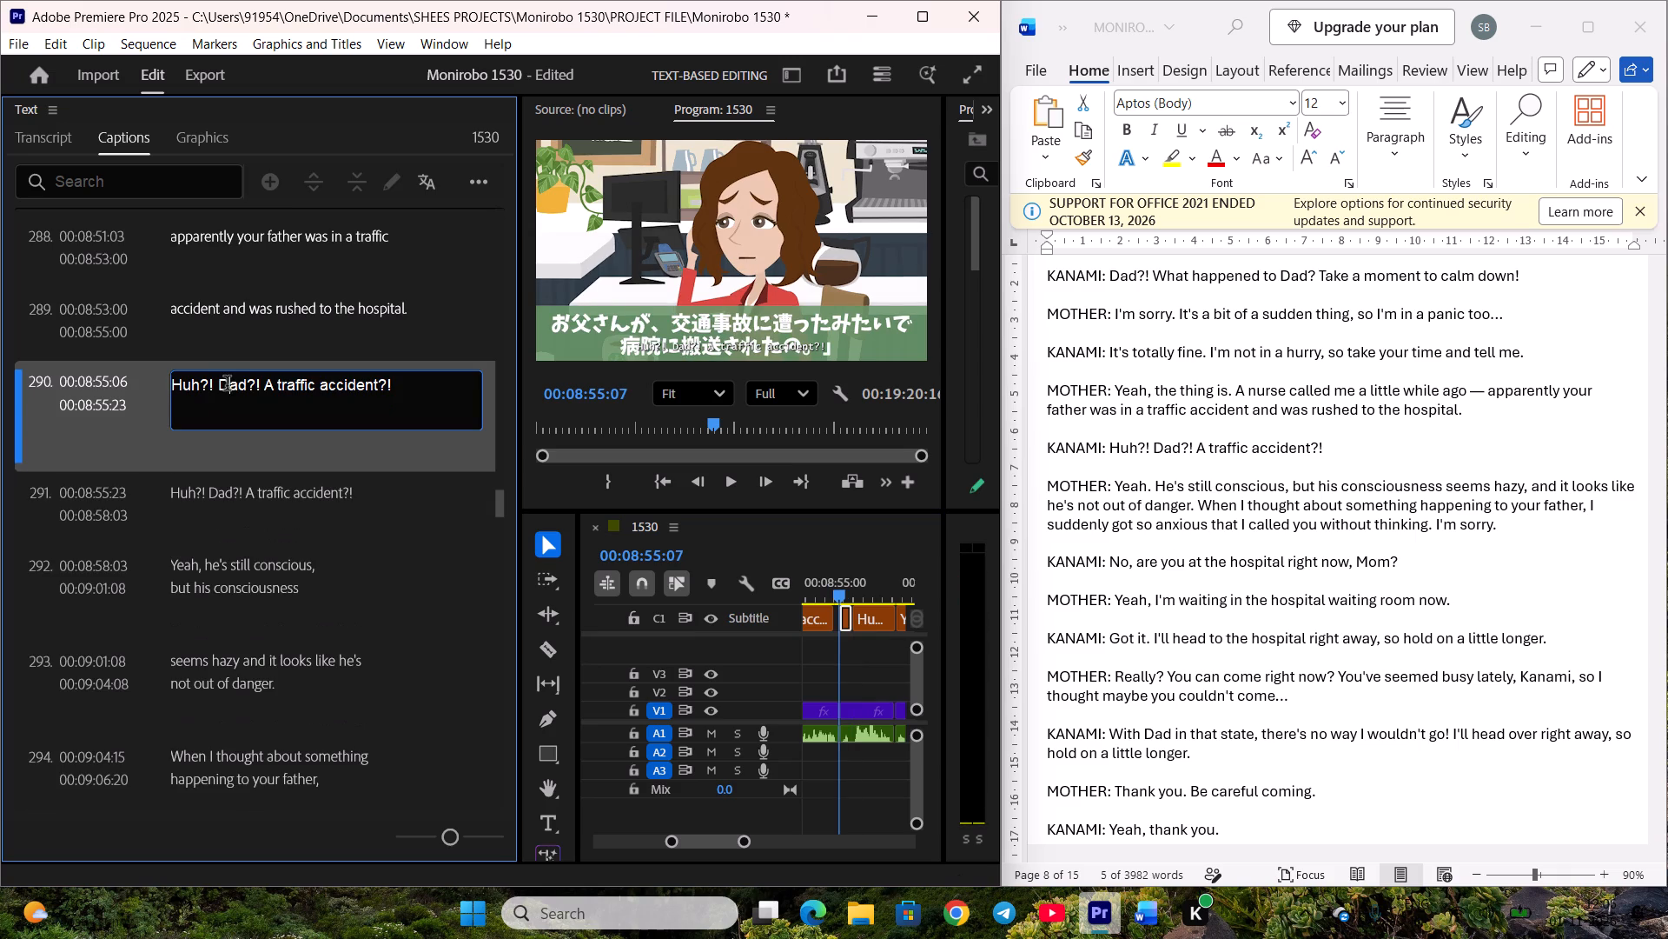
left_click_drag(217, 390, 414, 391)
key("ctrl+c")
key("ctrl+x")
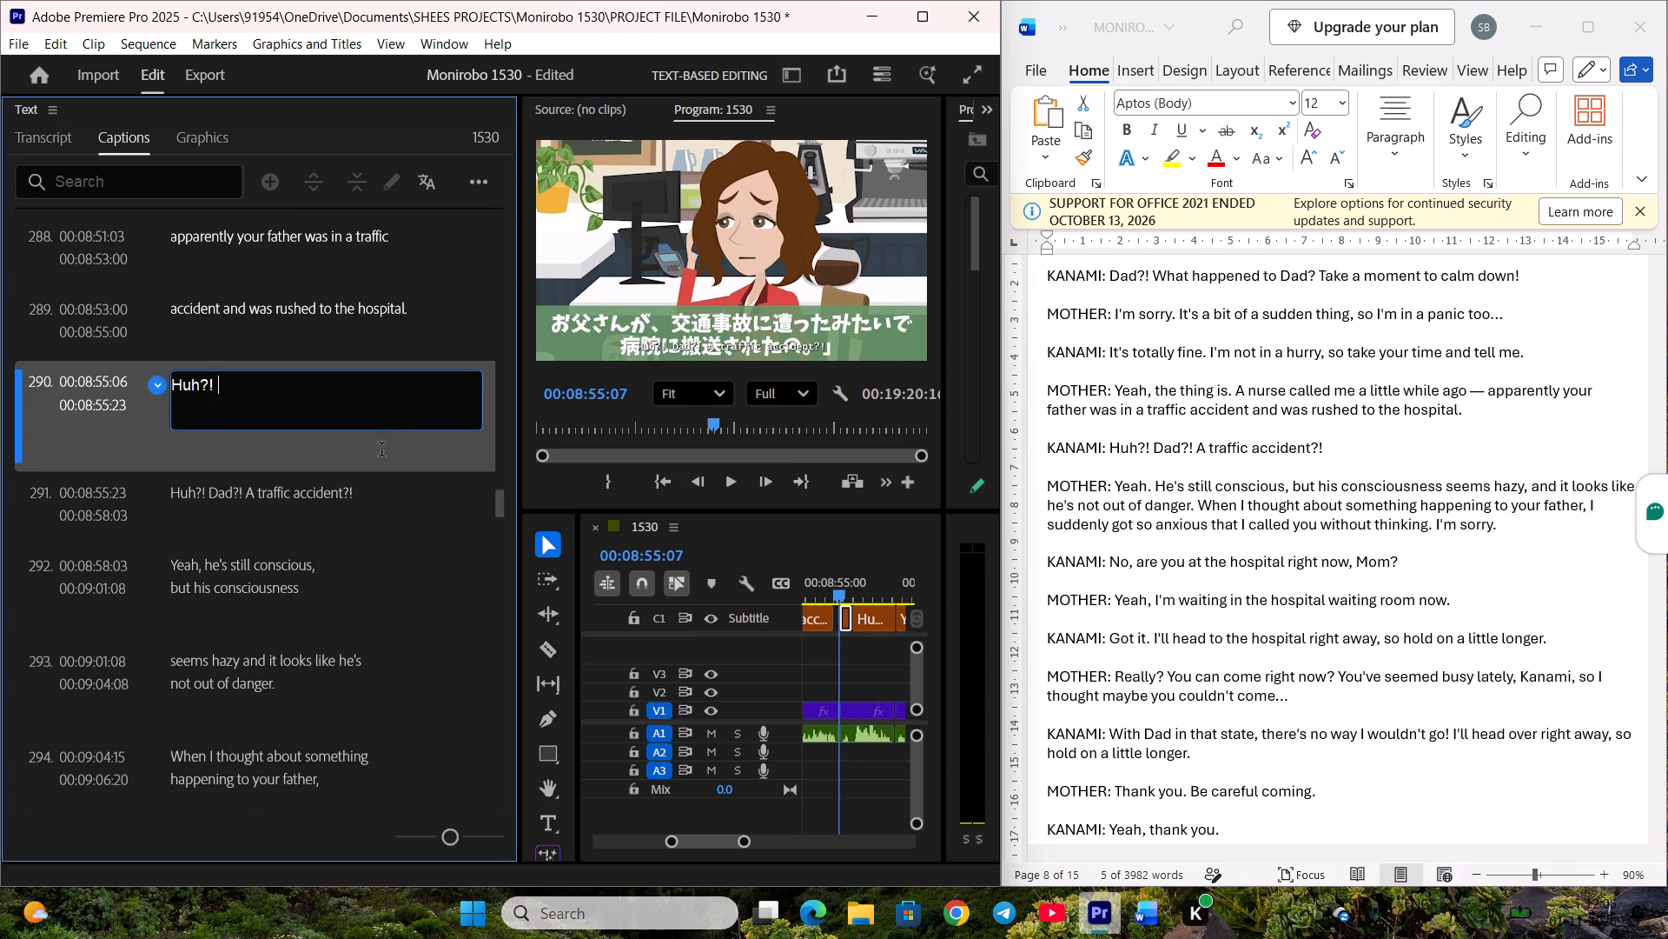
double_click(349, 498)
key("ctrl+v")
left_click(341, 566)
scroll(349, 543, "down", 5)
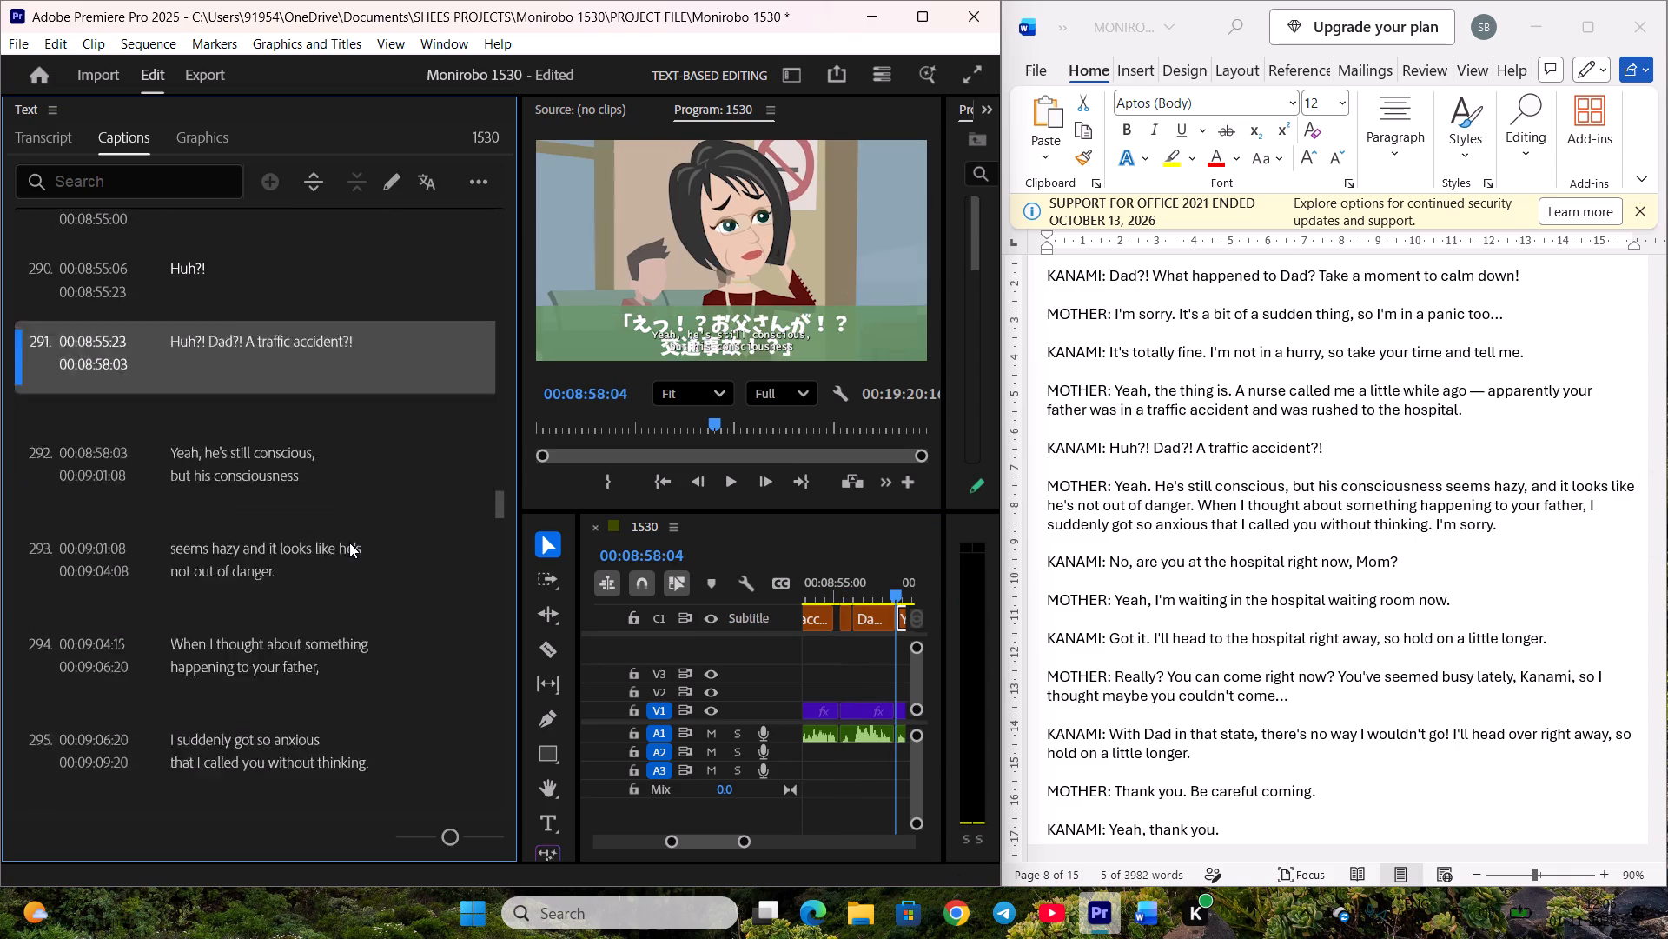
scroll(341, 455, "down", 2)
key("ctrl+s")
Replace the text of caption 292 with "Yeah. He's still conscious, but his consciousness" from the mother's line in the Word script.
left_click(1287, 371)
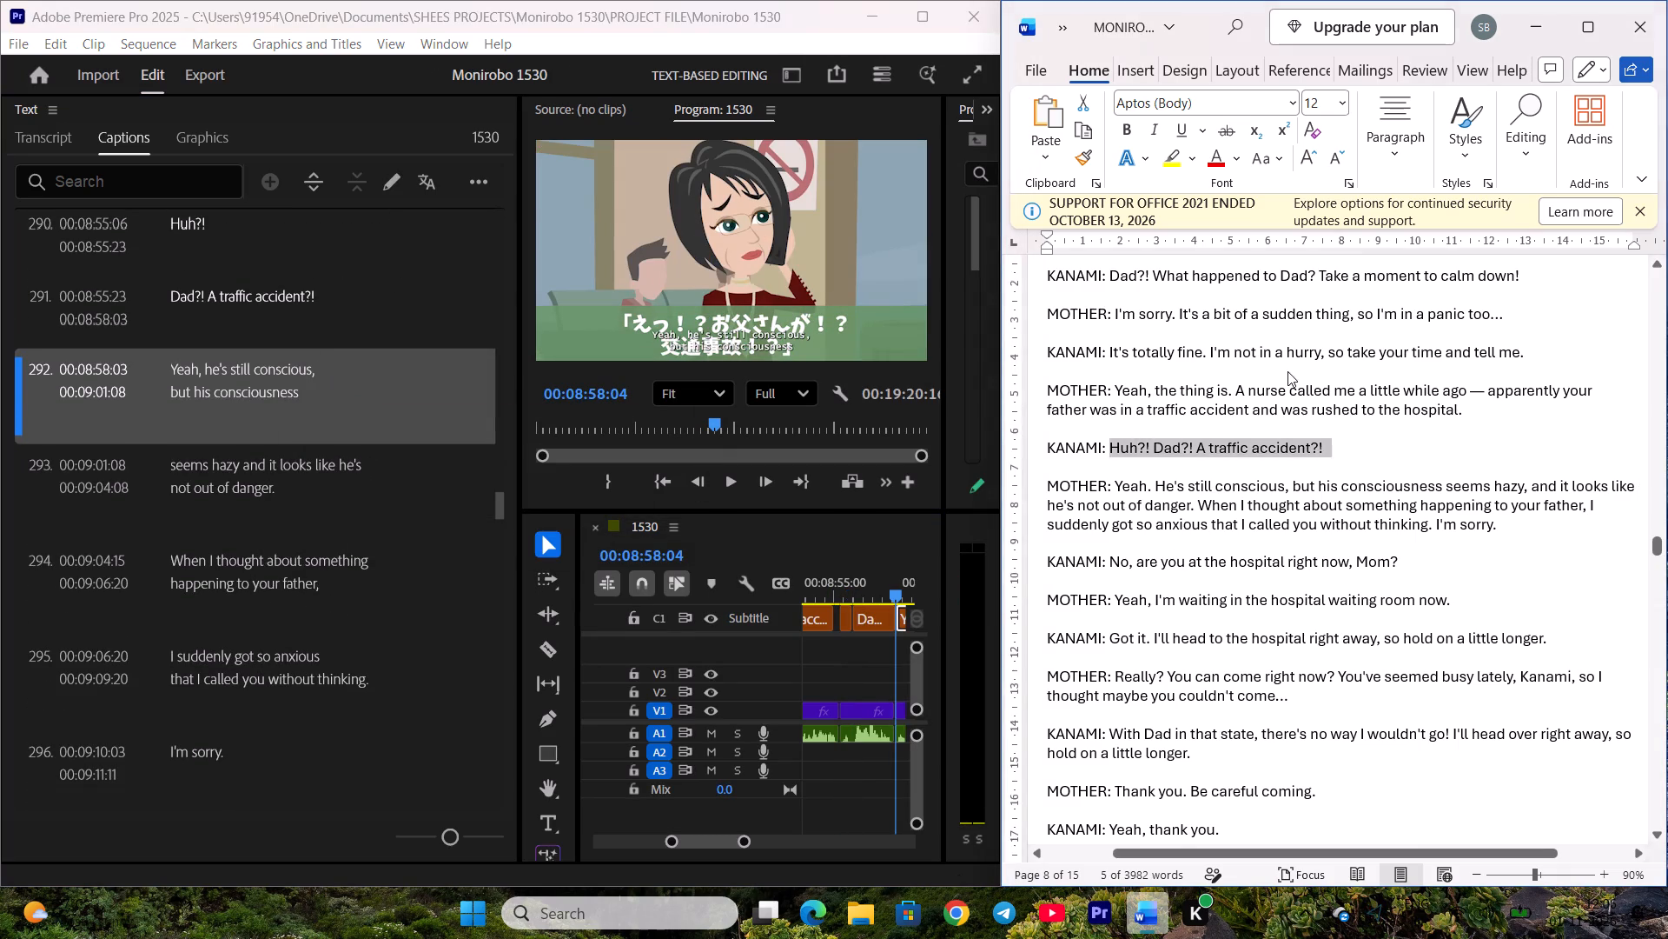
scroll(1287, 372, "down", 1)
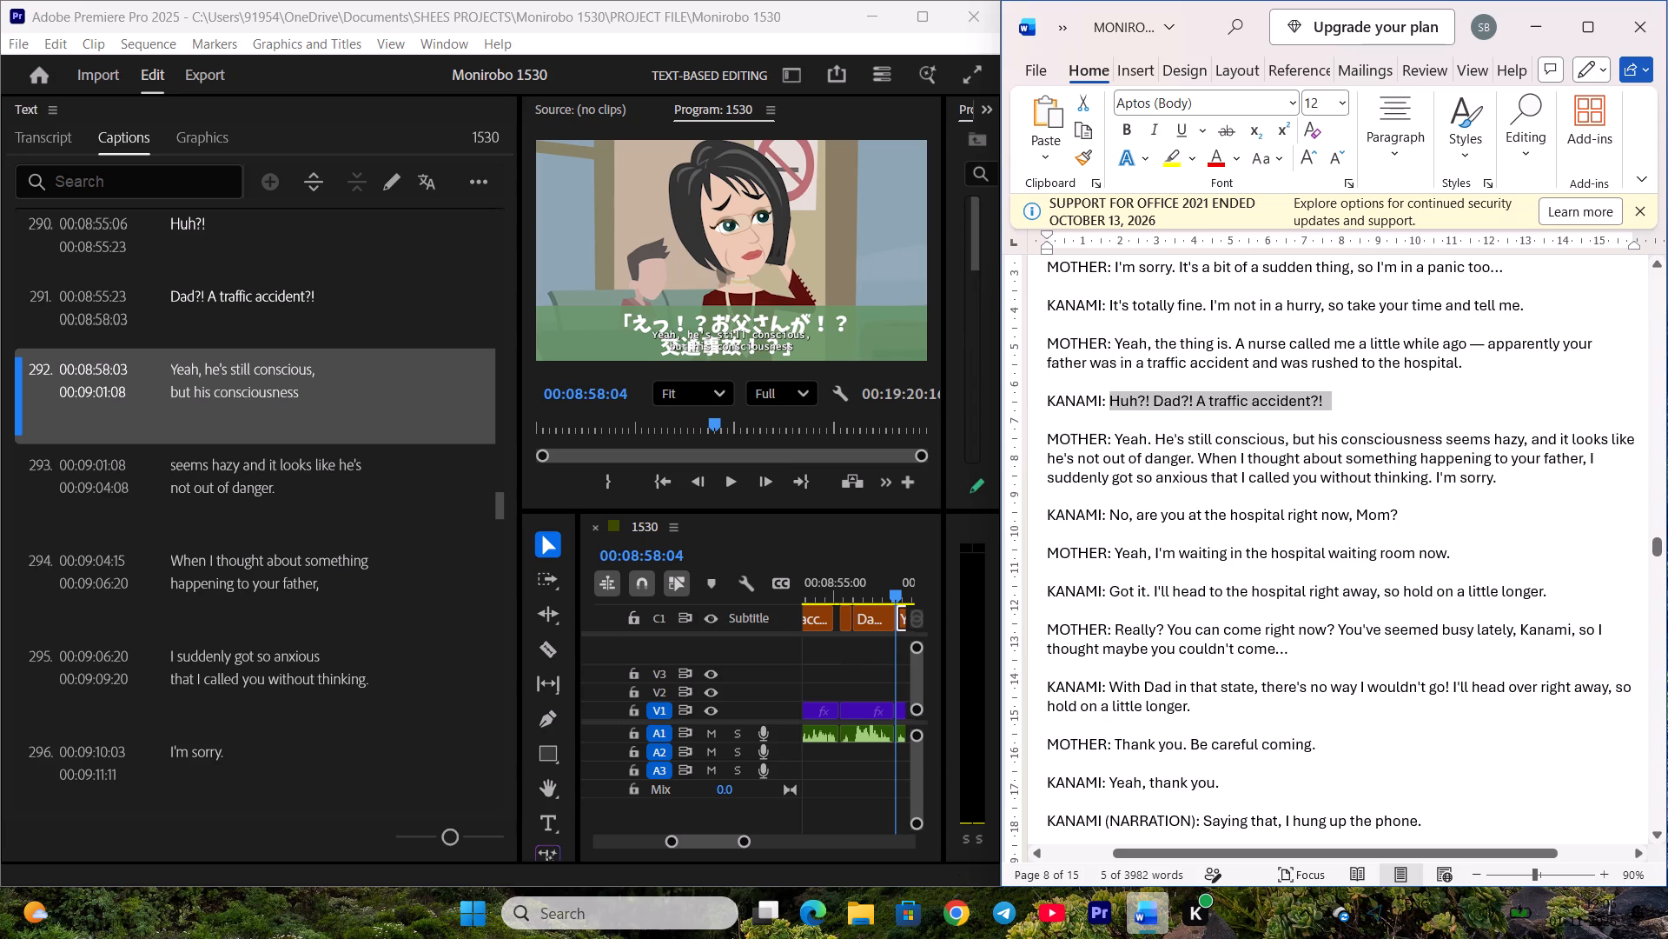
left_click_drag(1114, 439, 1251, 439)
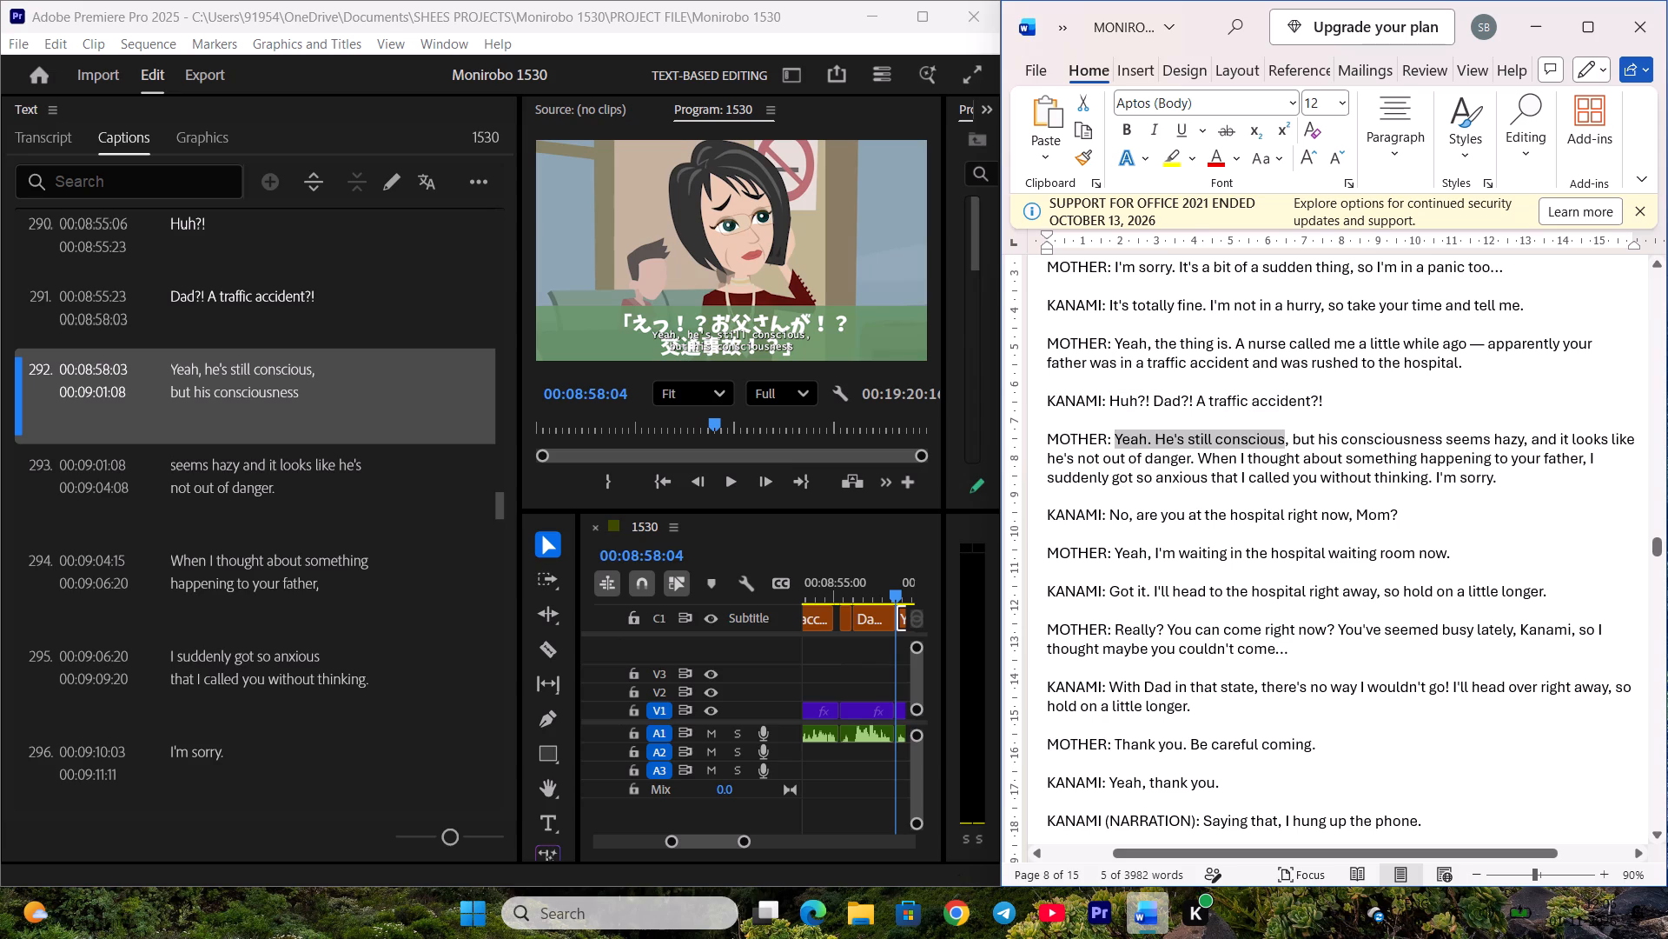
left_click_drag(1251, 439, 1374, 440)
key("ctrl+c")
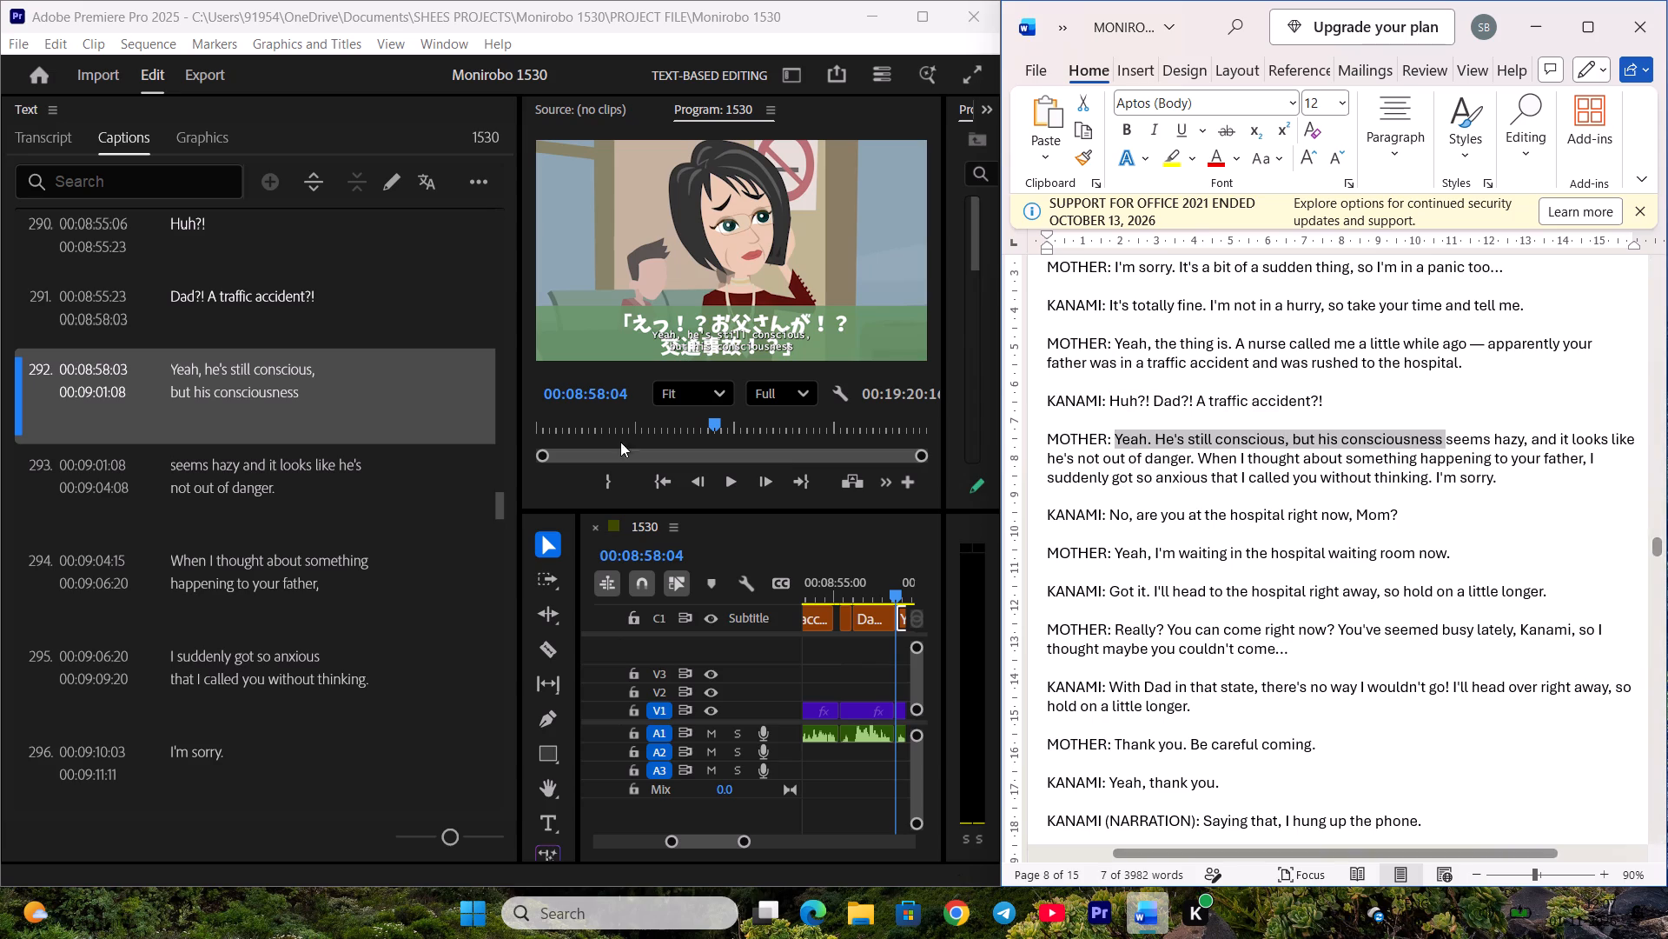
double_click(321, 385)
key("ctrl+v")
left_click(353, 471)
scroll(355, 468, "down", 3)
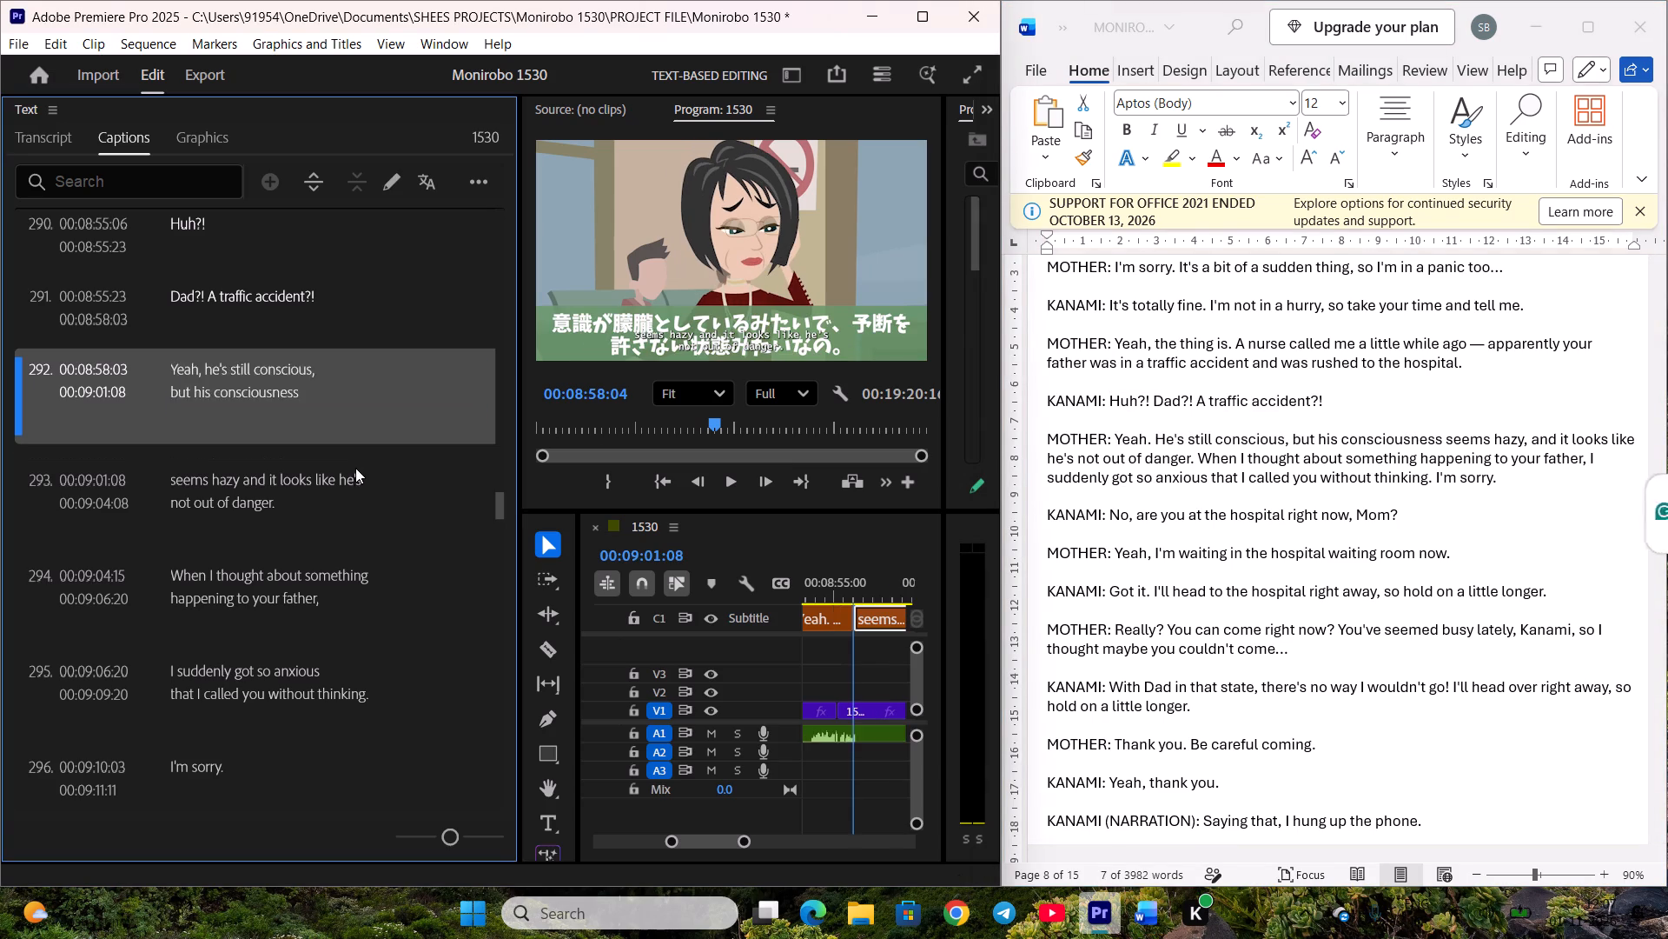
scroll(355, 468, "down", 1)
Replace the text of caption 293 with "seems hazy, and it looks like he's not out of danger." from the script and save the project.
left_click(1399, 409)
left_click_drag(1449, 438, 1475, 443)
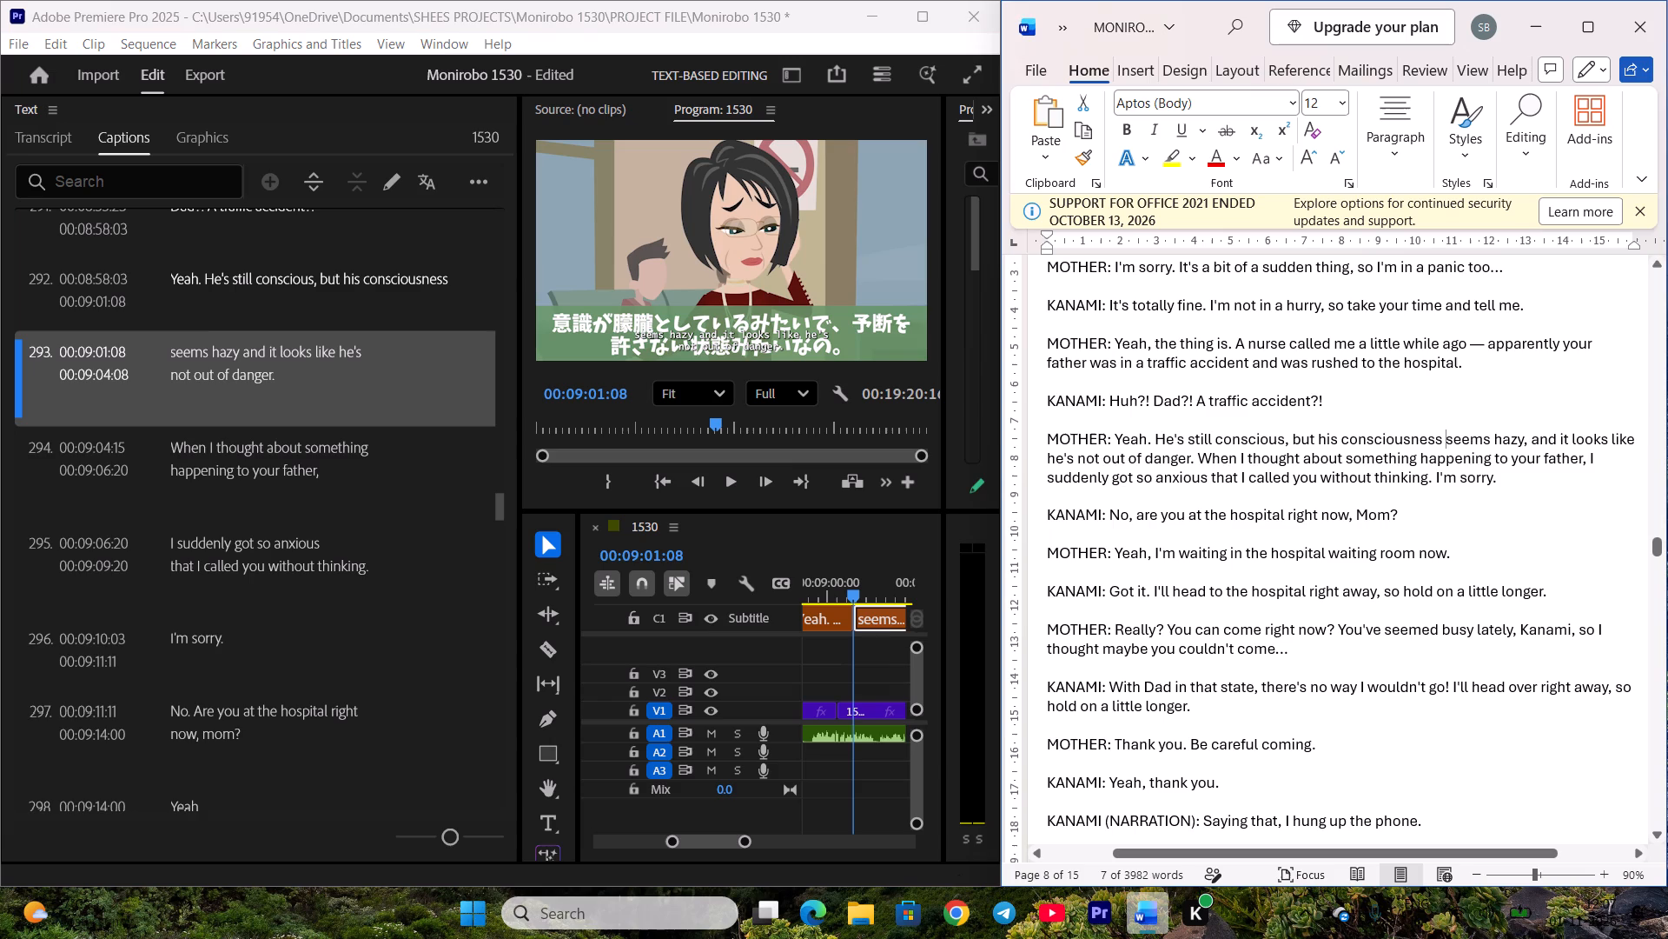
left_click_drag(1475, 443, 1215, 453)
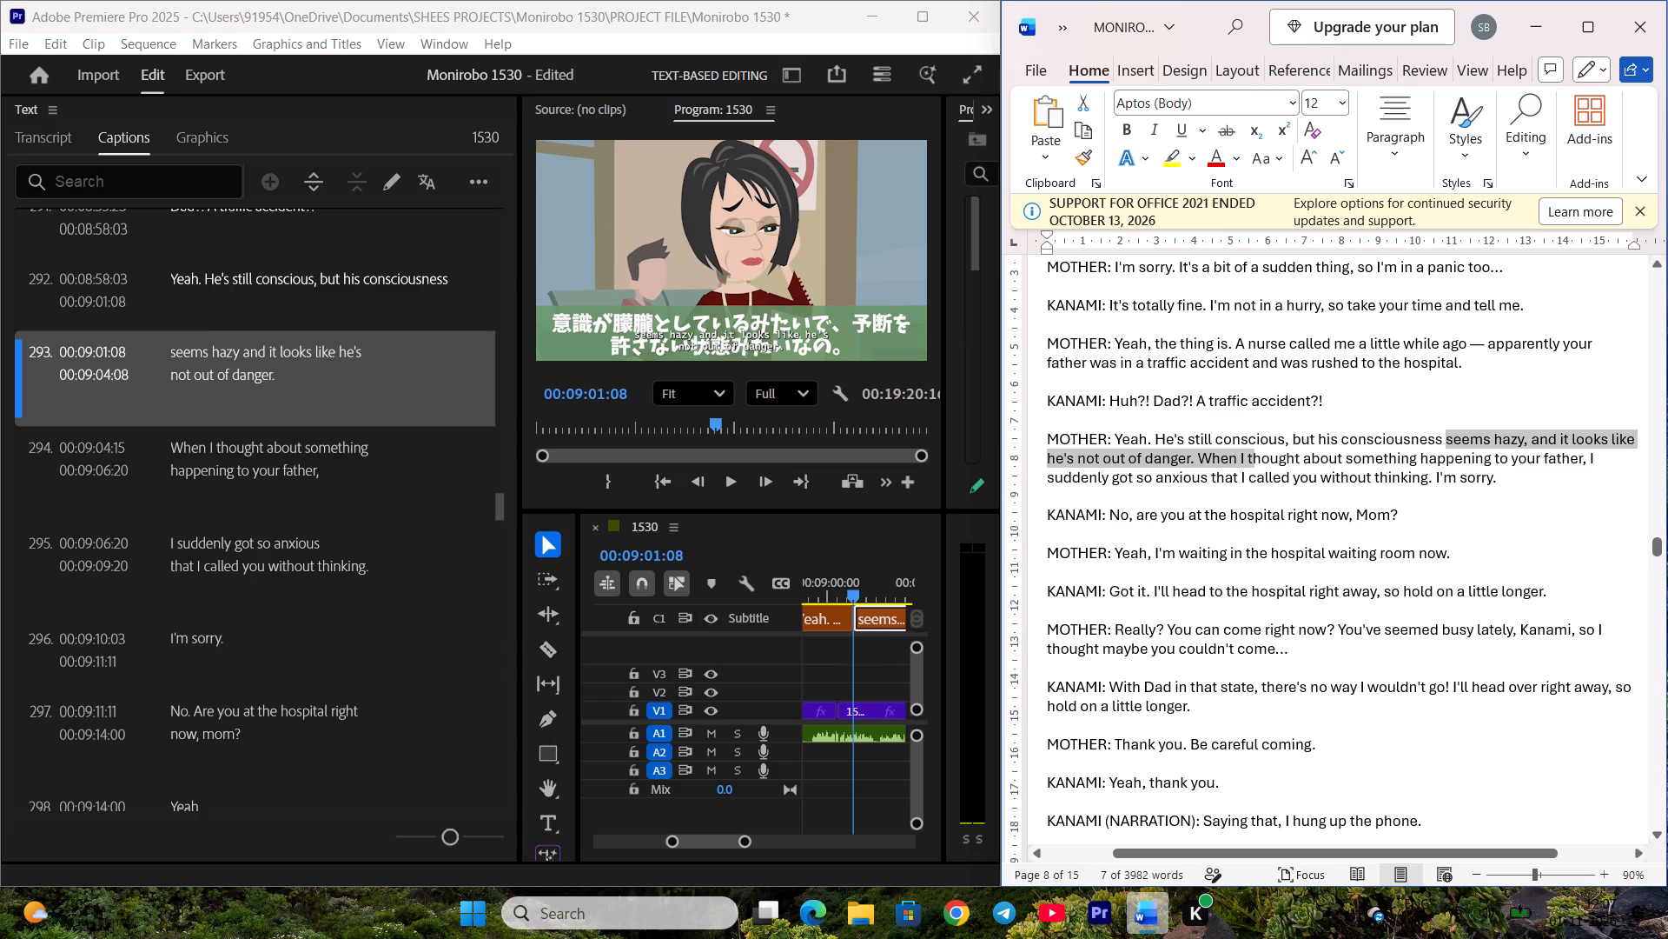
left_click_drag(1215, 453, 1195, 459)
key("ctrl+c")
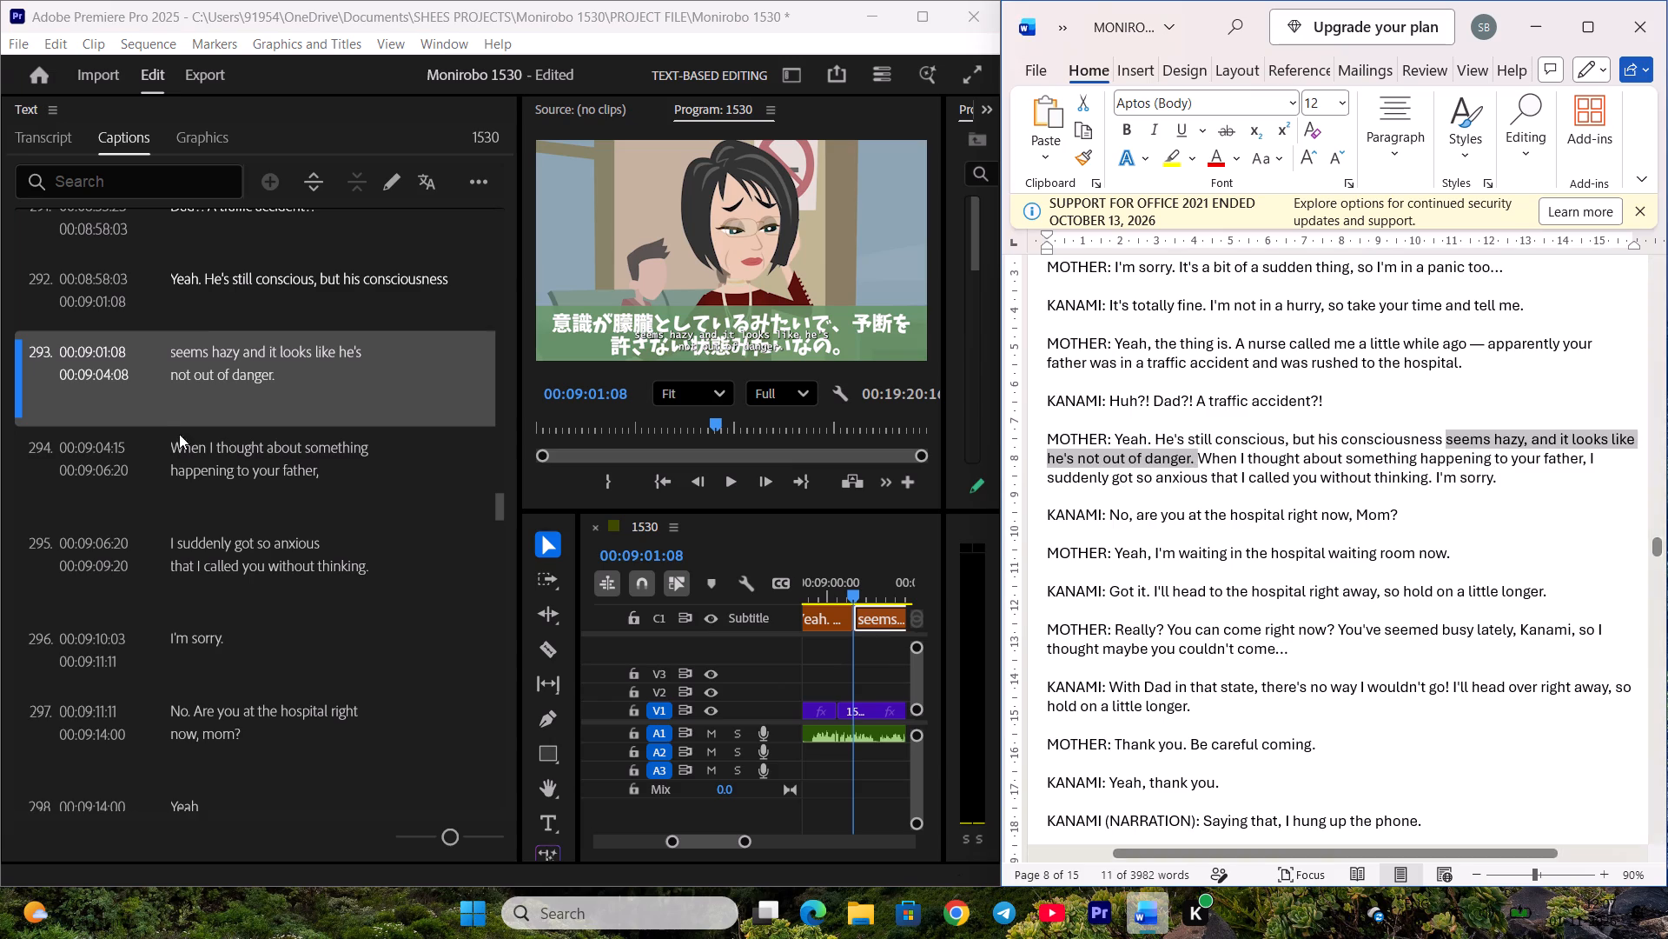
double_click(278, 384)
key("ctrl+v")
left_click(308, 459)
scroll(308, 454, "down", 3)
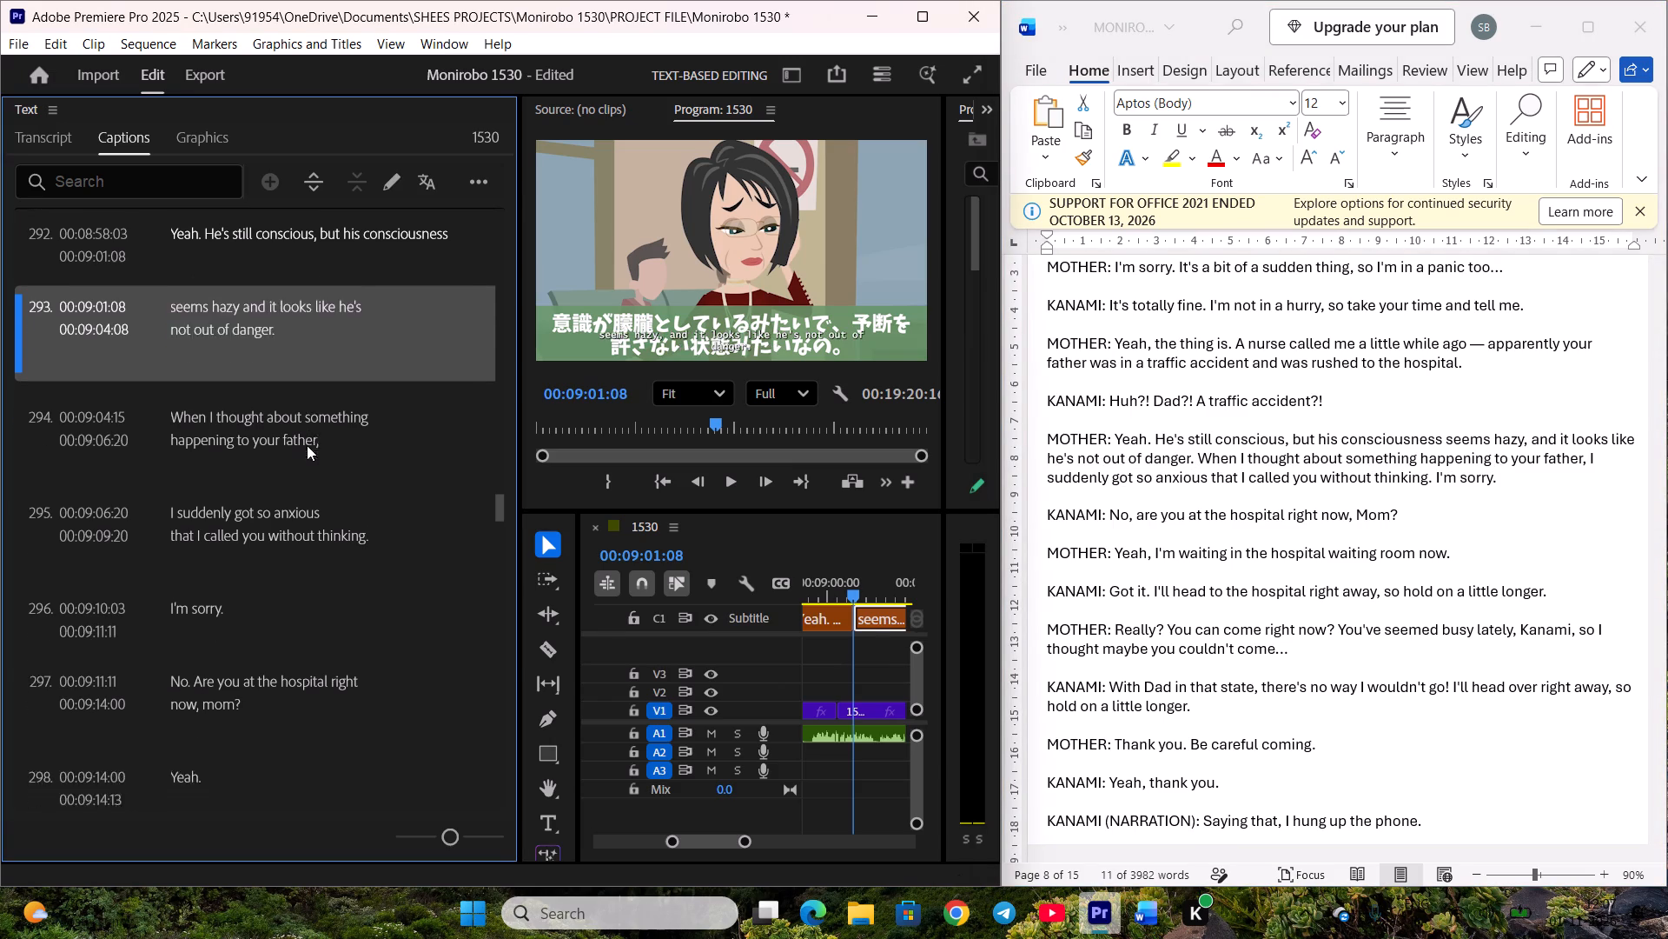
key("ctrl+s")
Replace the text of caption 294 with "When I thought about something happening to your father," from the script and save the project.
left_click(1424, 414)
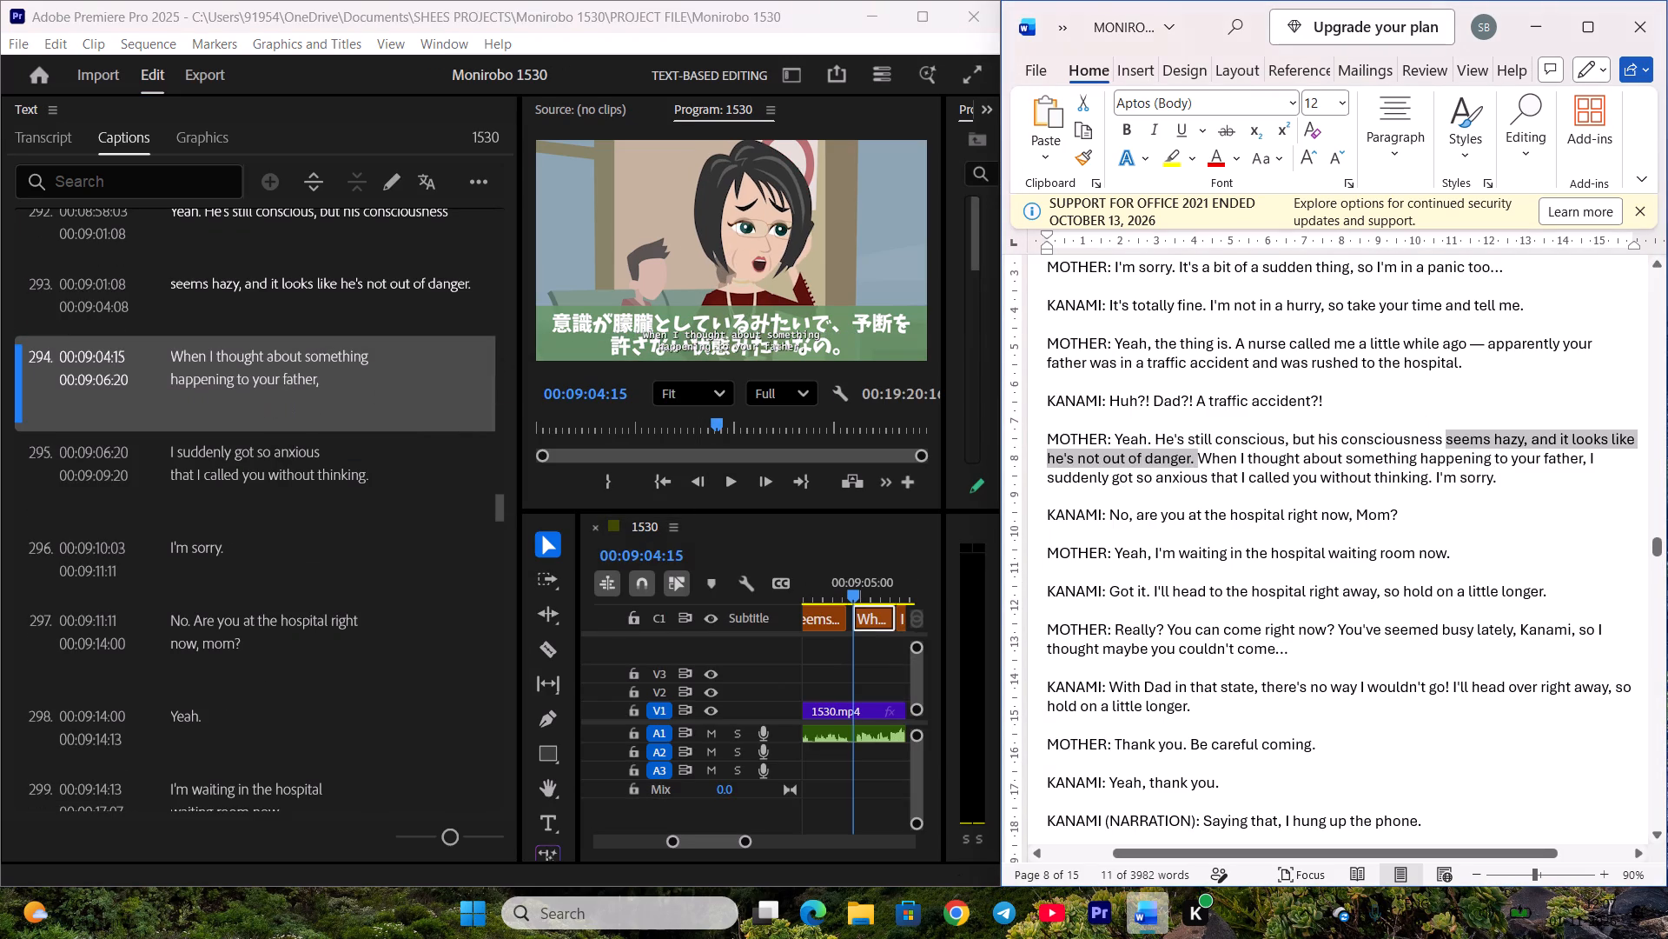
left_click_drag(1201, 454, 1384, 455)
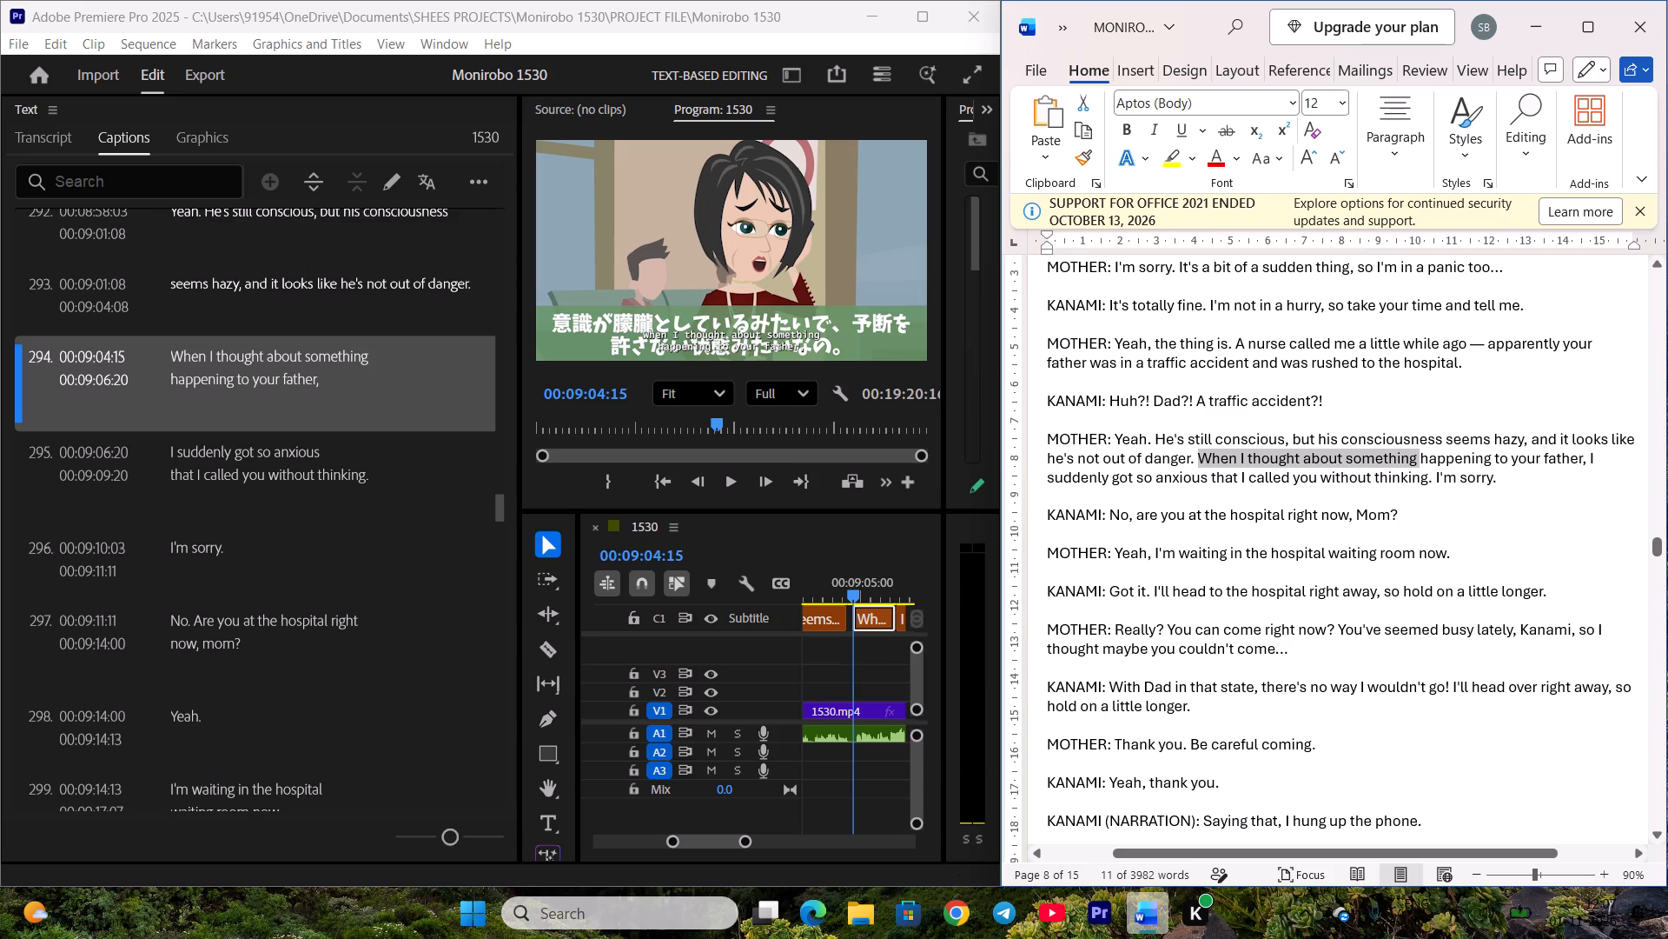
left_click_drag(1384, 455, 1587, 463)
key("ctrl+c")
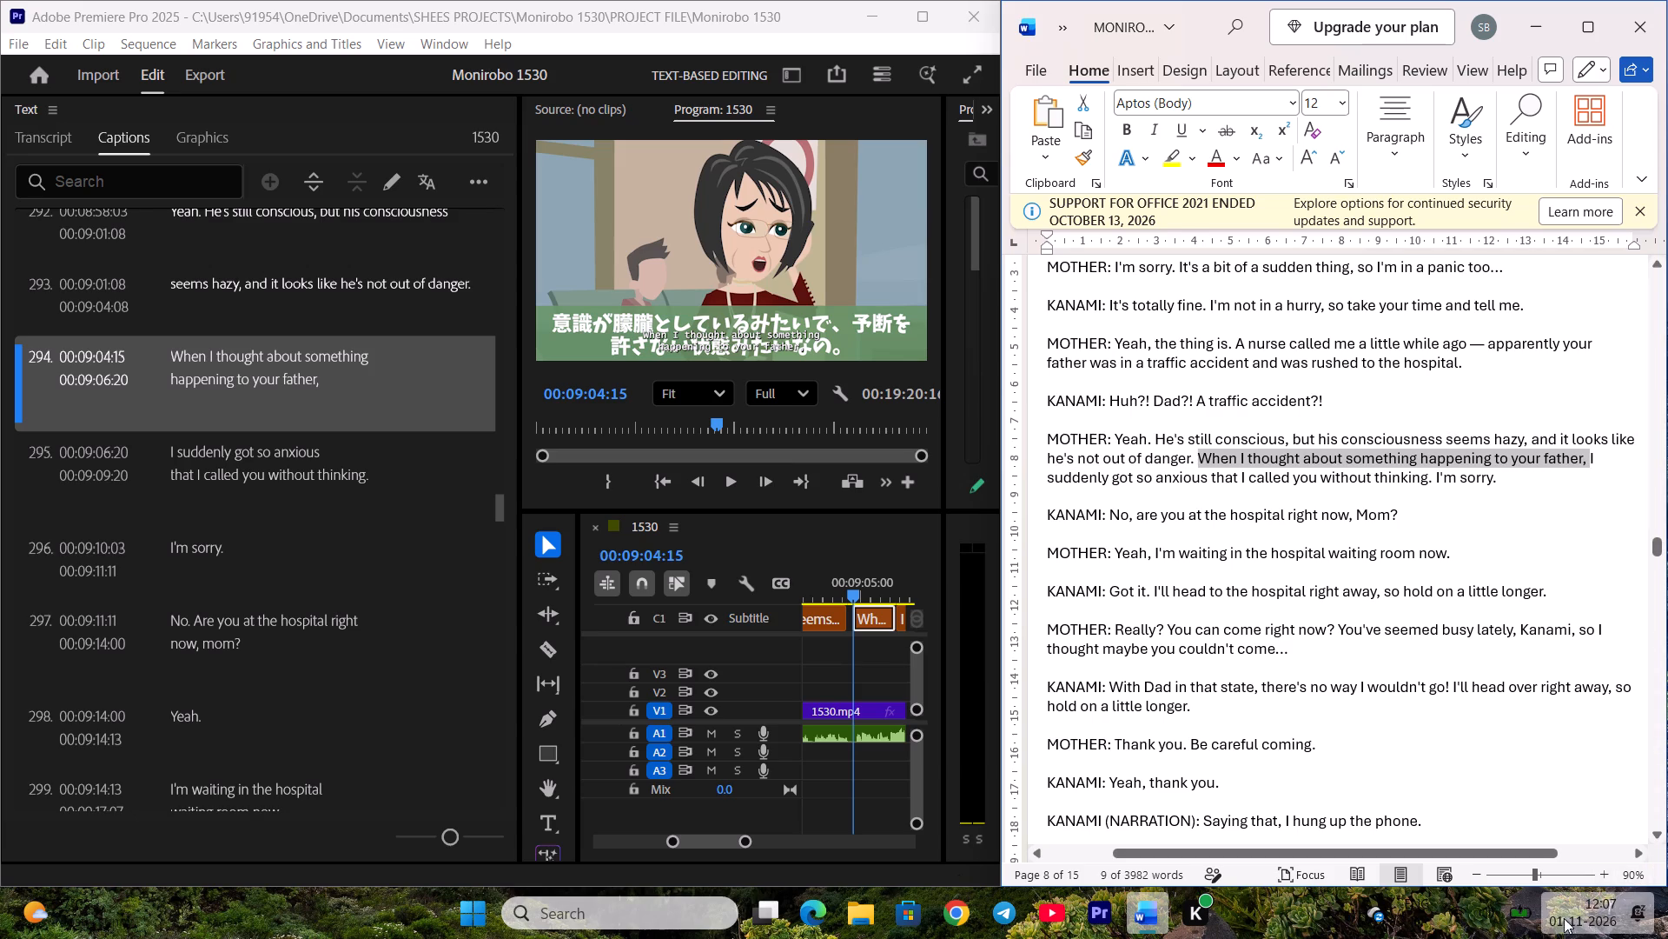
double_click(293, 388)
key("ctrl+v")
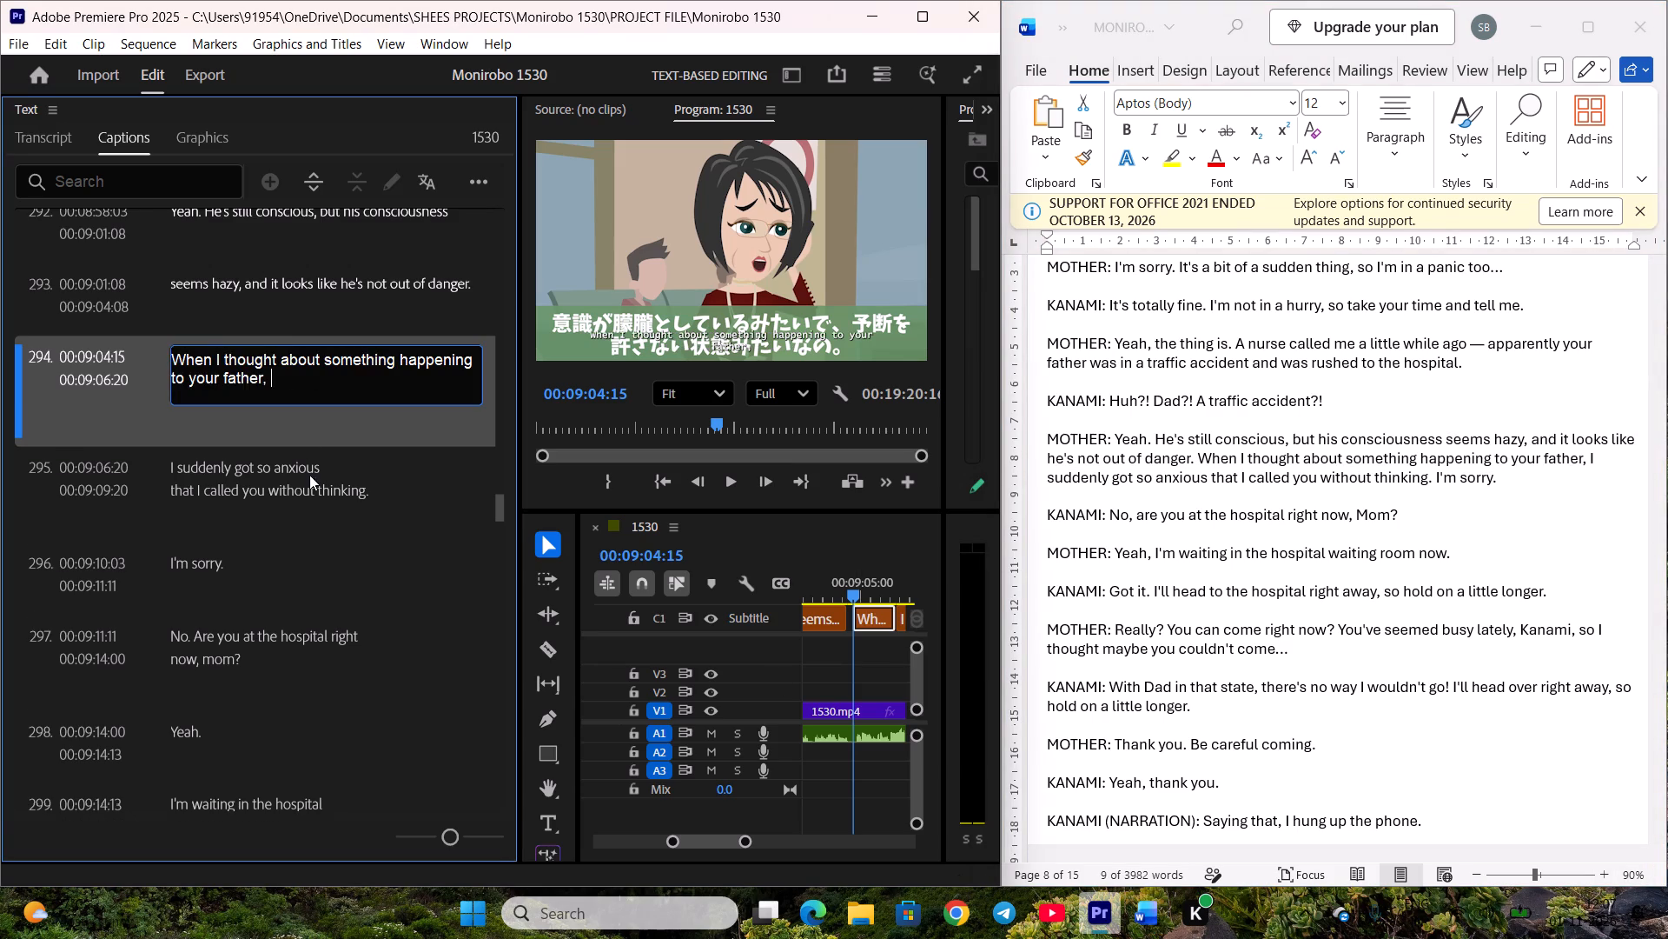
left_click(316, 485)
scroll(321, 476, "down", 3)
key("ctrl+s")
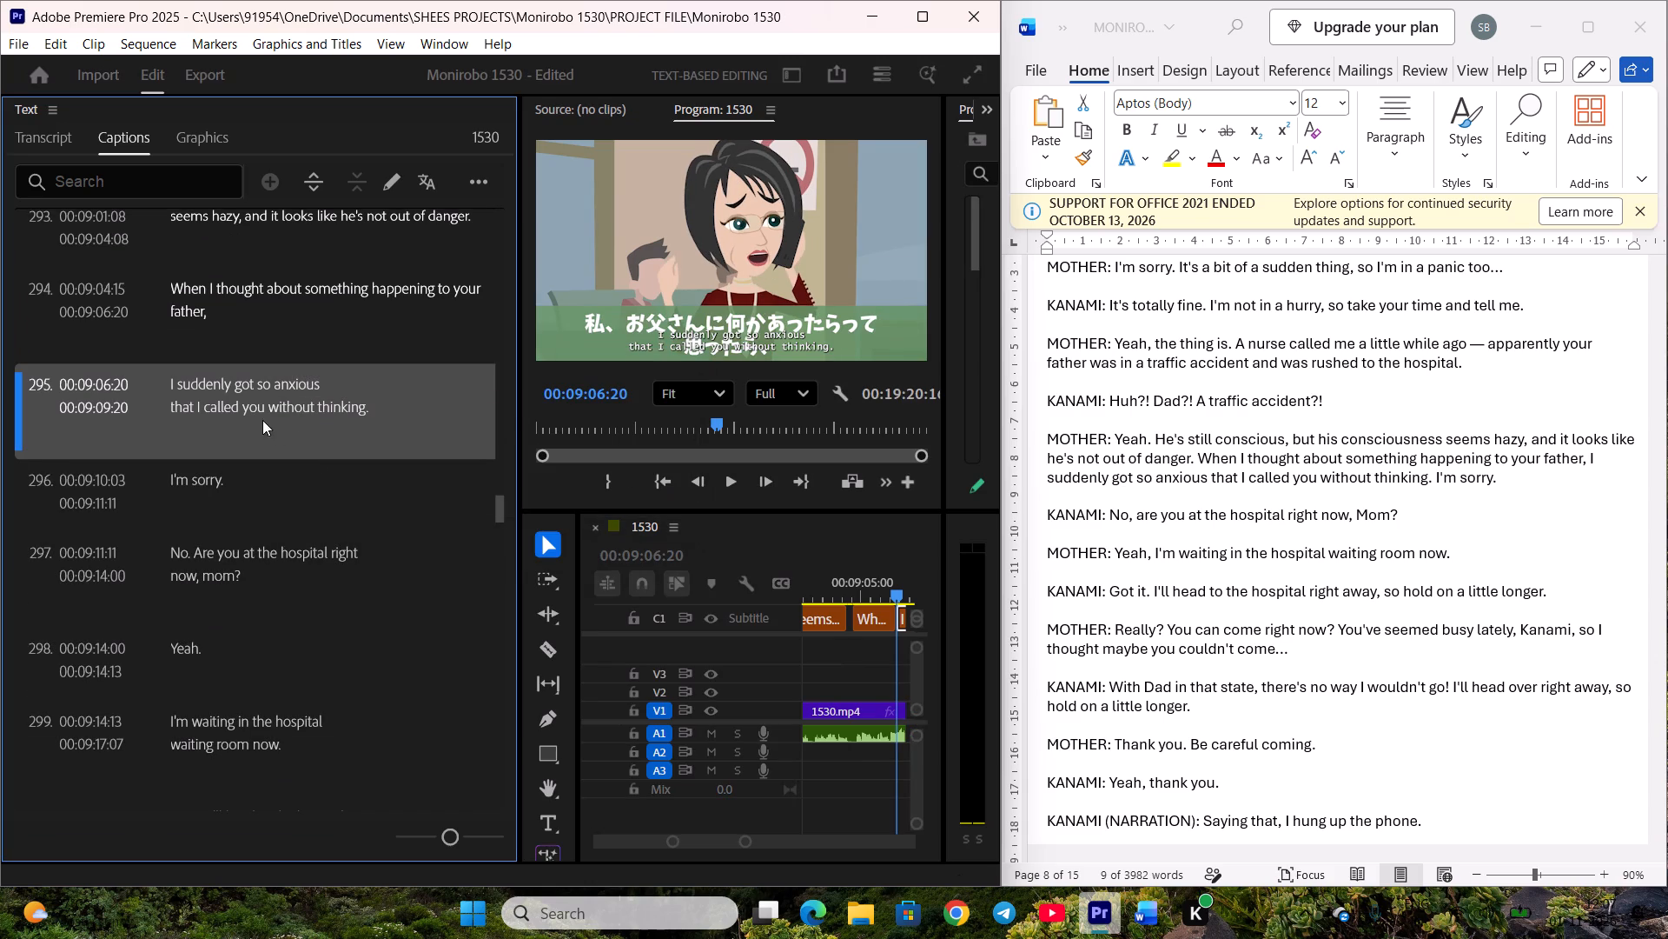
Replace the text of caption 295 with "I suddenly got so anxious that I called you without thinking." from the Word script.
left_click(1318, 457)
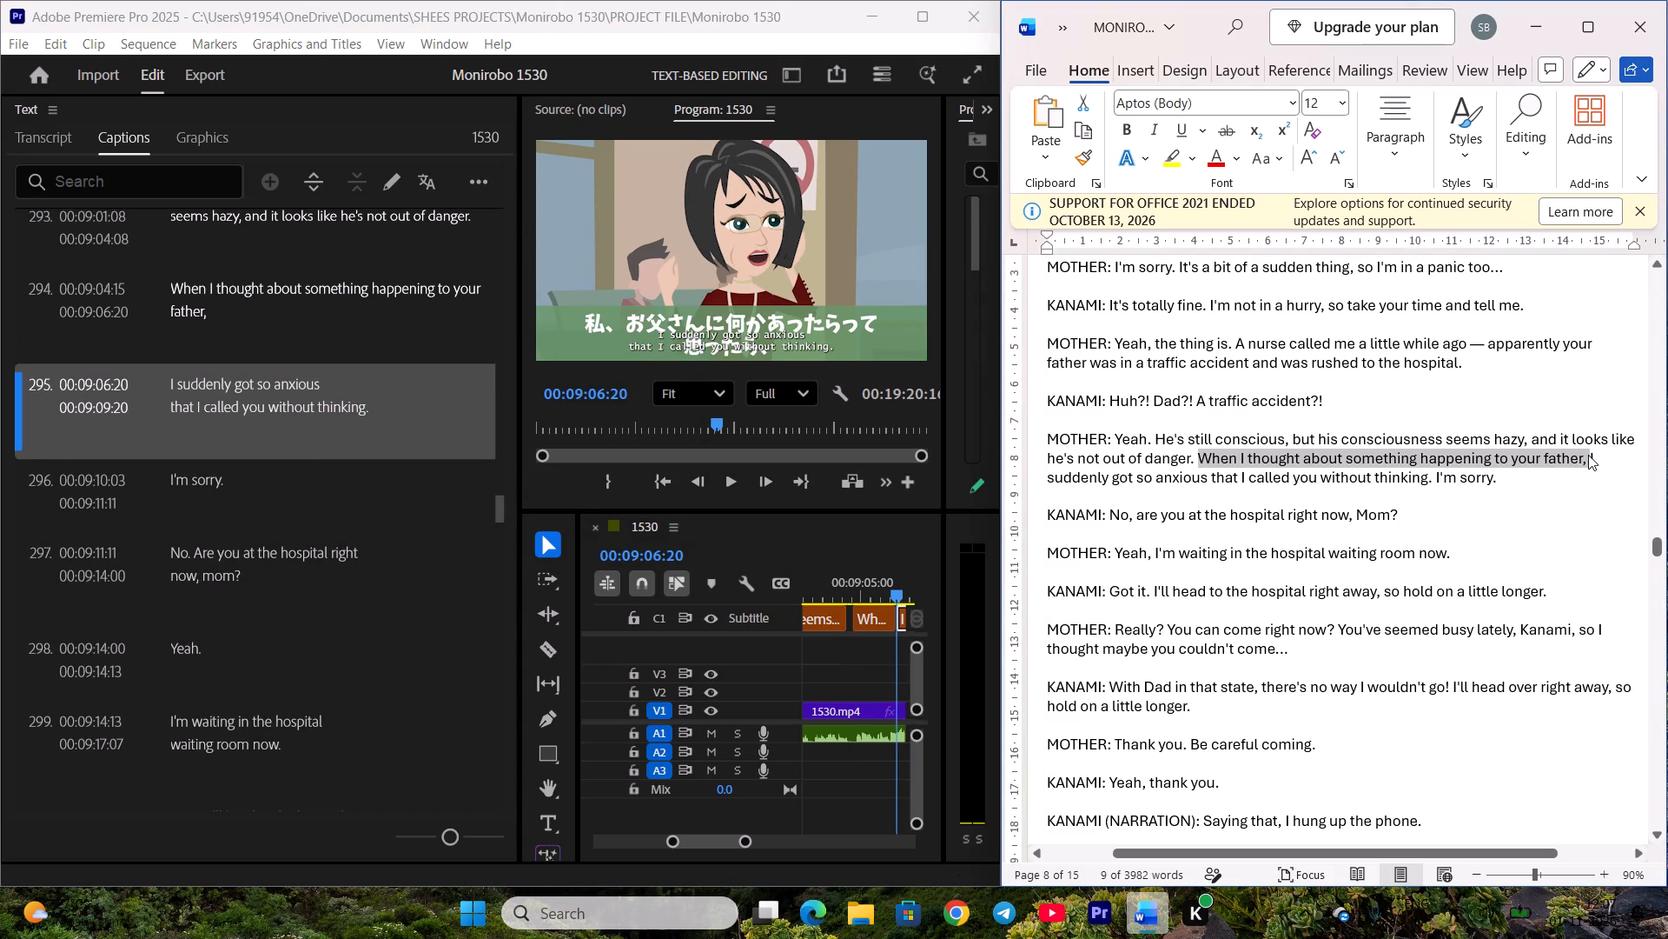
left_click_drag(1592, 460, 1579, 475)
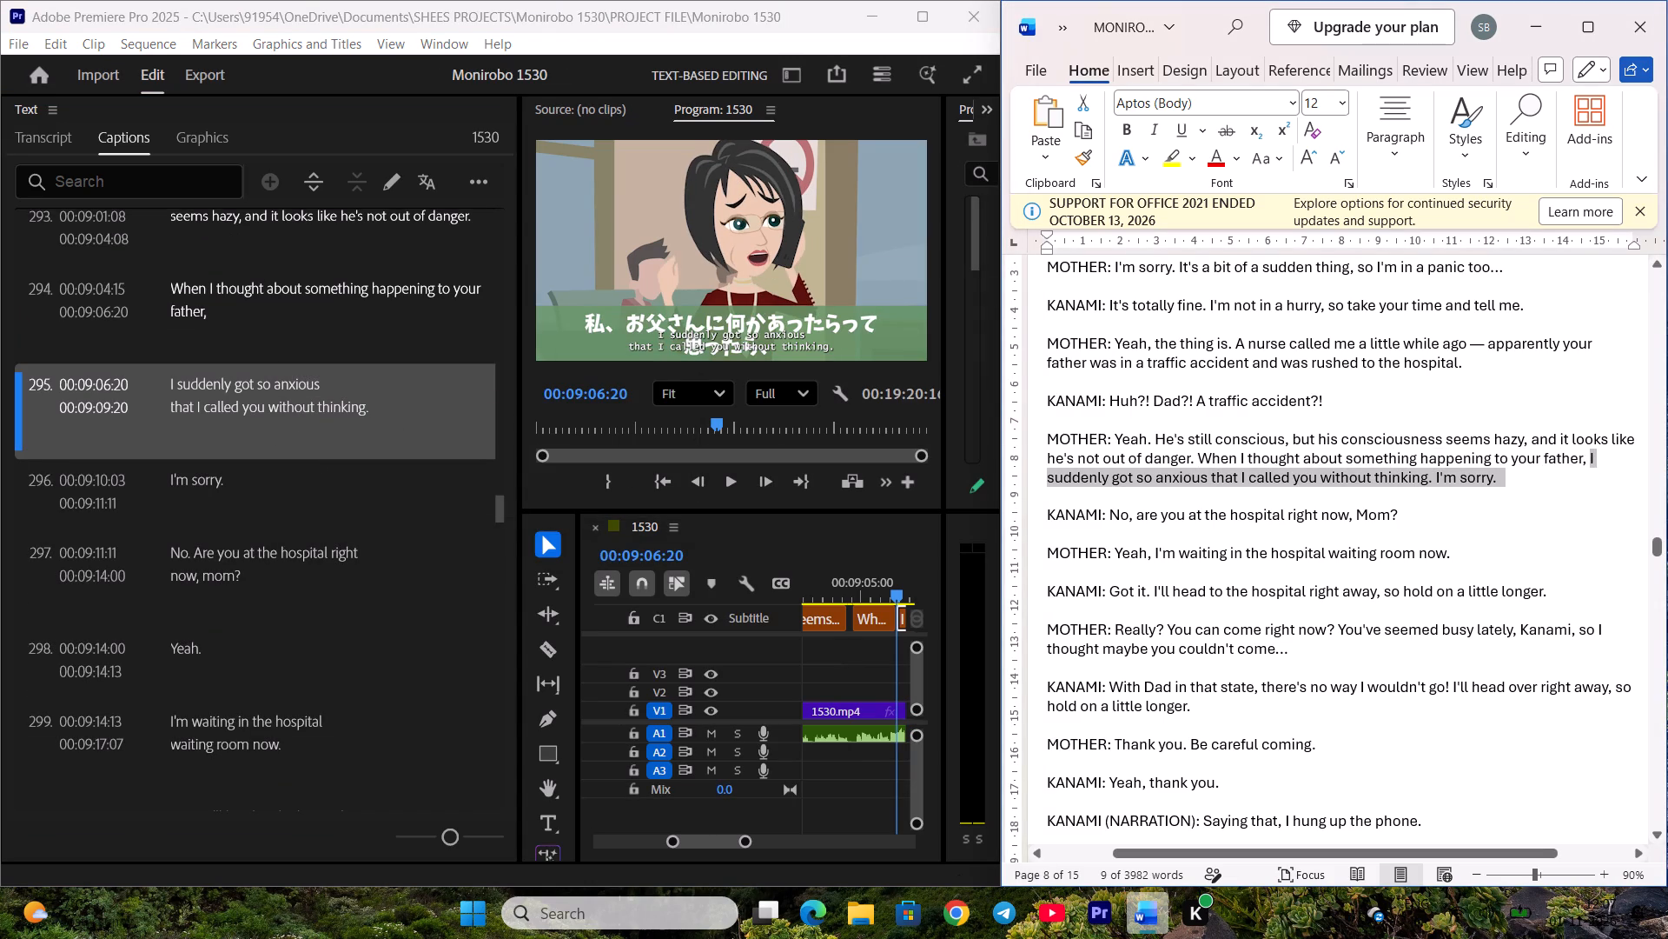
left_click_drag(1579, 475, 1433, 482)
key("ctrl+c")
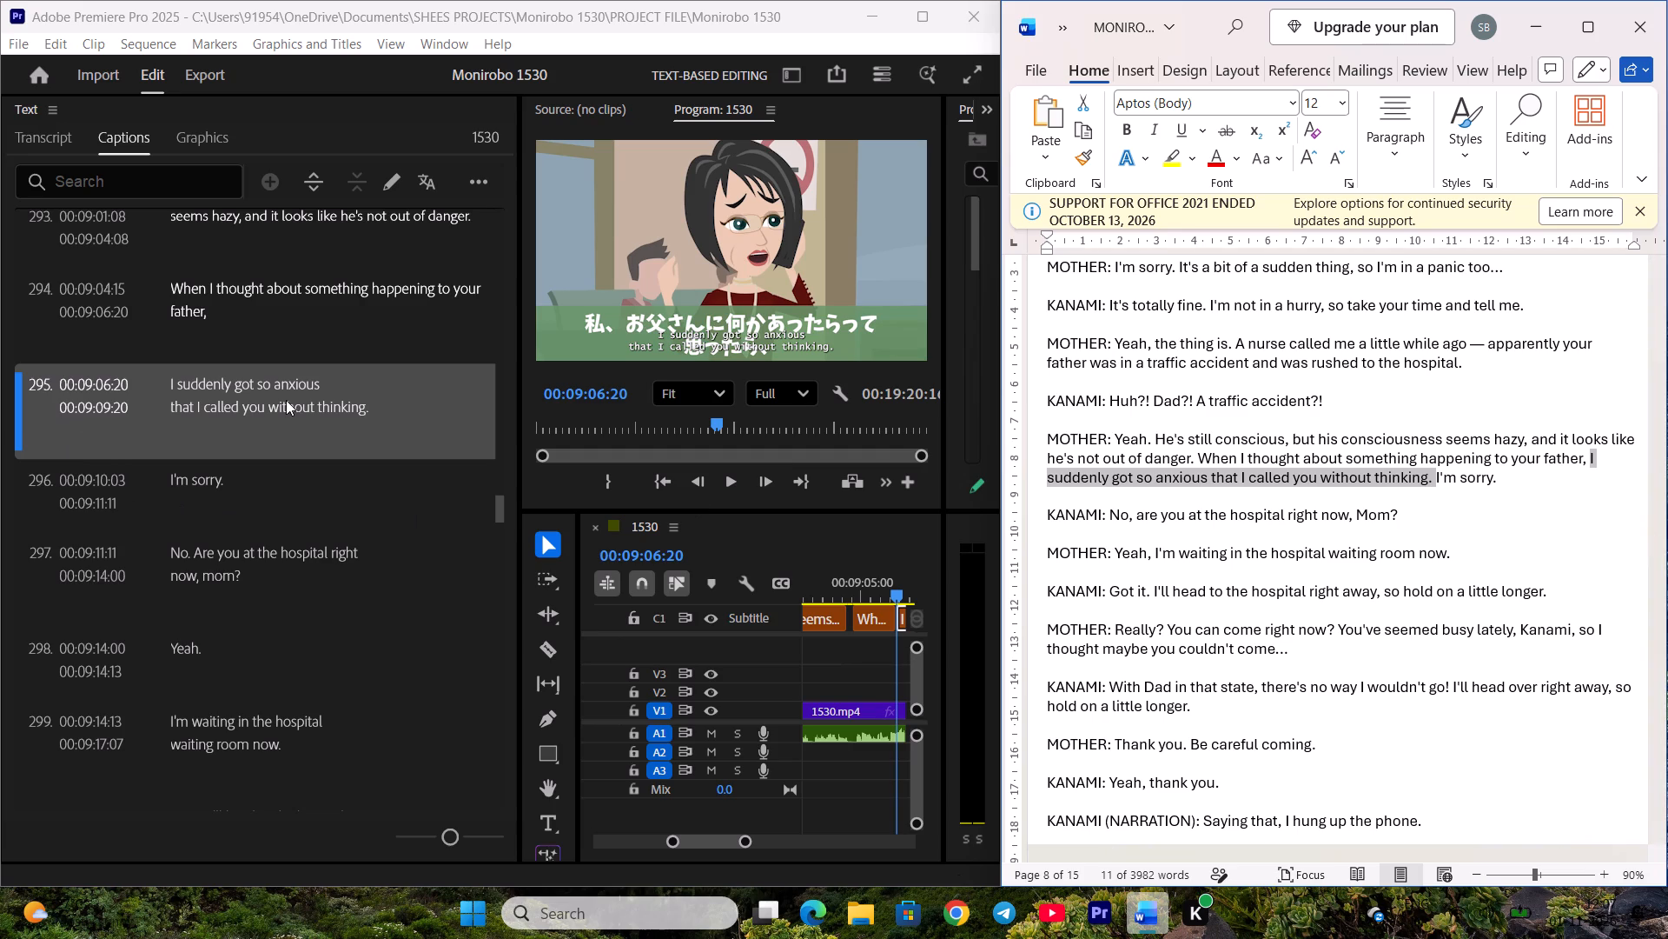
double_click(286, 400)
key("ctrl+v")
left_click(311, 517)
scroll(308, 506, "down", 4)
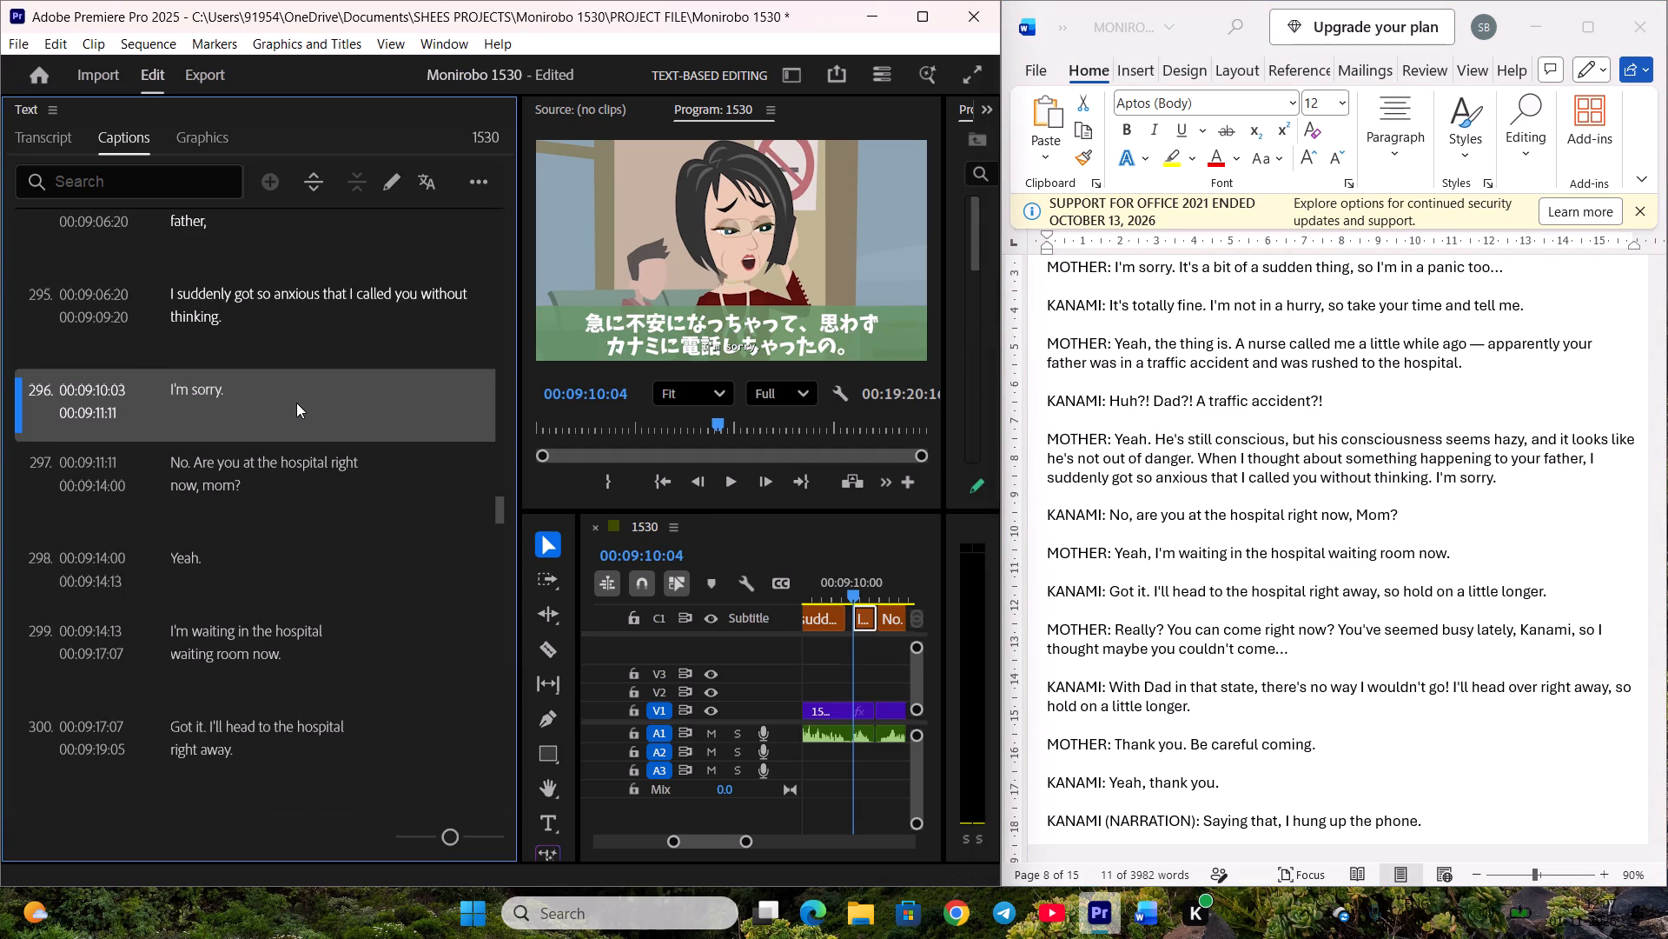
Replace the text of caption 297 with Kanami's line "No, are you at the hospital right now, Mom?" from the script and save the project.
left_click(344, 488)
scroll(341, 474, "down", 5)
left_click(1311, 459)
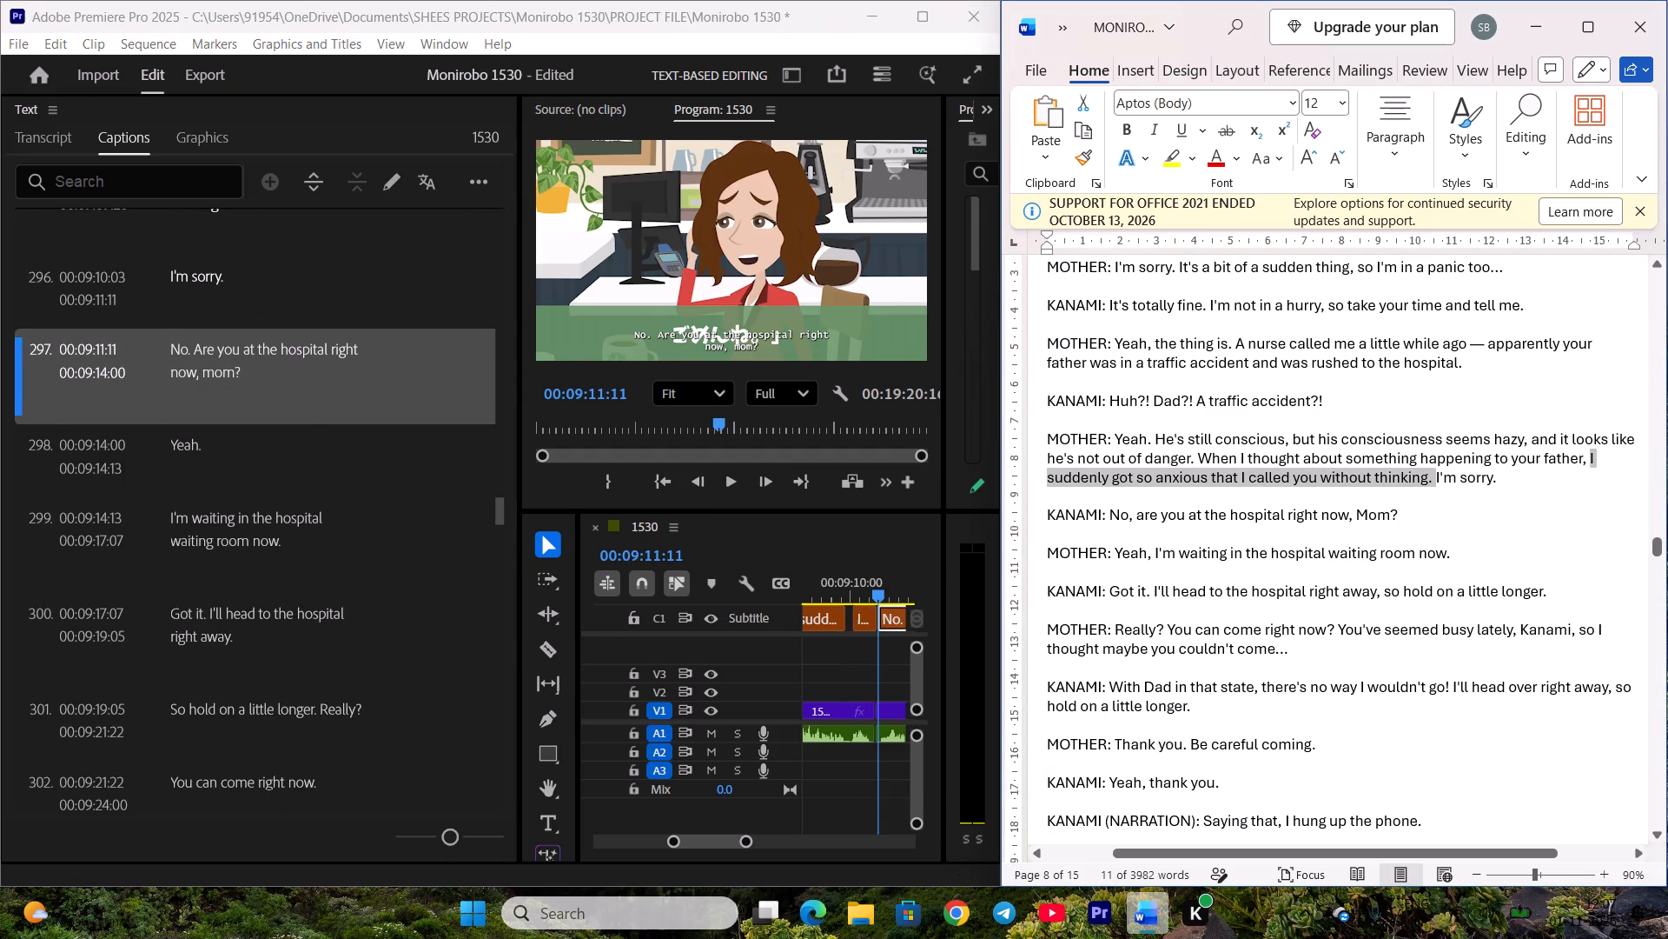
left_click_drag(1109, 513, 1416, 510)
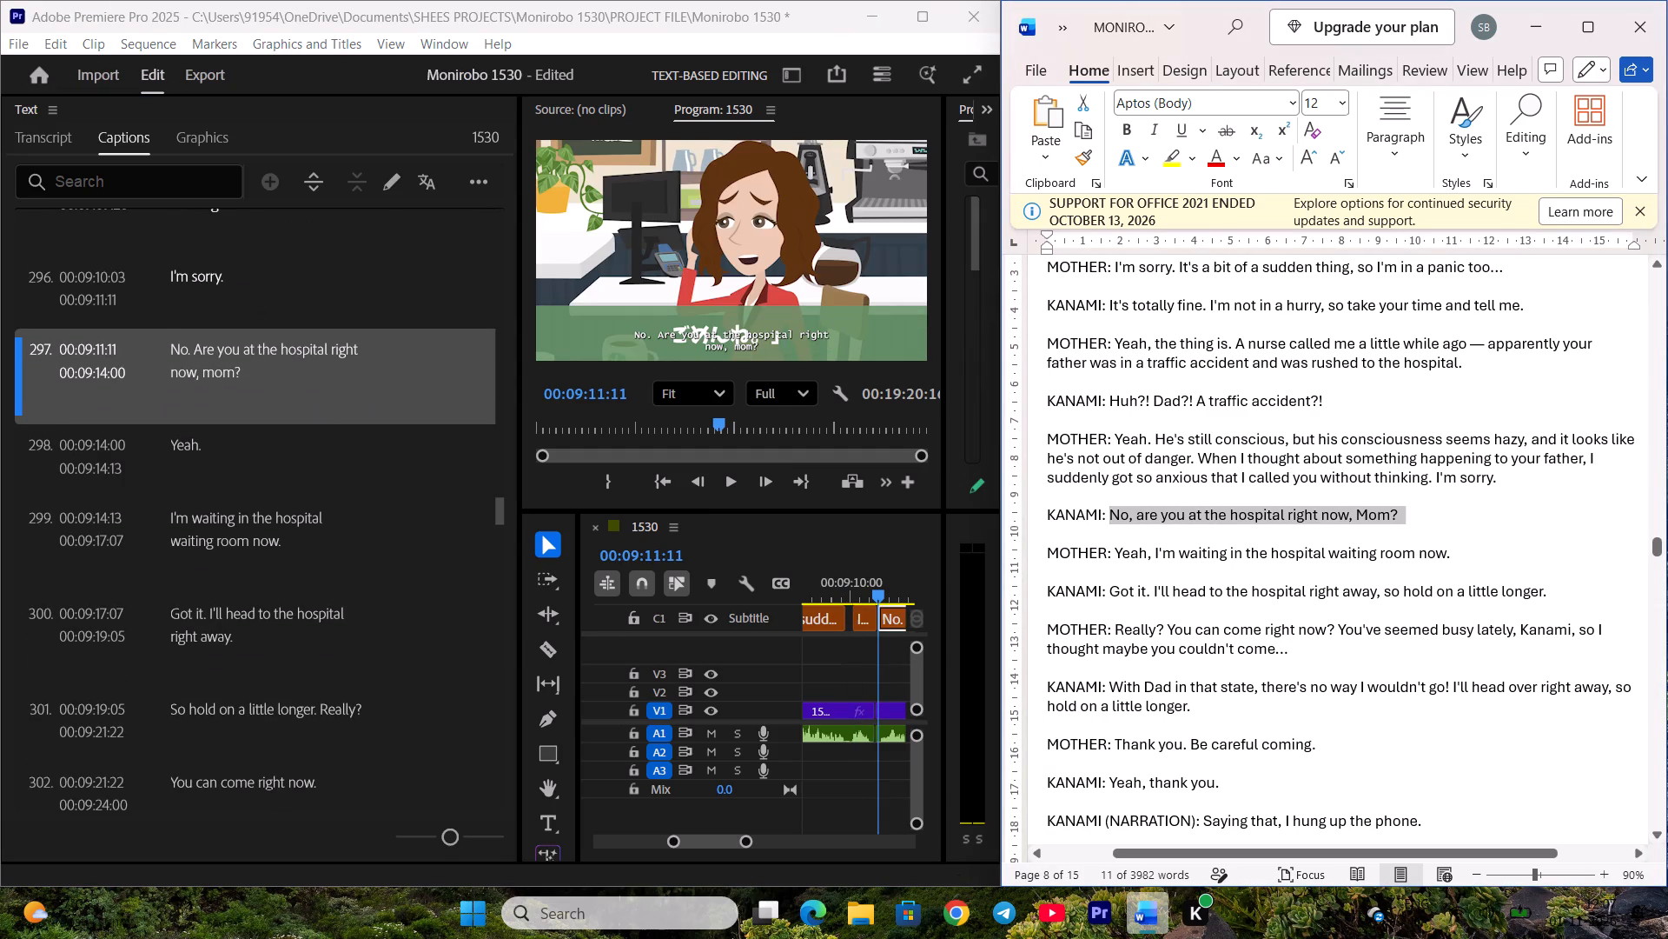
left_click_drag(1416, 510, 1431, 510)
key("ctrl+c")
double_click(248, 373)
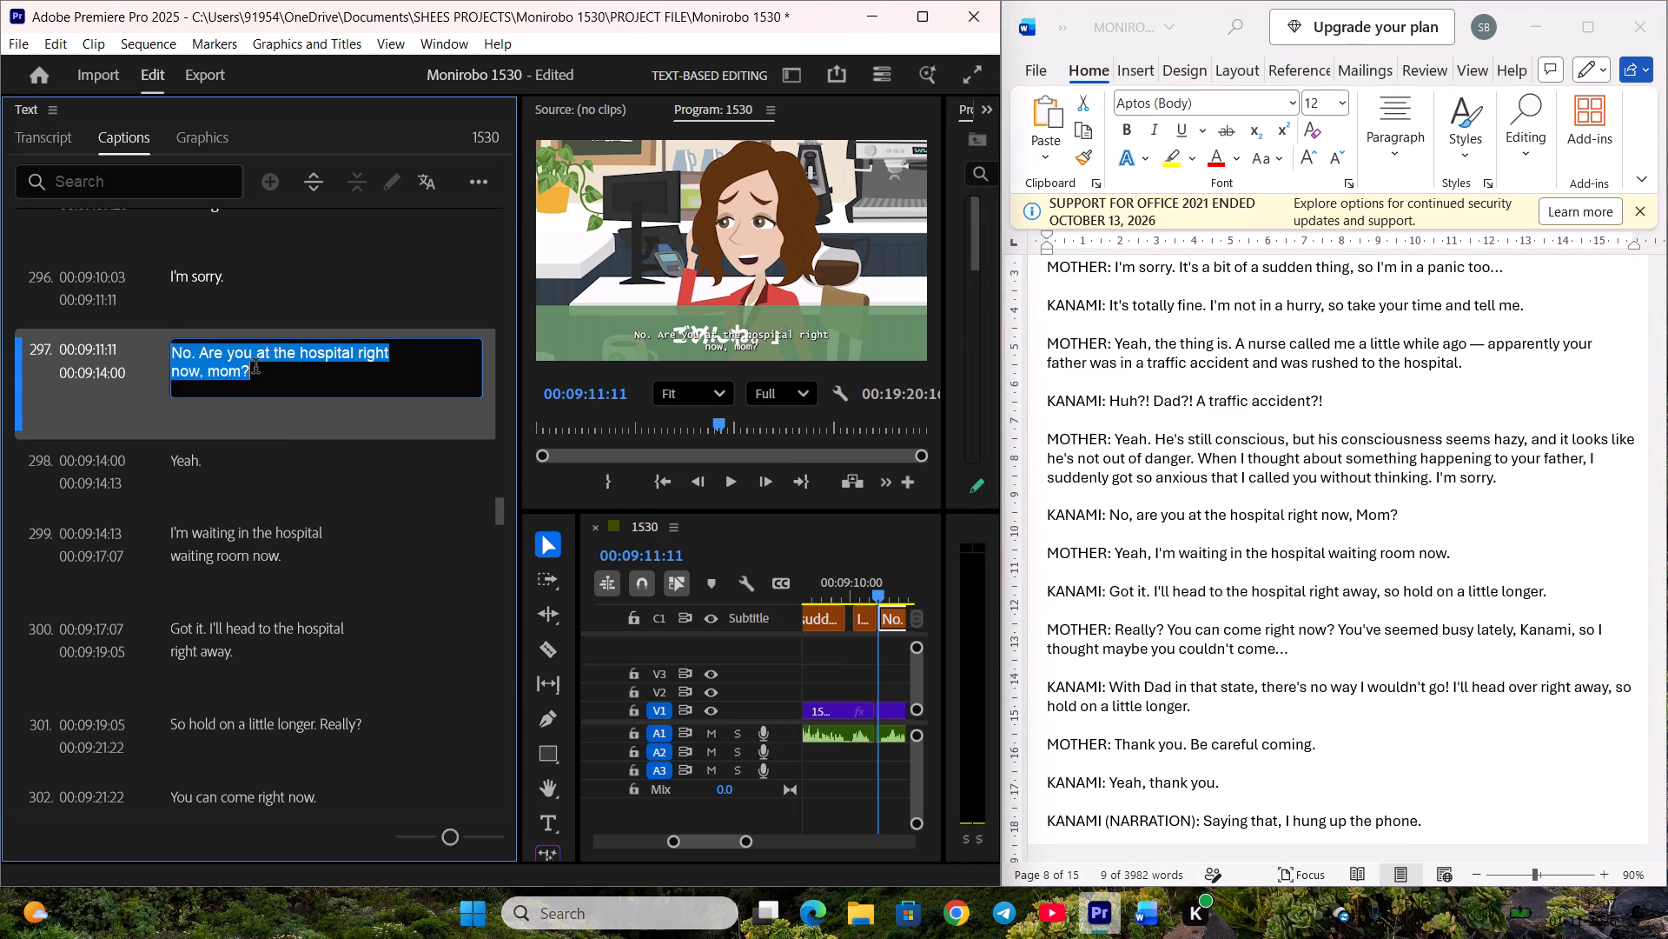
key("ctrl+v")
left_click(297, 482)
scroll(294, 440, "down", 4)
key("ctrl+s")
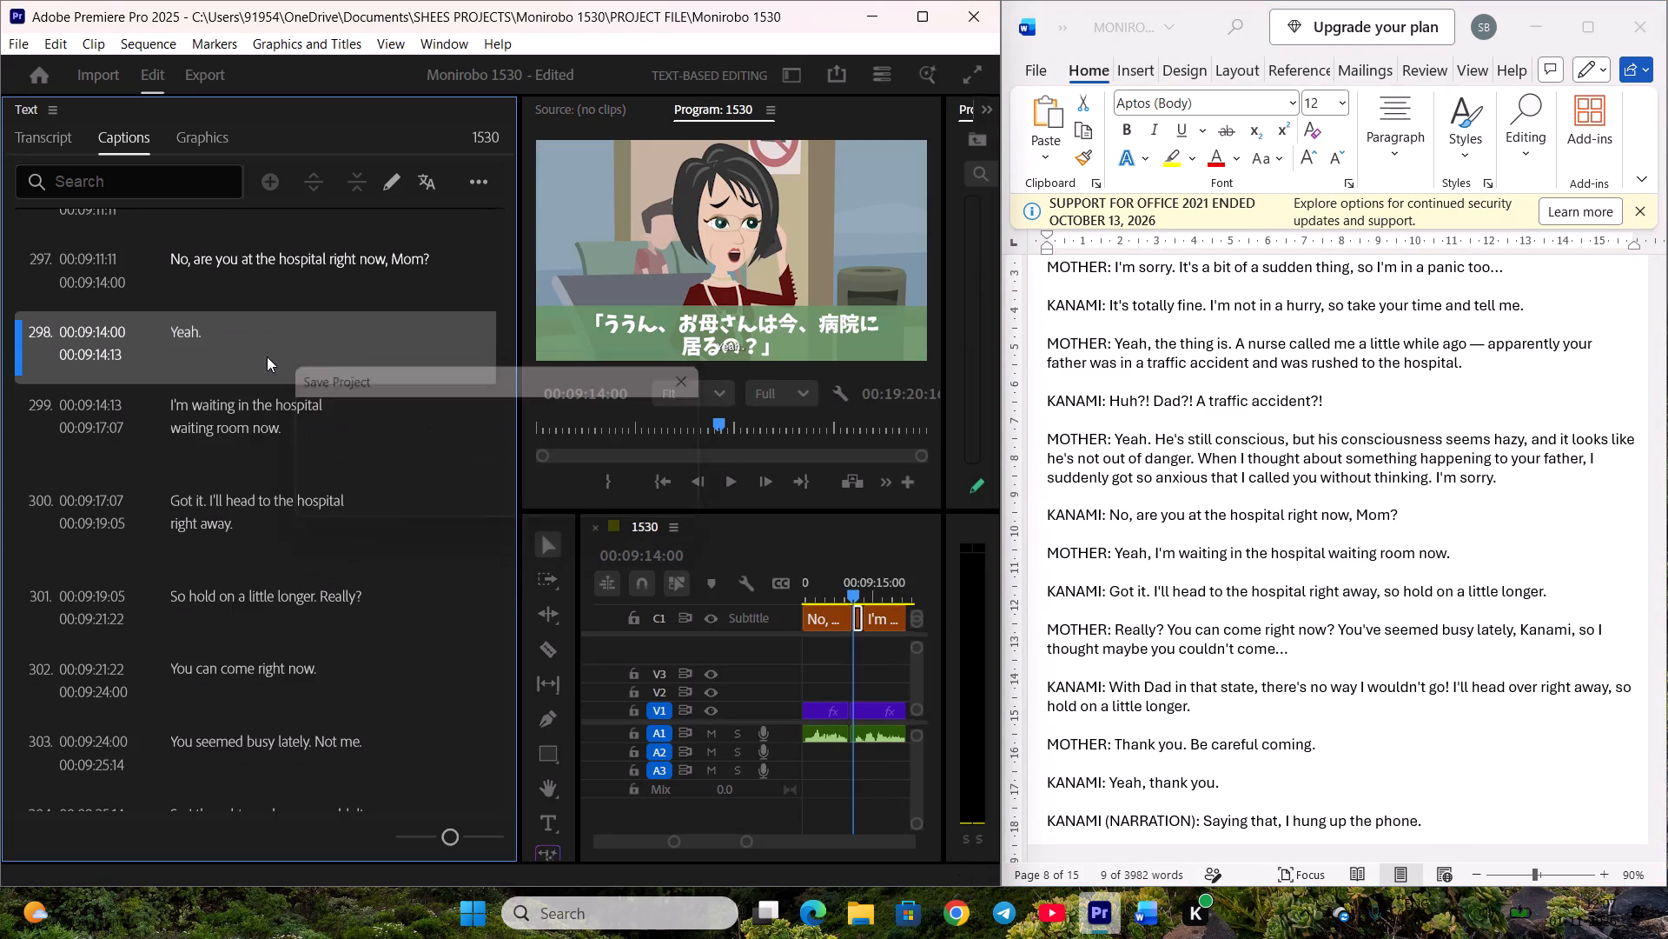
Change the period in caption 298 to a comma so it reads "Yeah," and save the project.
scroll(1261, 436, "down", 5)
double_click(300, 336)
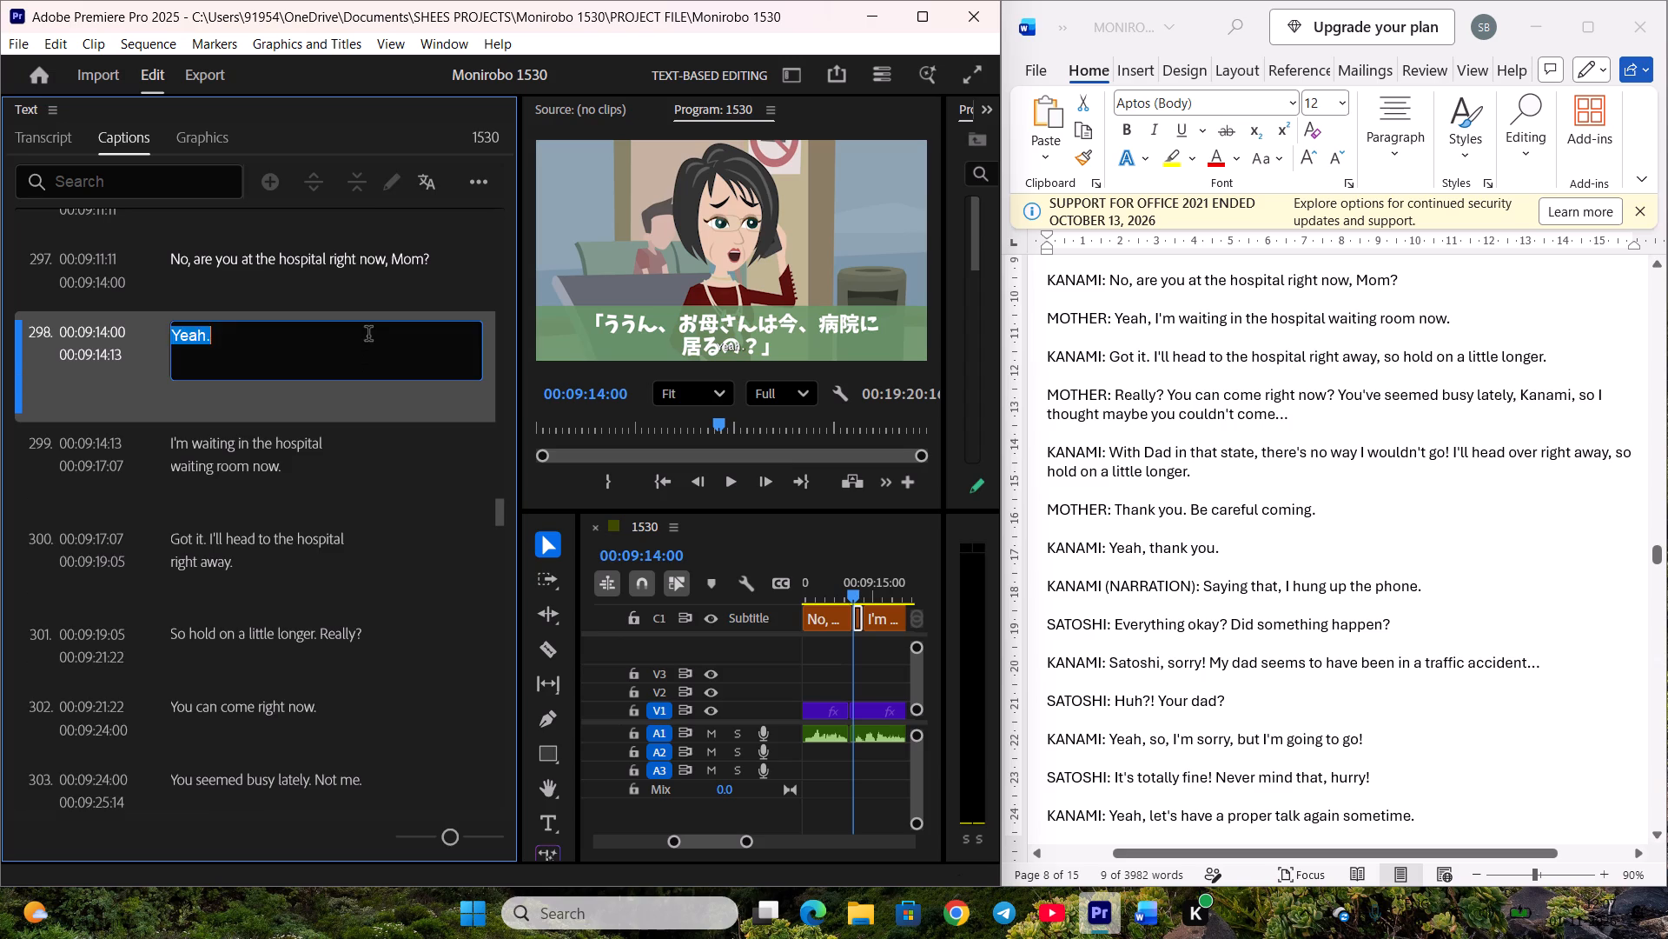
left_click(368, 336)
key("BackSpace")
key("comma")
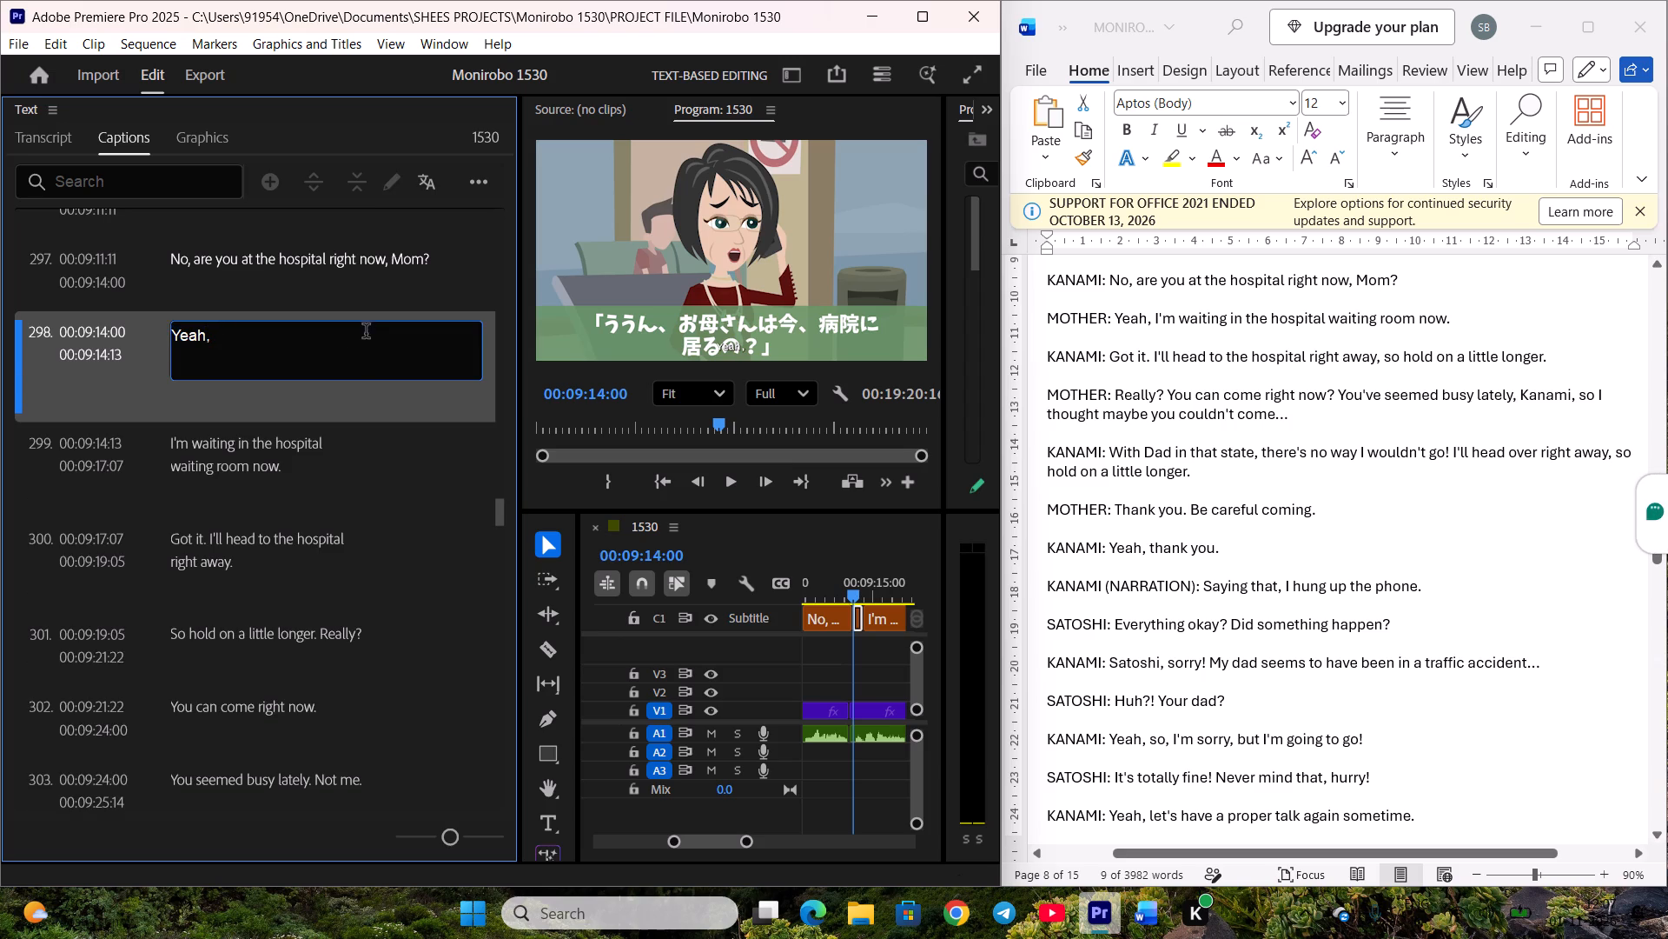
left_click(325, 455)
scroll(328, 442, "down", 1)
key("ctrl+s")
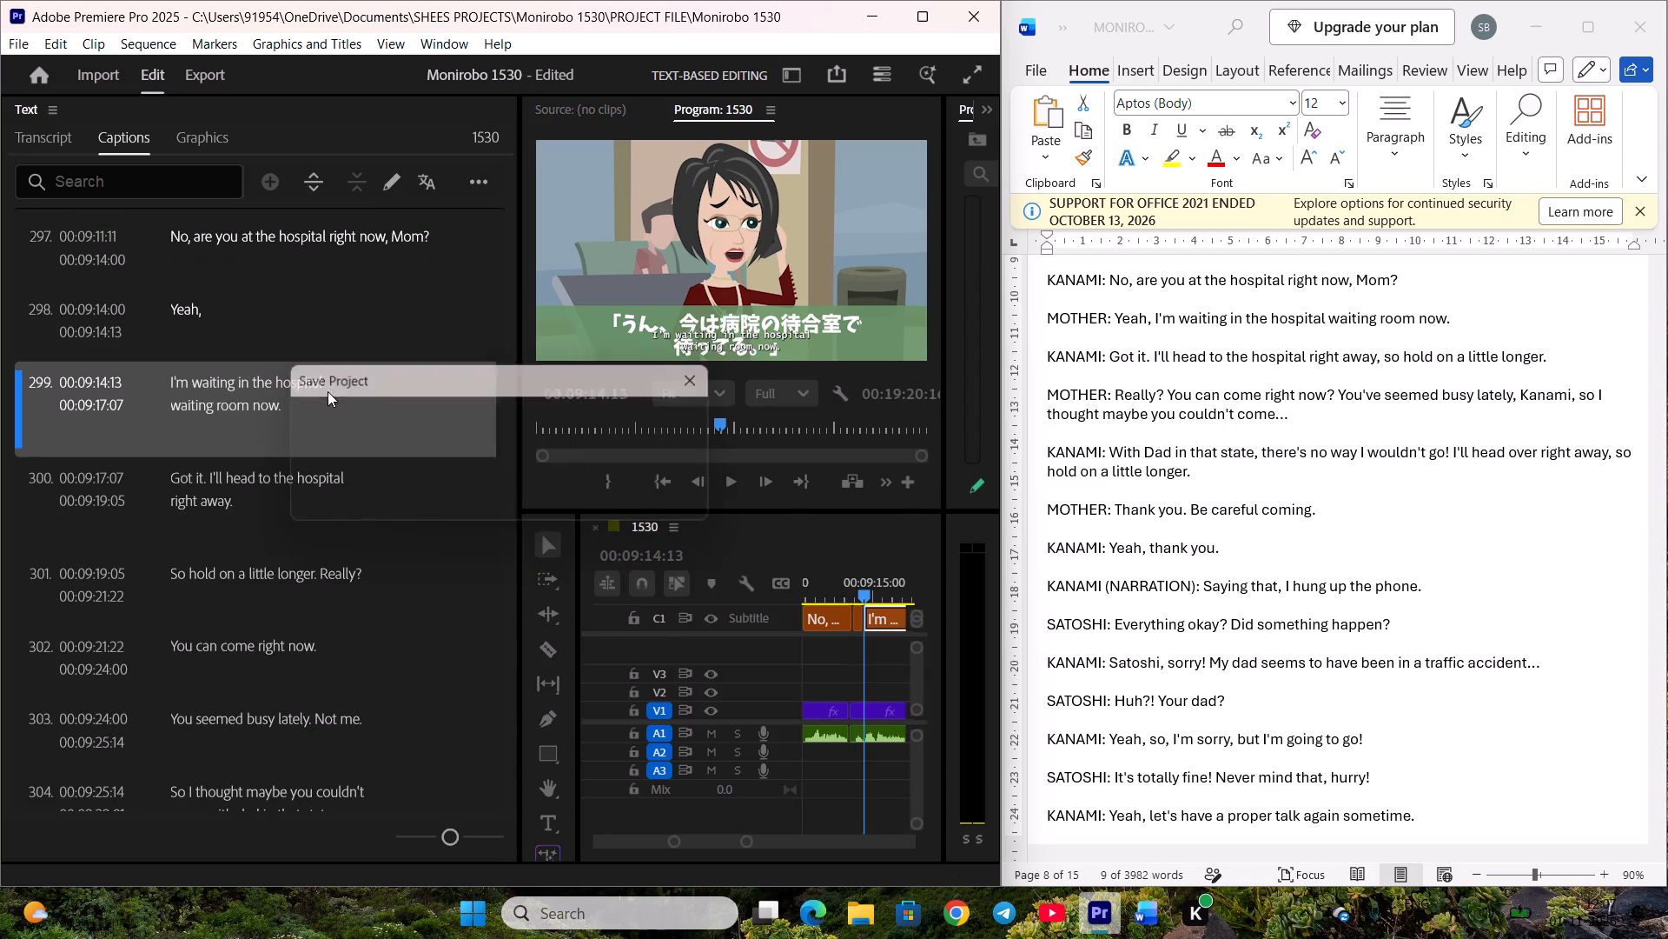
Replace the text of caption 299 with "I'm waiting in the hospital waiting room now." from the script and save the project.
left_click(1585, 371)
scroll(1361, 376, "up", 1)
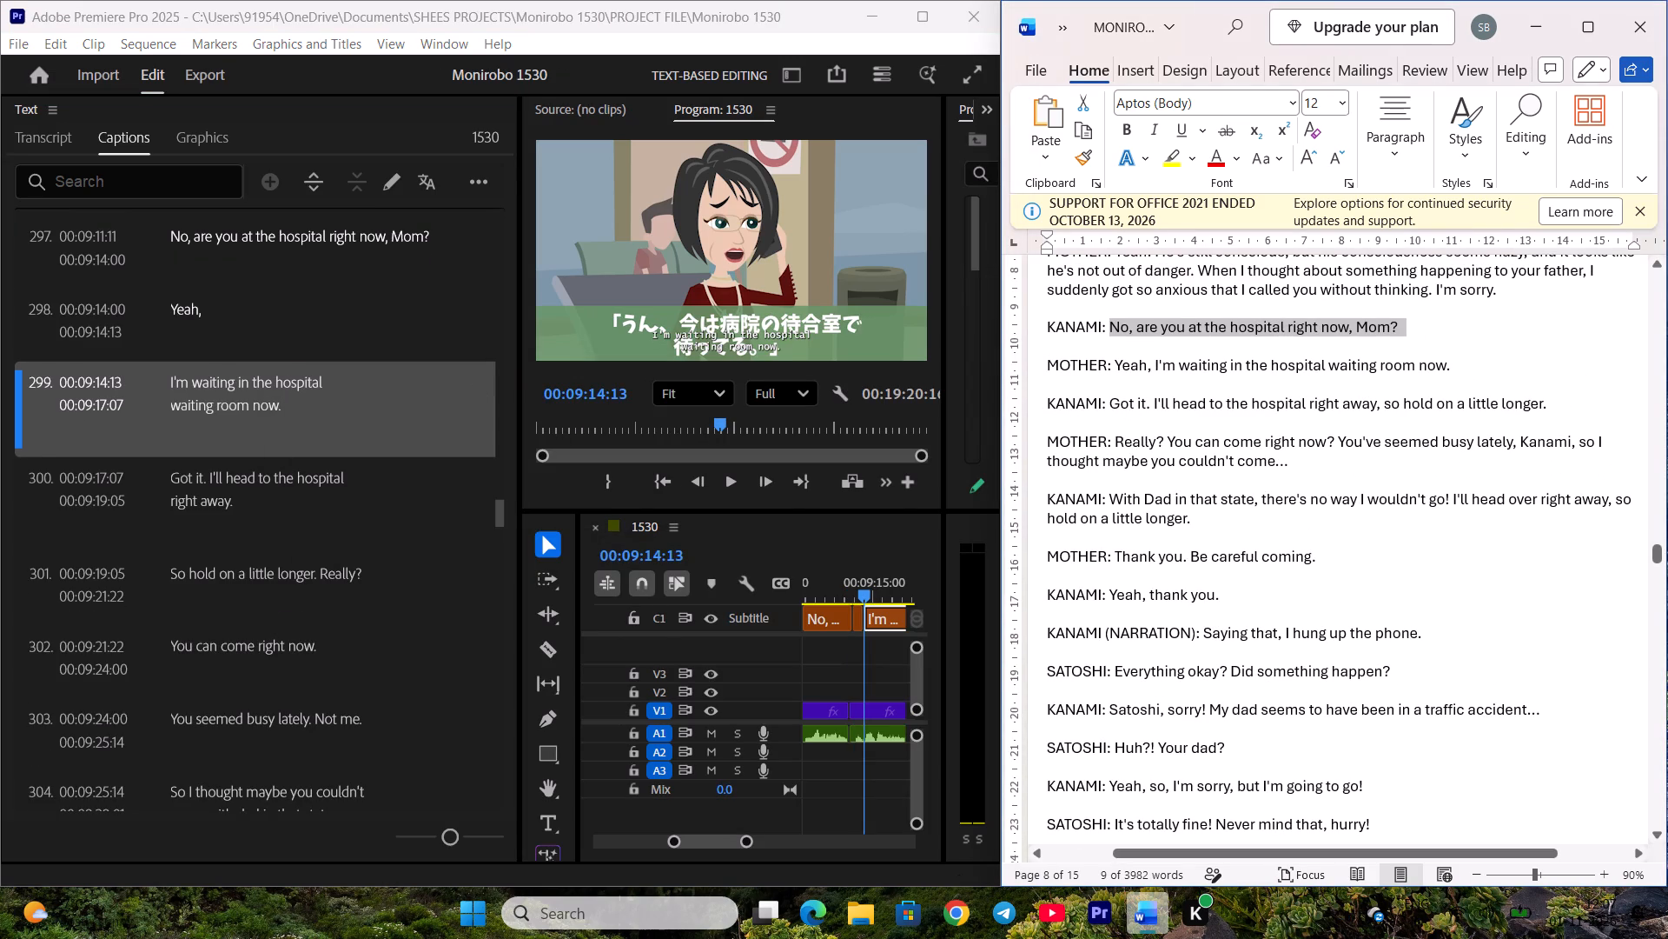
left_click_drag(1154, 367, 1453, 364)
key("ctrl+c")
double_click(268, 385)
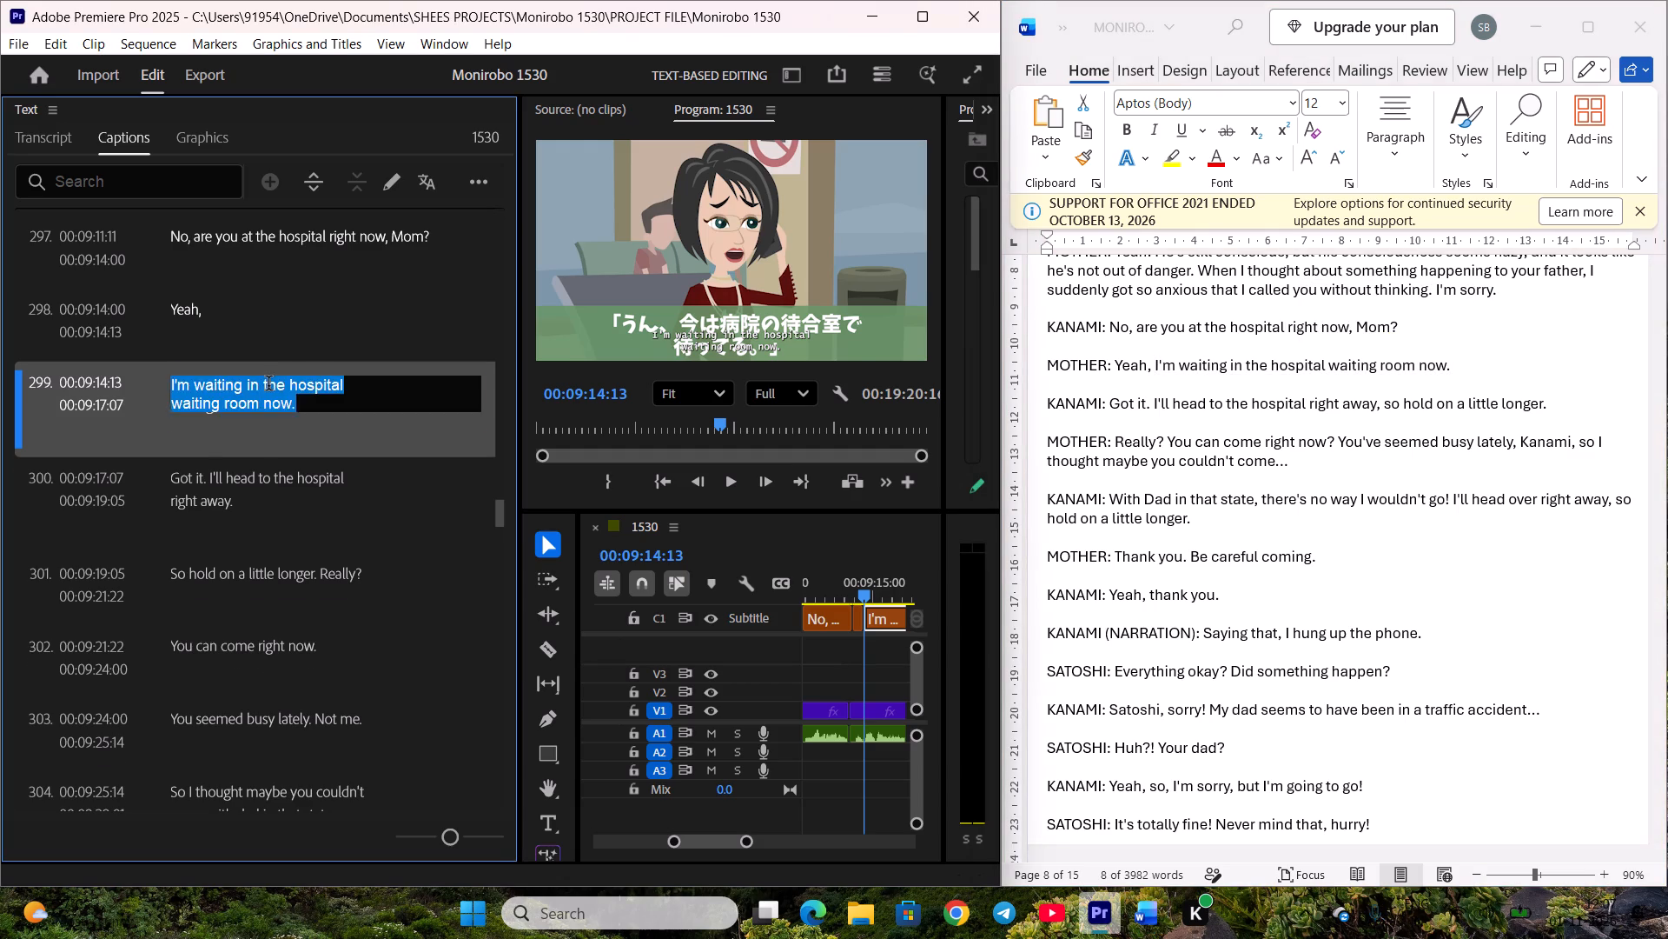
key("ctrl+v")
left_click(320, 505)
scroll(345, 437, "down", 2)
key("ctrl+s")
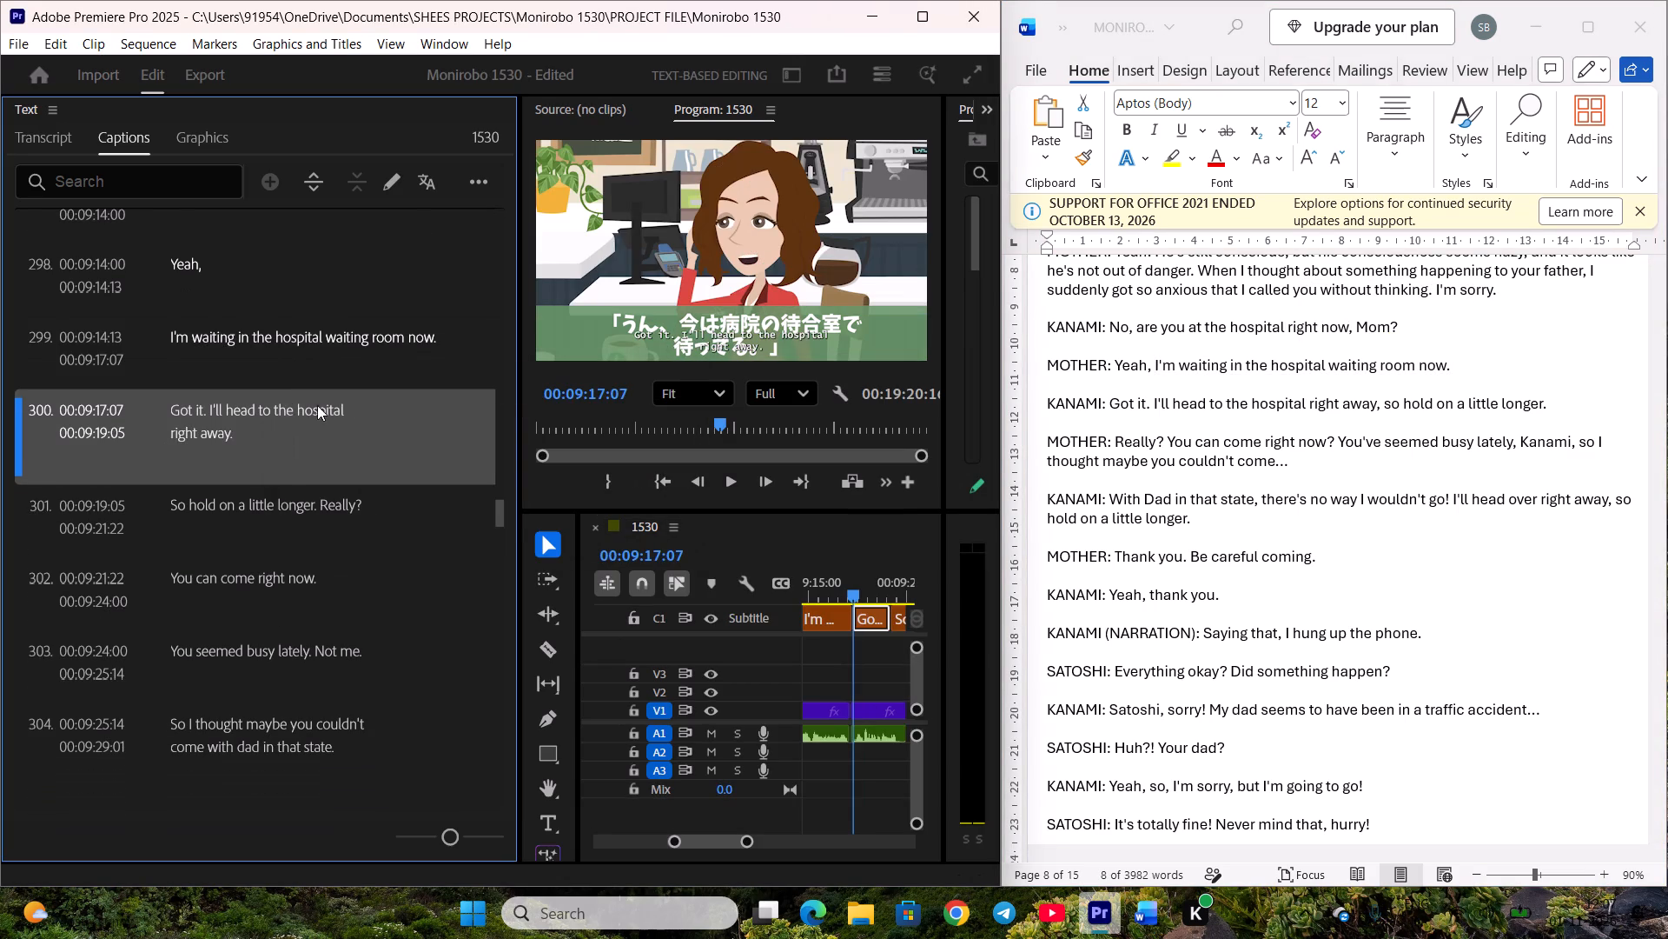
Replace the text of caption 300 with "Got it. I'll head to the hospital right away," from Kanami's script line and save the project.
scroll(303, 419, "down", 3)
left_click(1311, 411)
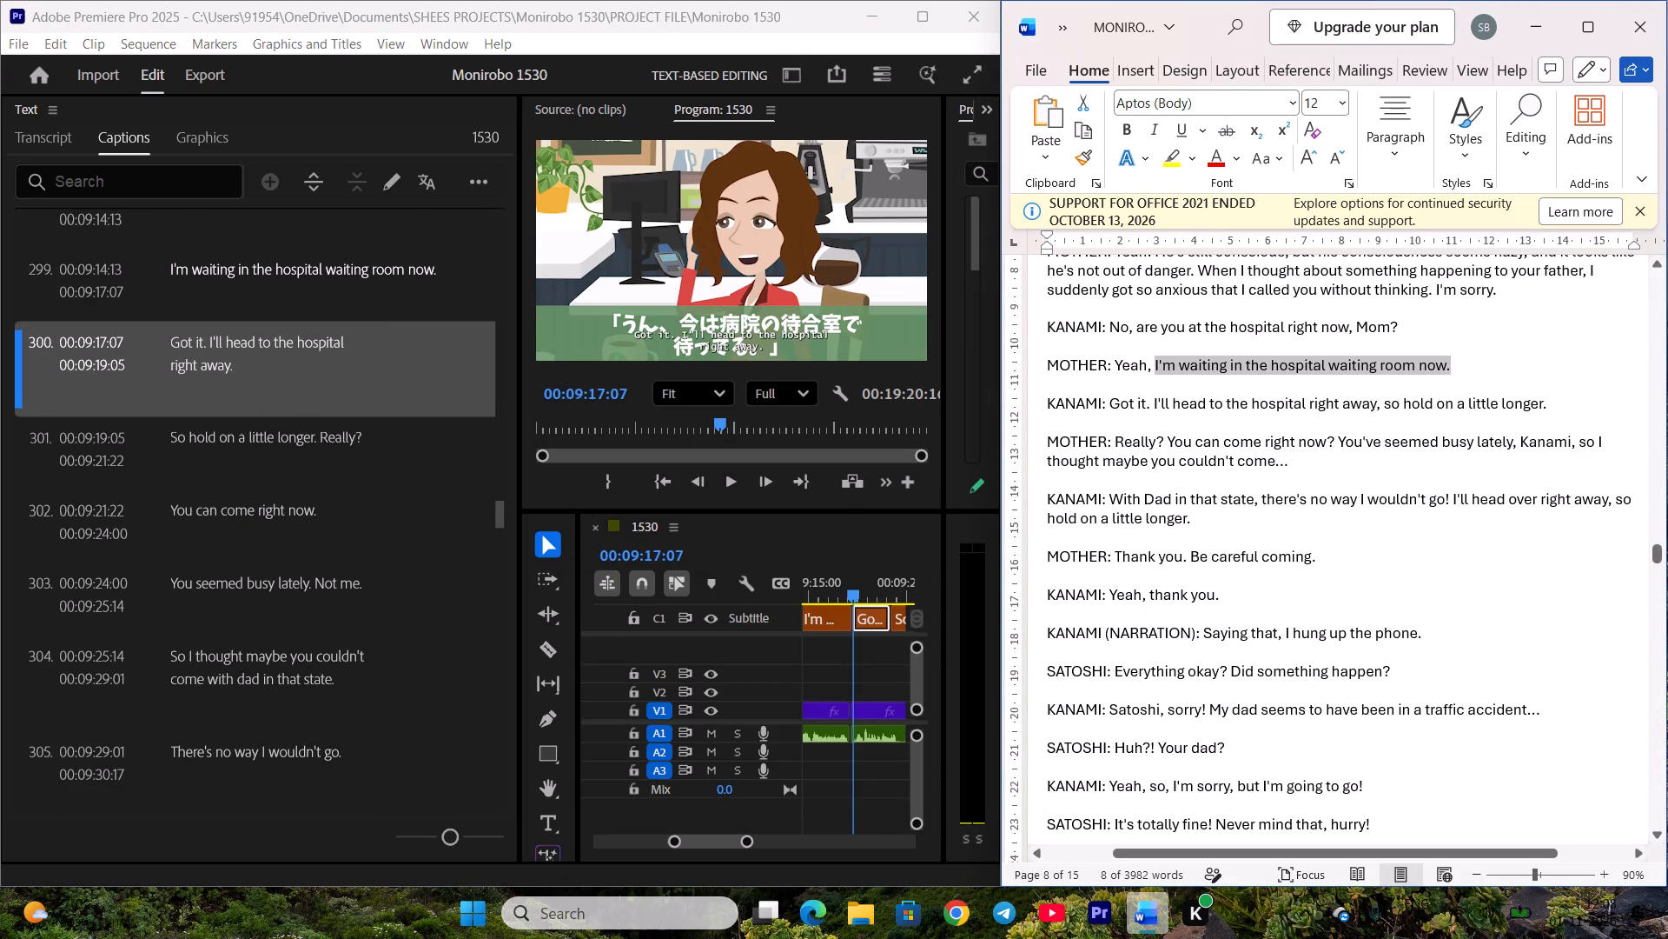
left_click_drag(1109, 406, 1378, 406)
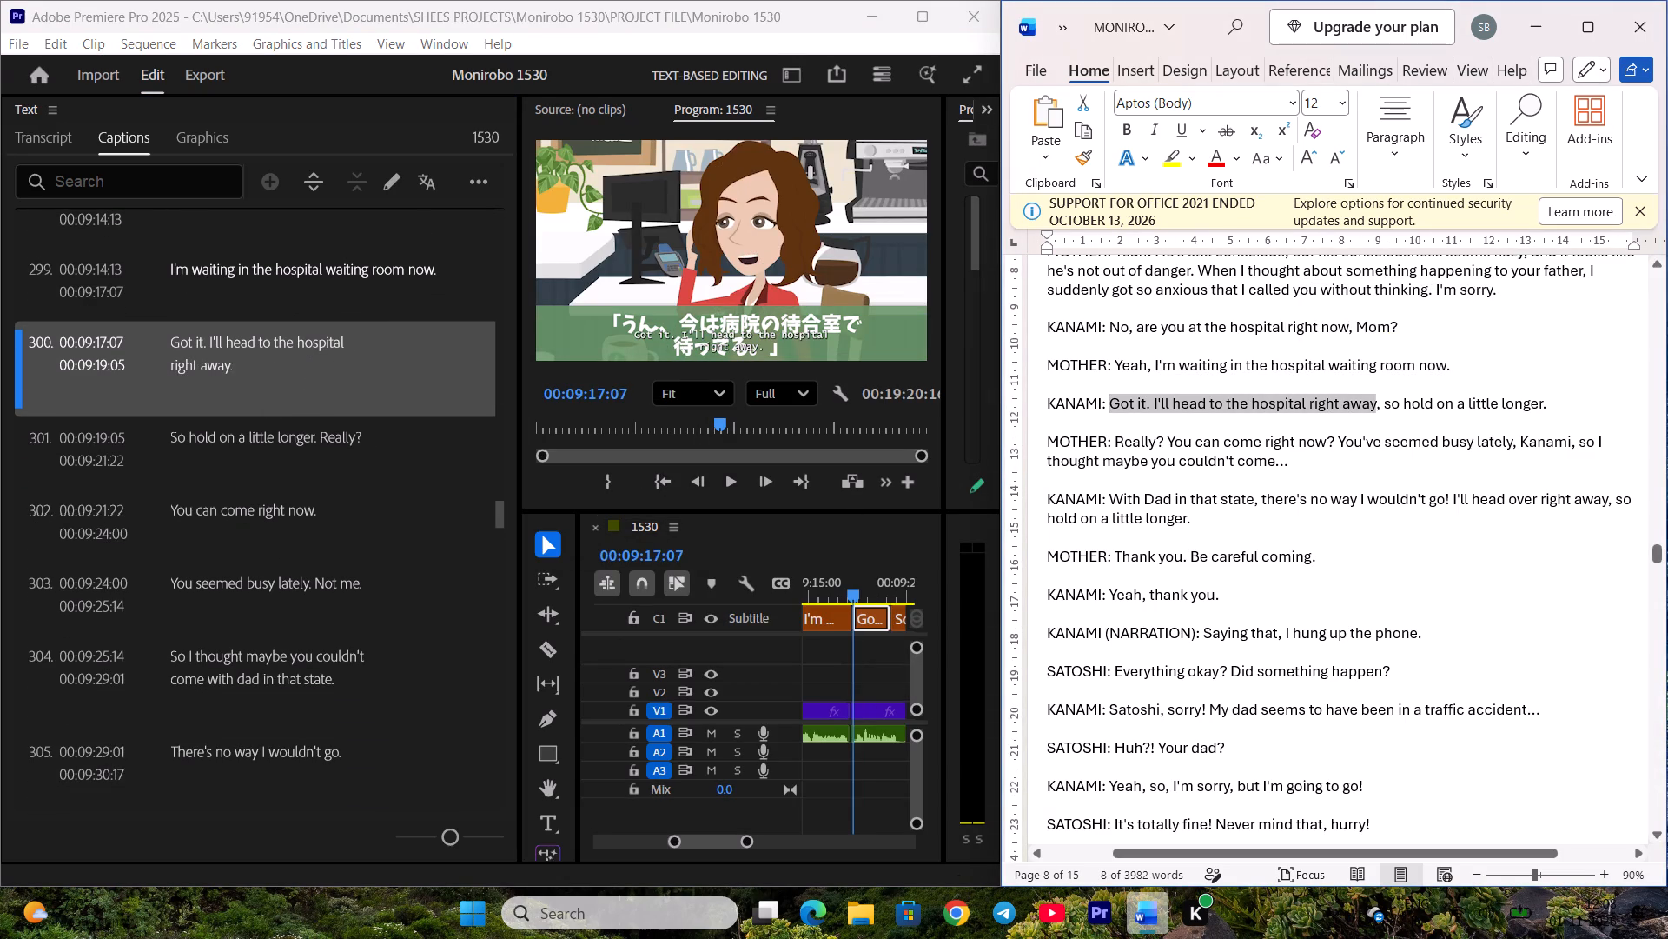
left_click_drag(1378, 406, 1379, 406)
key("ctrl+c")
double_click(361, 368)
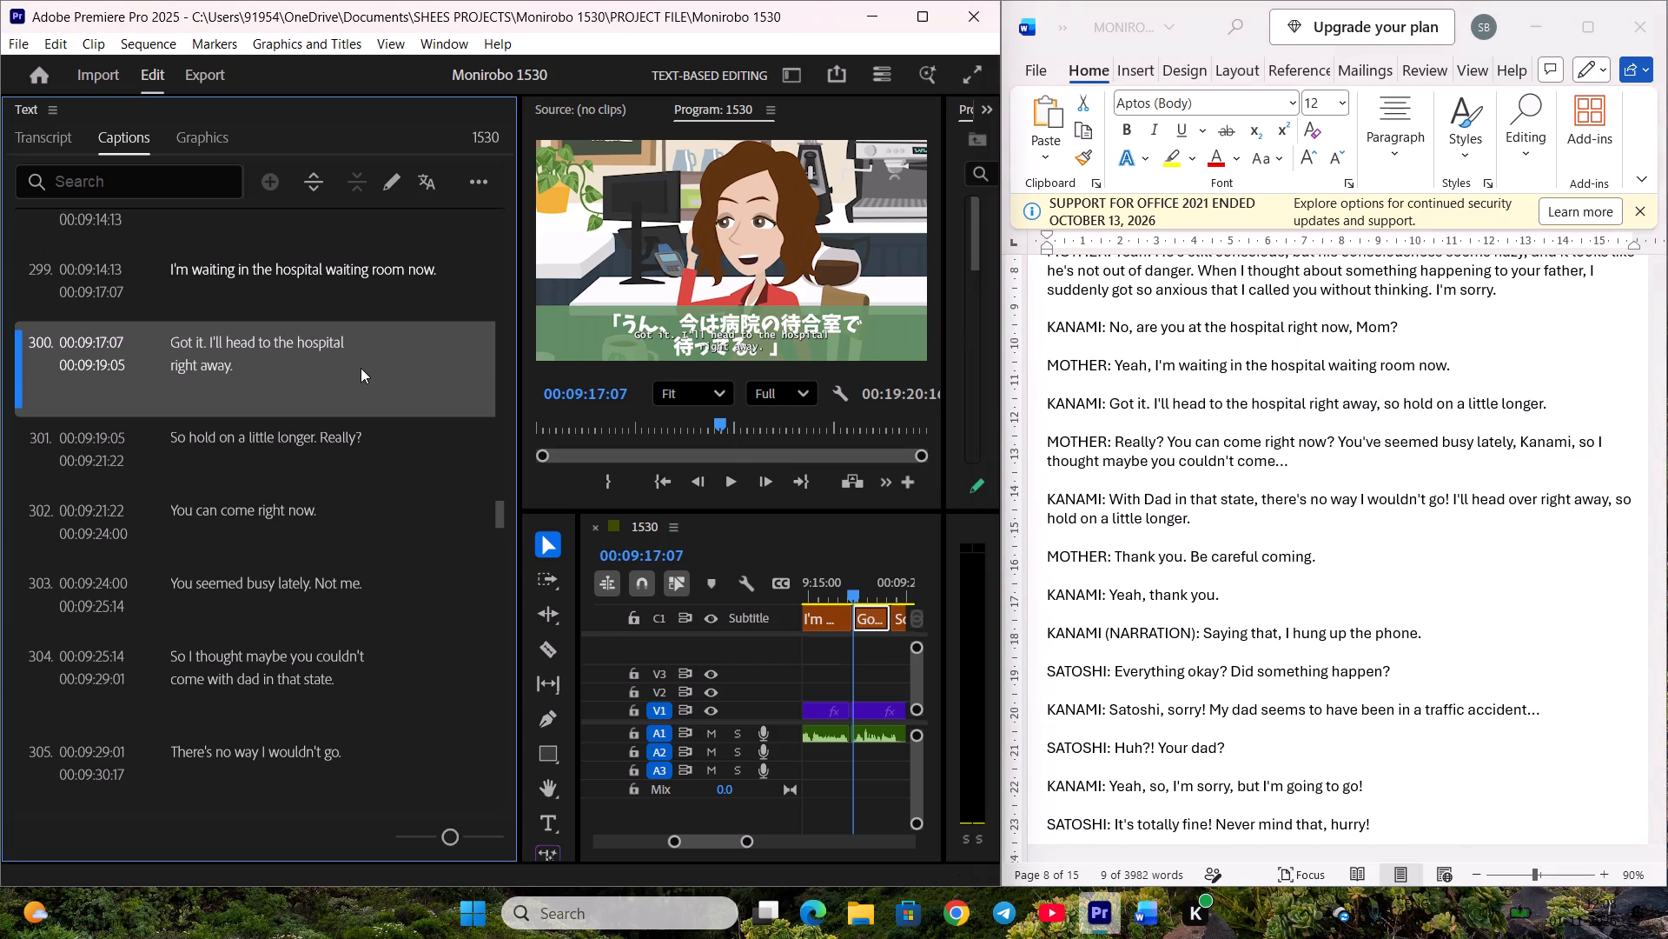
key("ctrl+v")
left_click(359, 458)
scroll(358, 434, "down", 2)
key("ctrl+s")
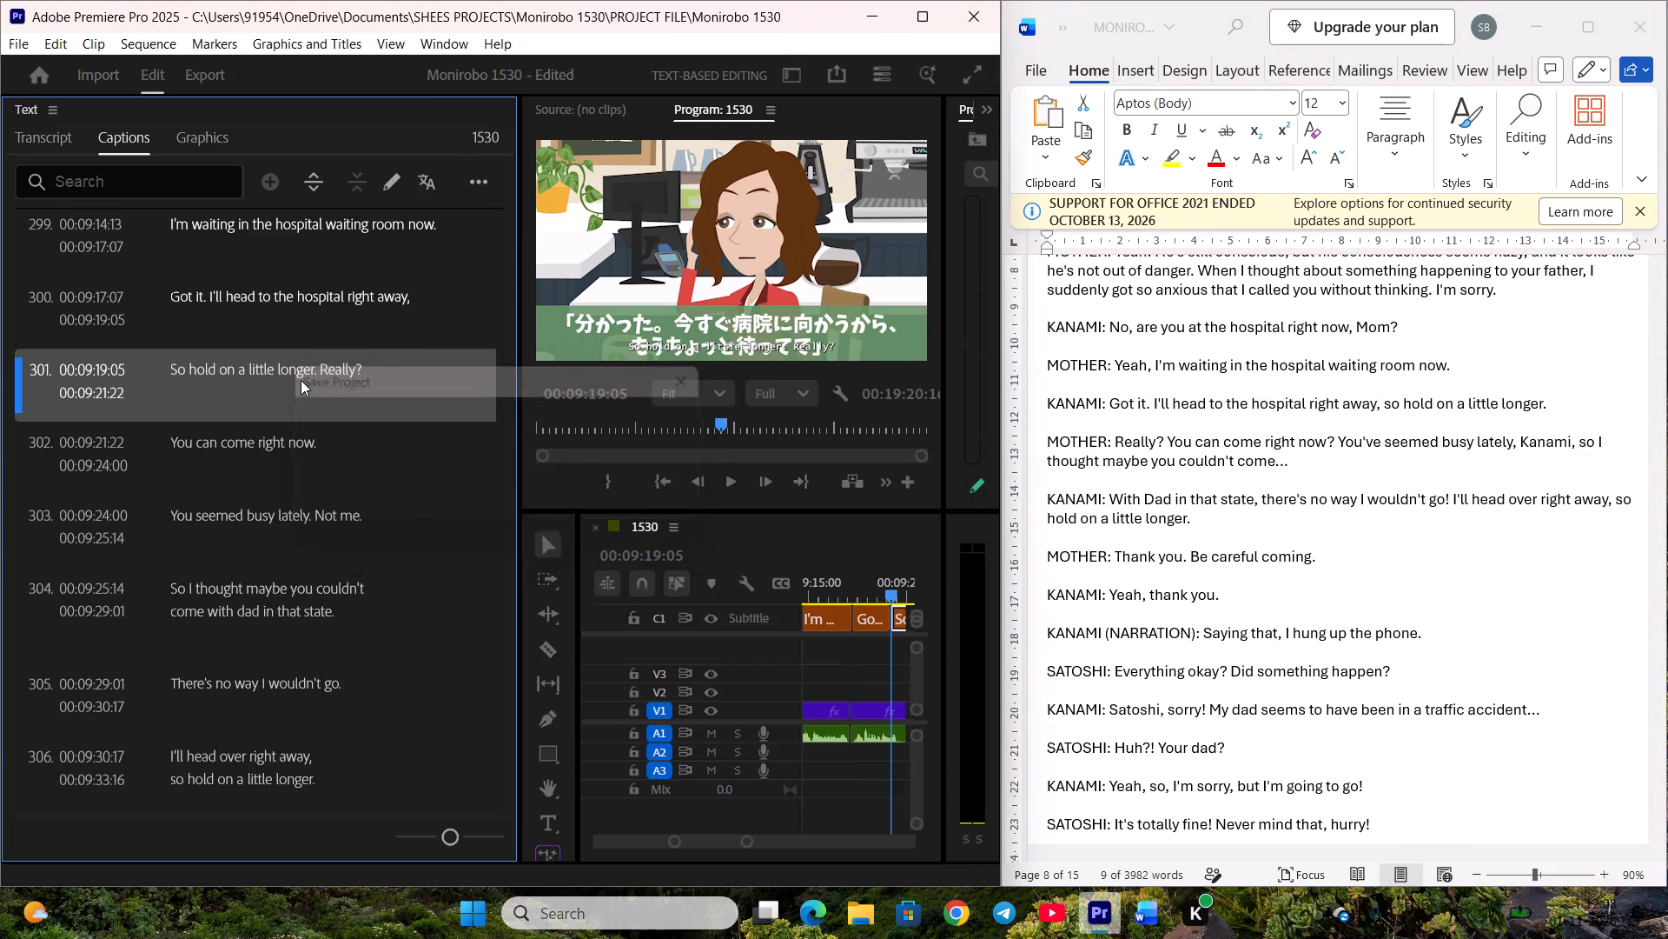
Replace the text of caption 301 with "so hold on a little longer." from Kanami's script line.
left_click(1443, 400)
left_click_drag(1386, 403, 1542, 403)
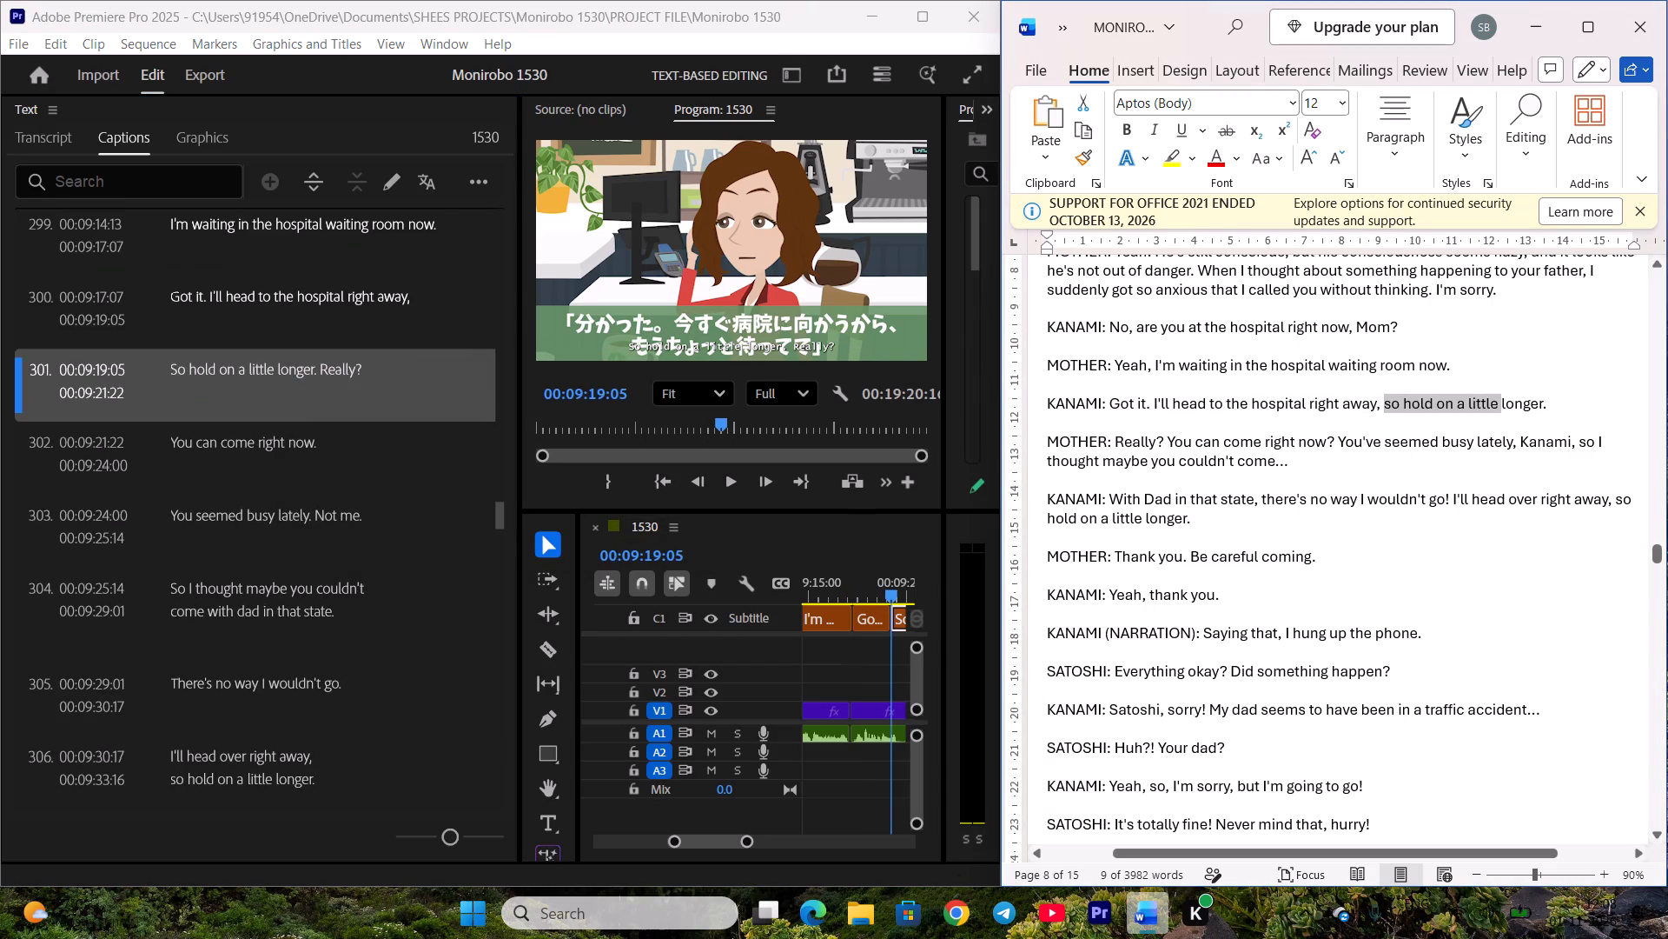
left_click_drag(1542, 403, 1551, 403)
key("ctrl+c")
double_click(307, 376)
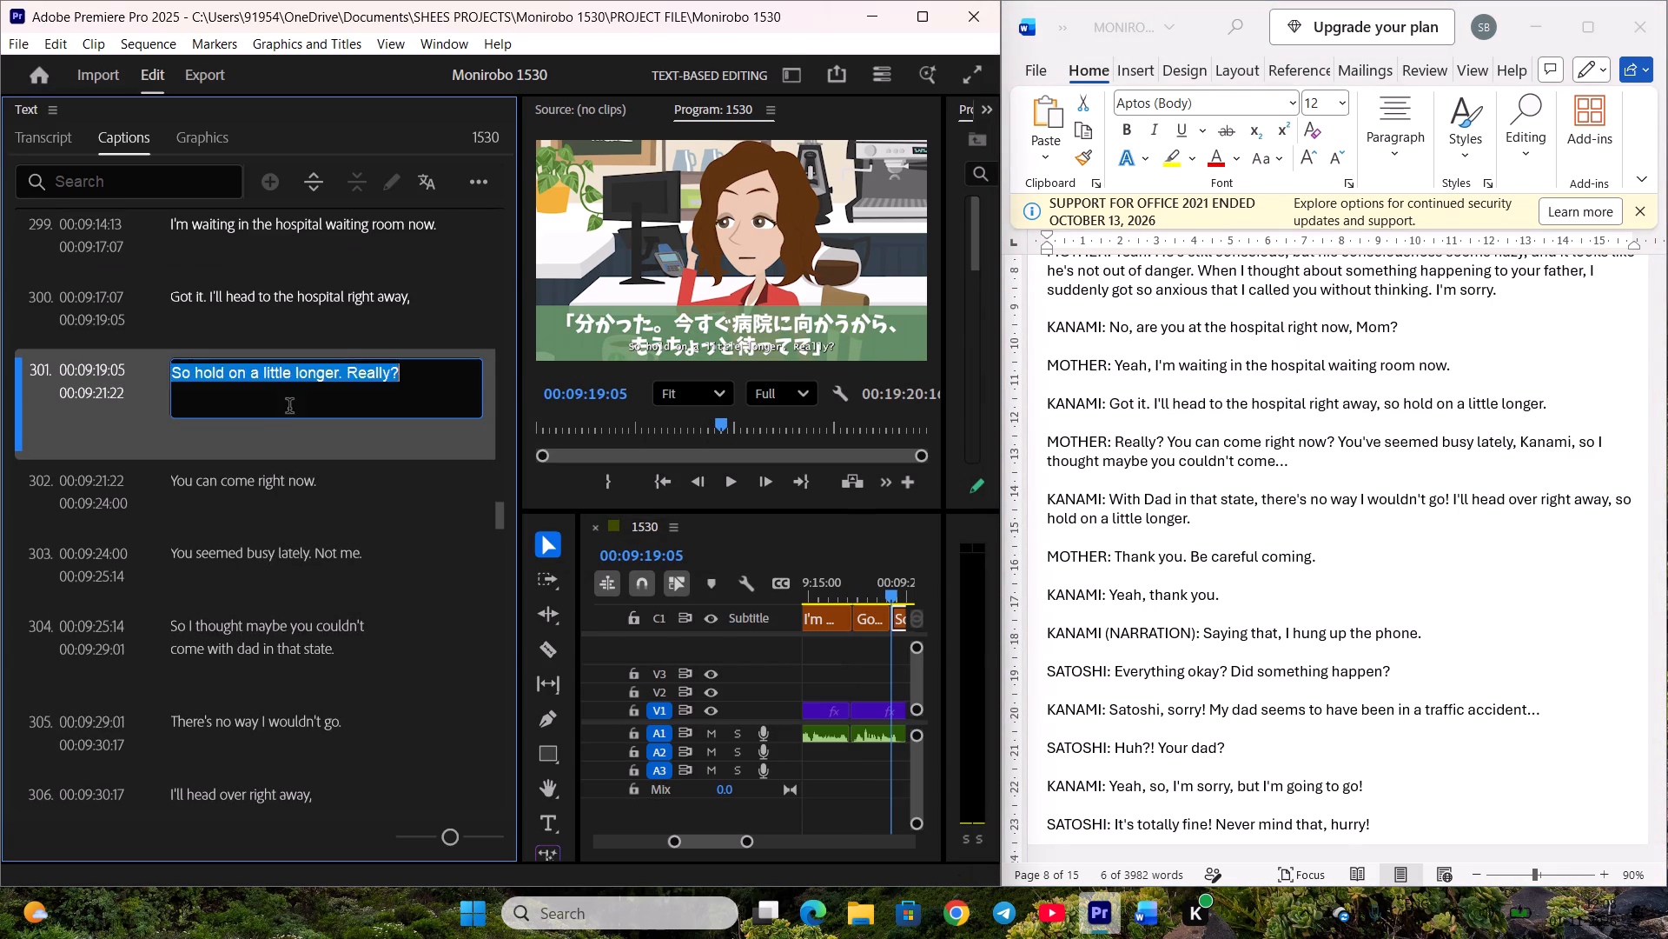
key("ctrl+v")
left_click(278, 428)
Play through caption 301 and move the cut between captions 301 and 302 on the subtitle track to 00:09:21:07.
key("space")
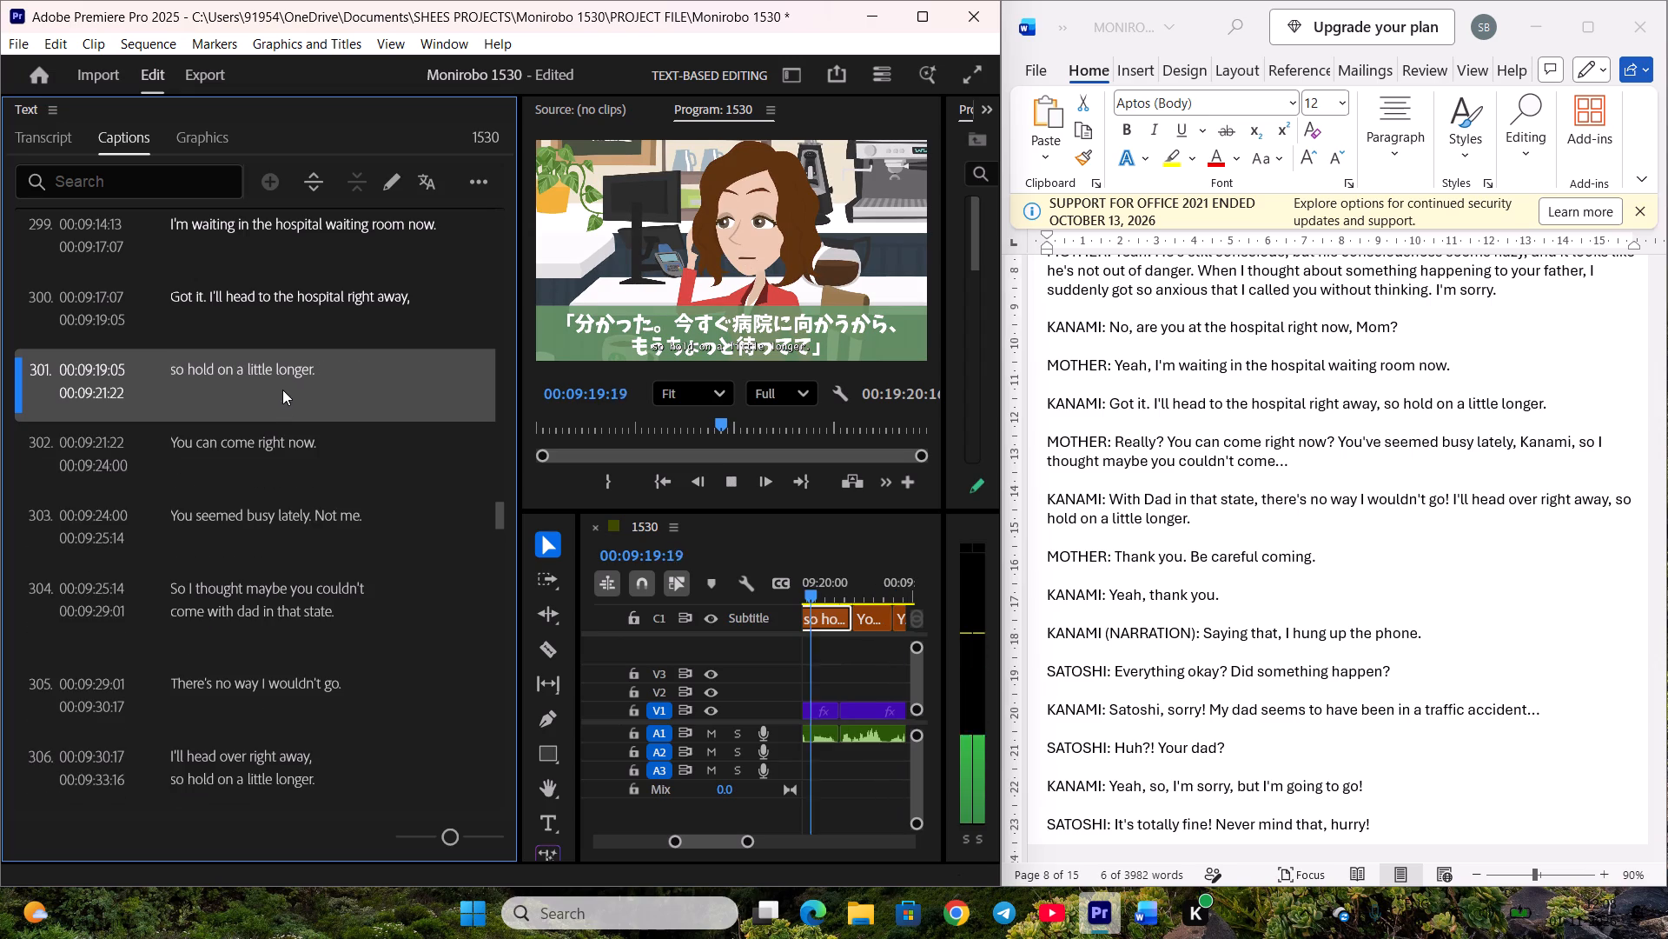
key("space")
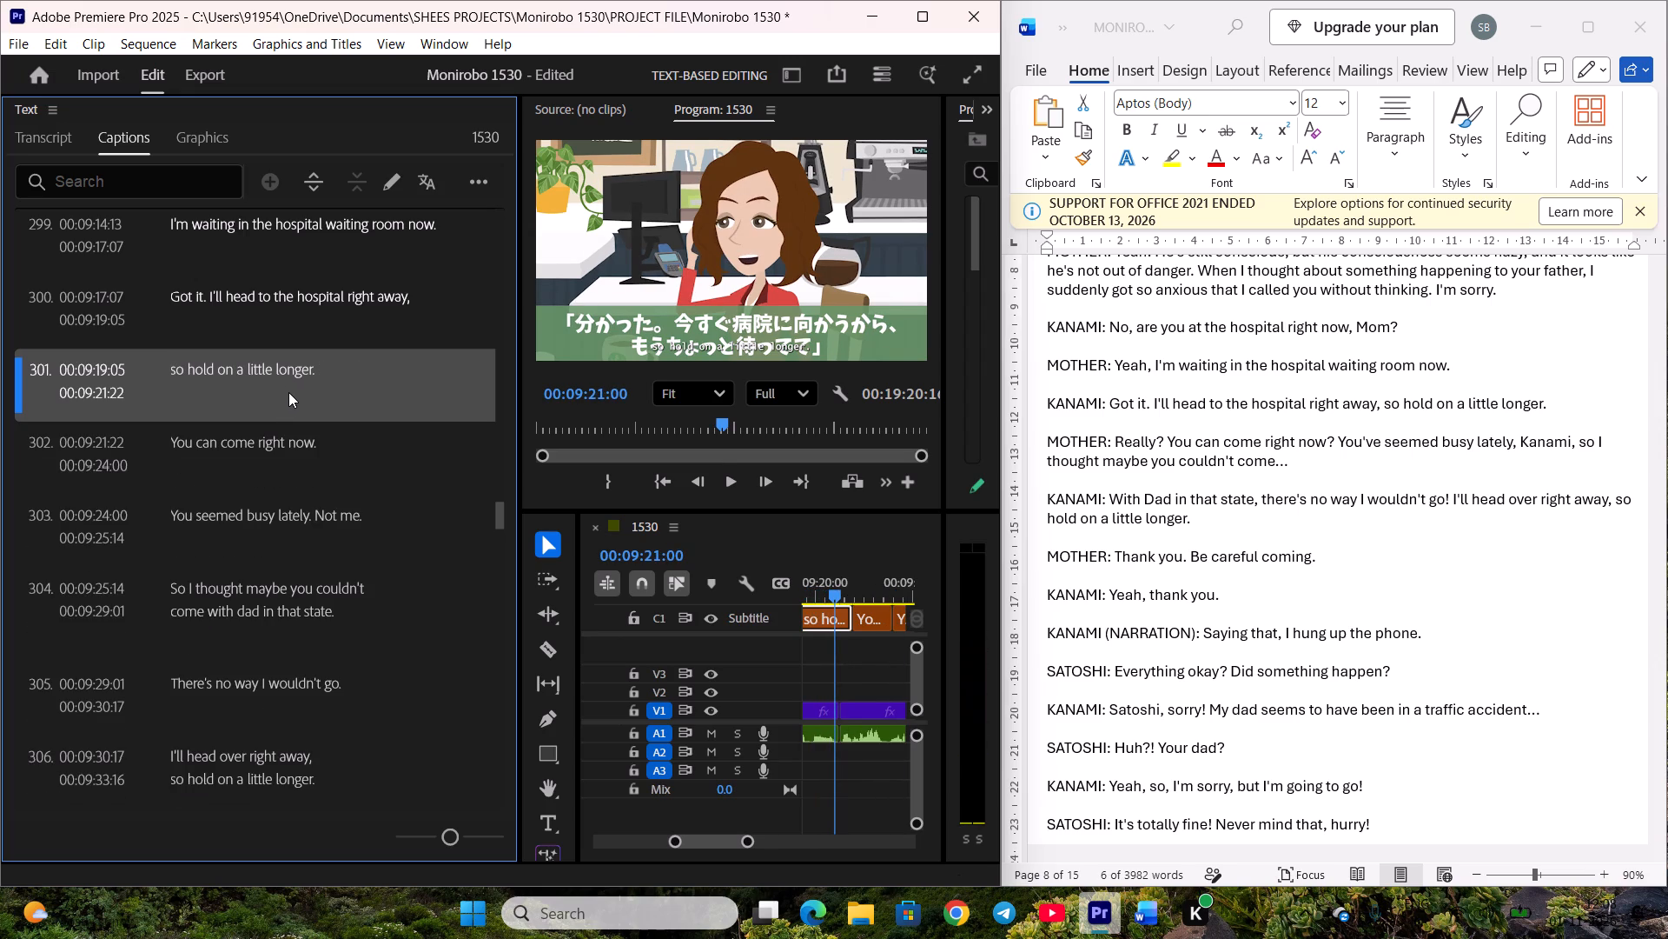
key("space")
key("space")
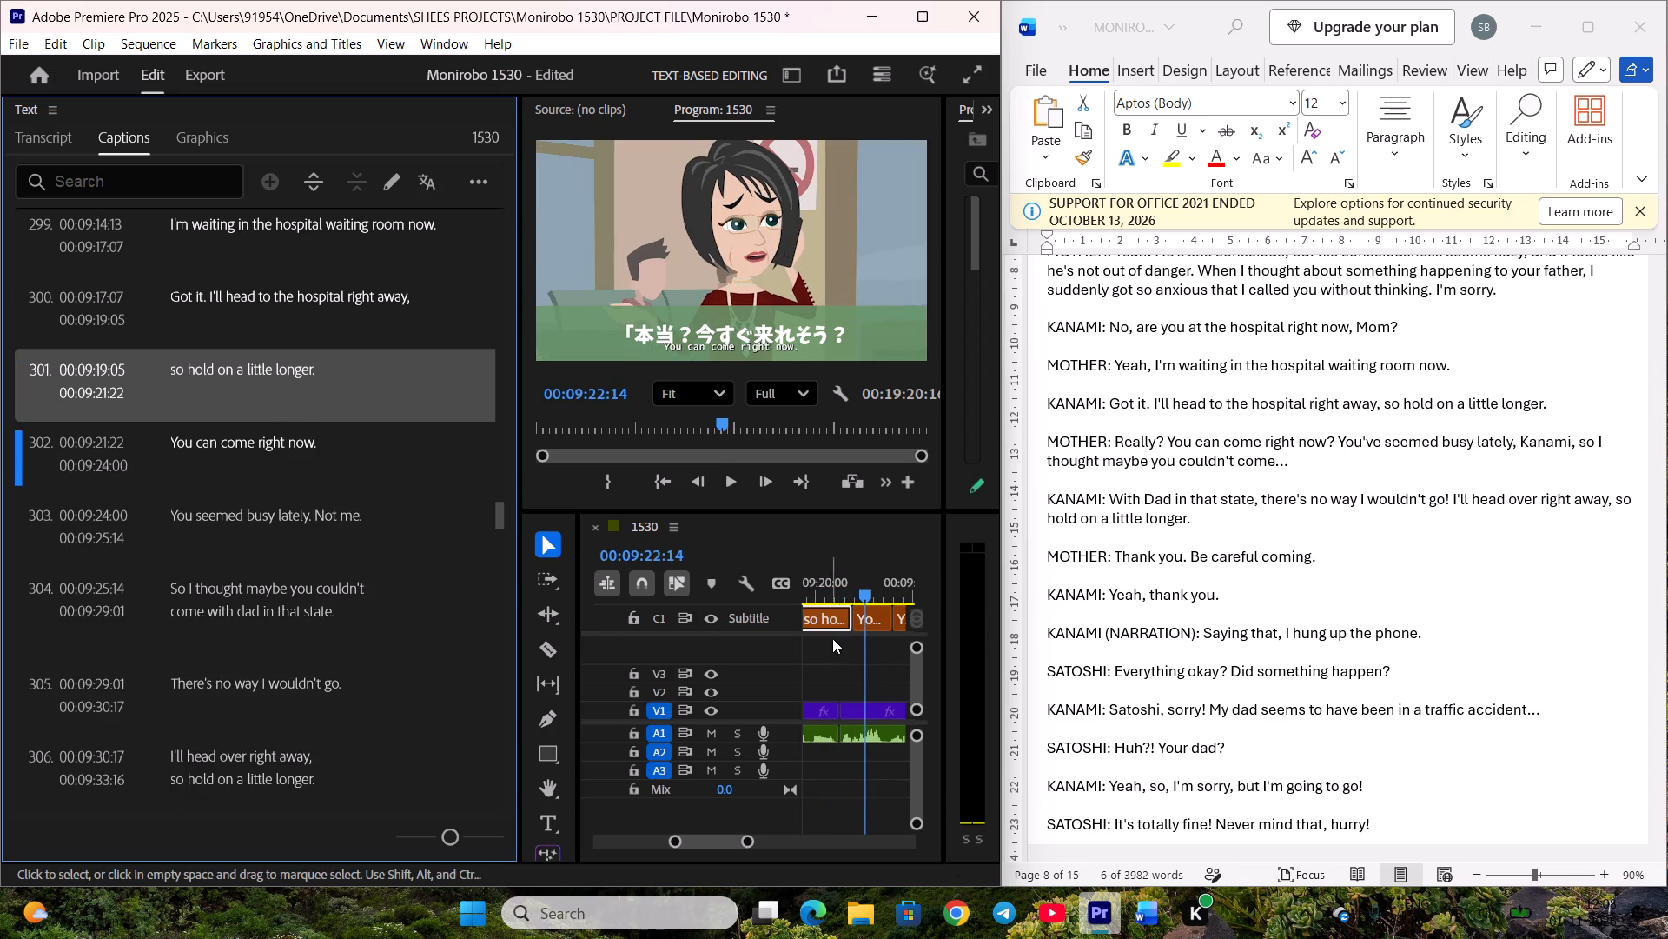
left_click(847, 628)
left_click(862, 625)
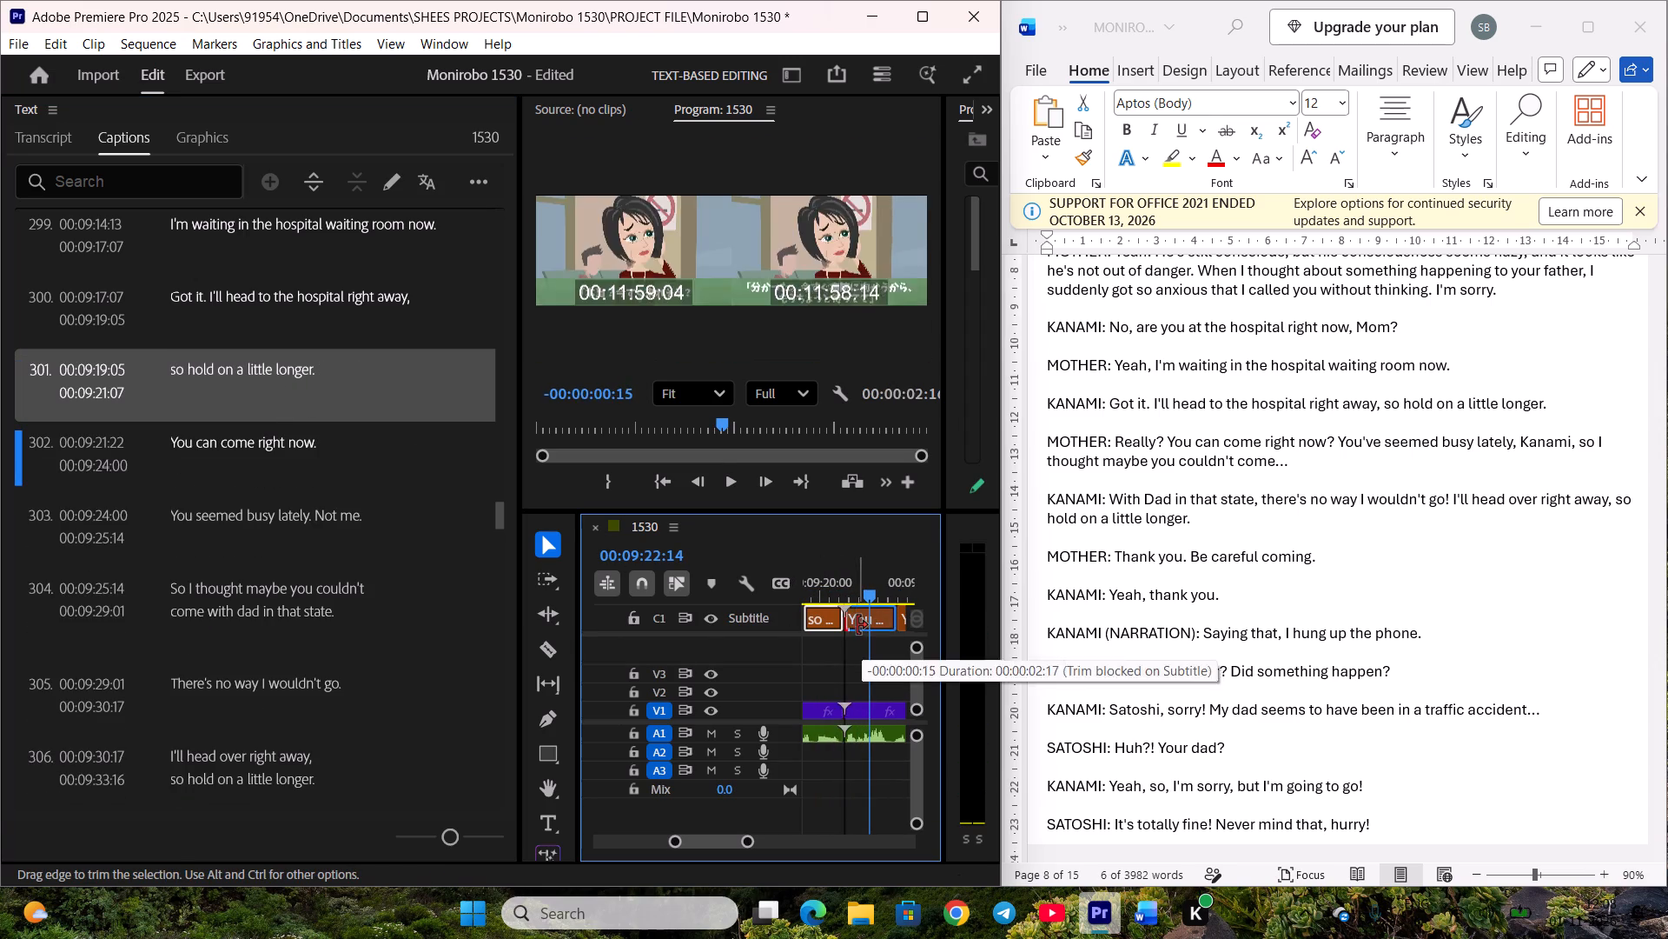
Replace the text of caption 302 with the mother's line "Really? You can come right now?" from the script and save the project.
left_click(344, 455)
scroll(334, 413, "down", 4)
left_click(1320, 465)
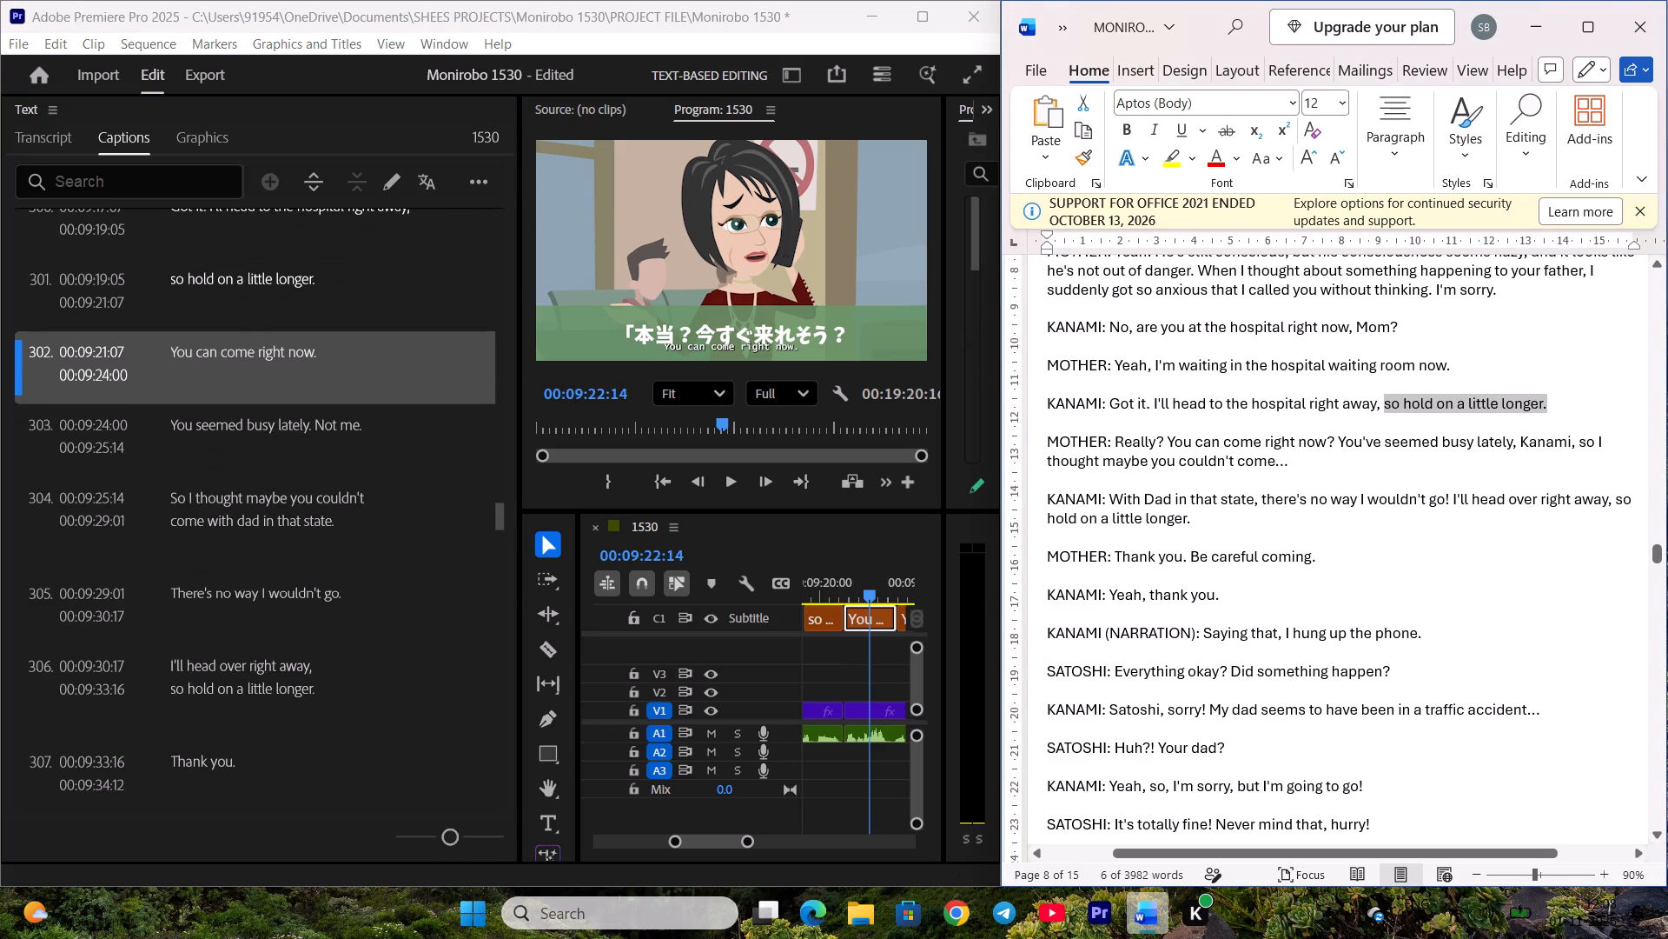
left_click_drag(1117, 441, 1319, 441)
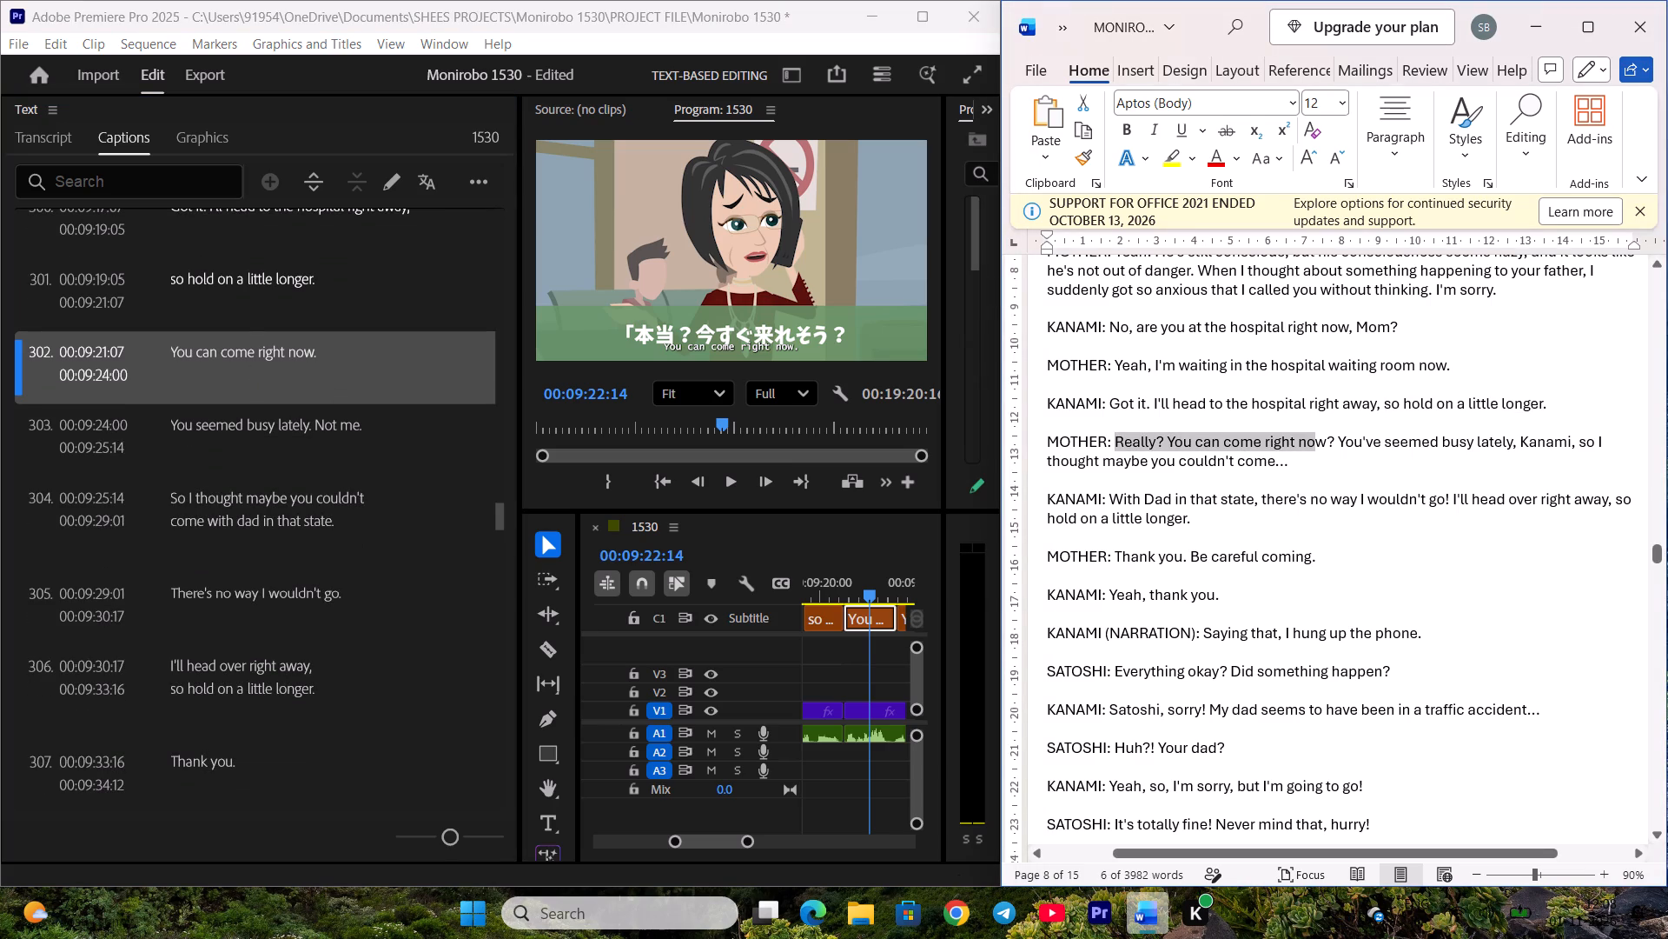
left_click(1147, 448)
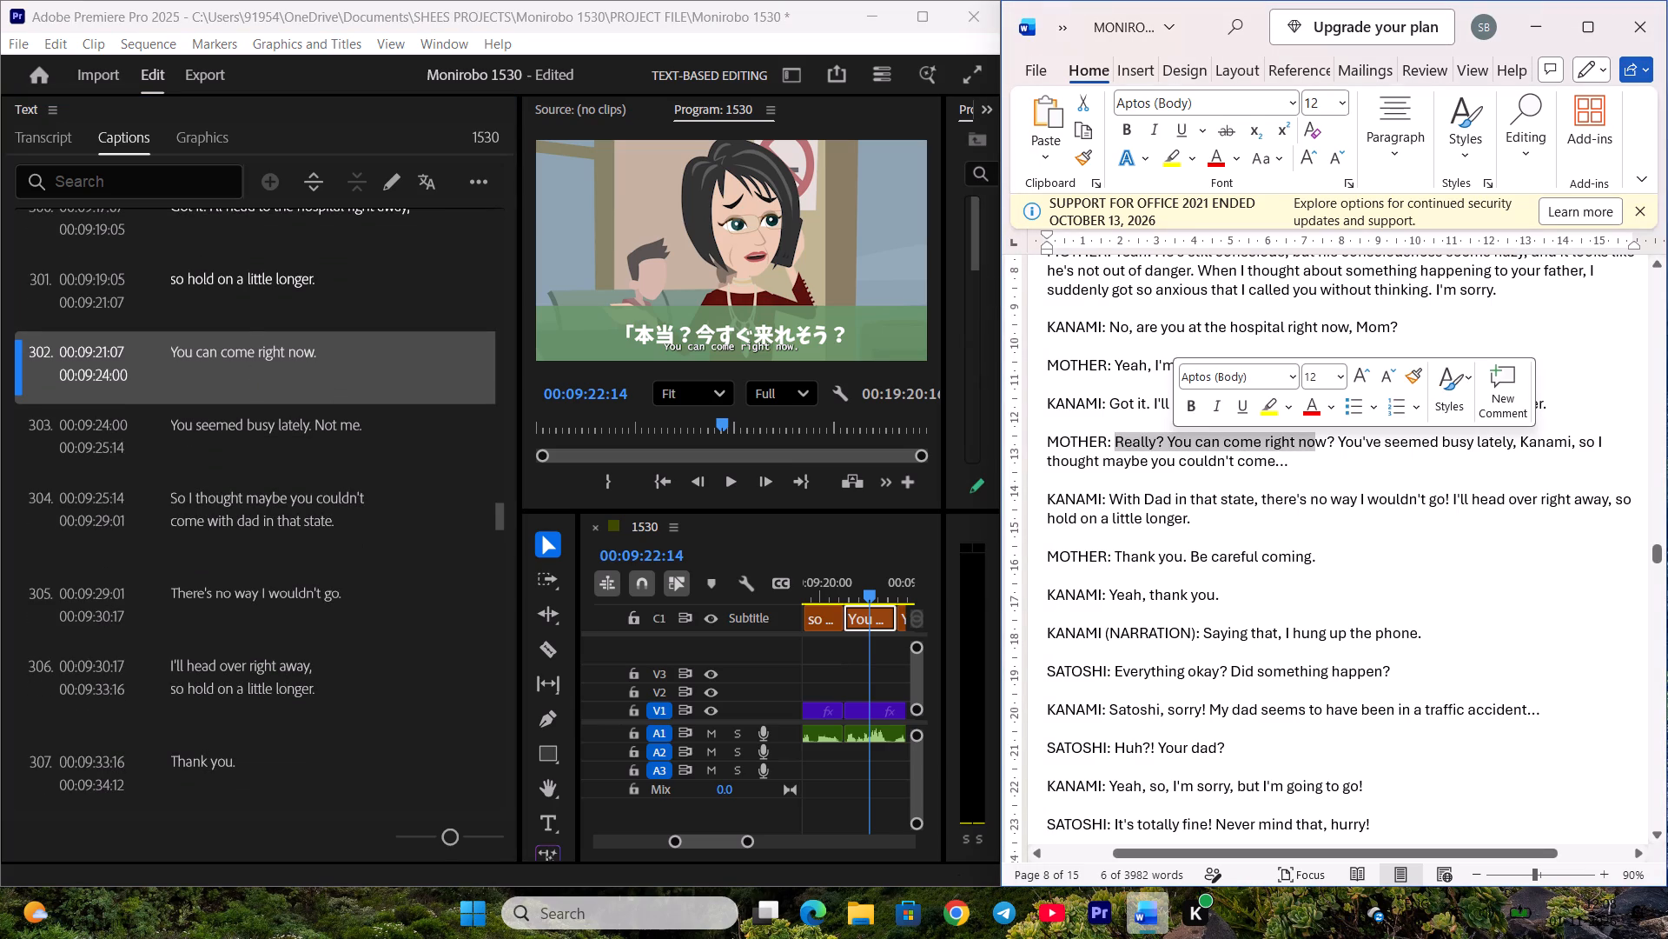
left_click_drag(1117, 439, 1210, 441)
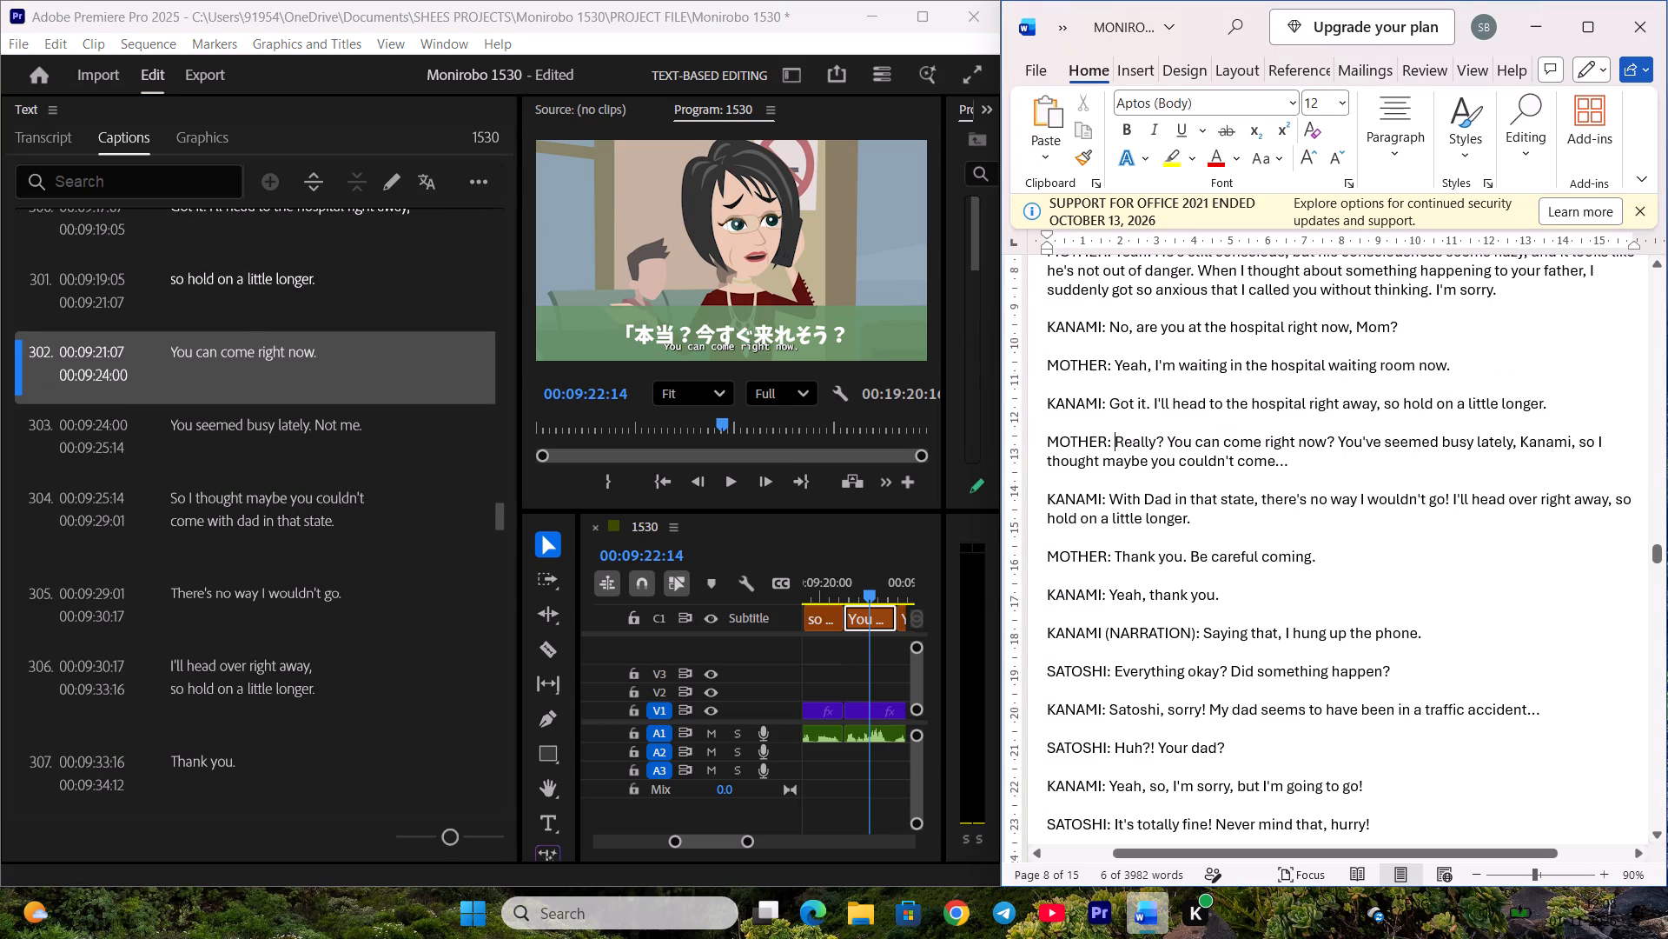
left_click_drag(1210, 441, 1337, 443)
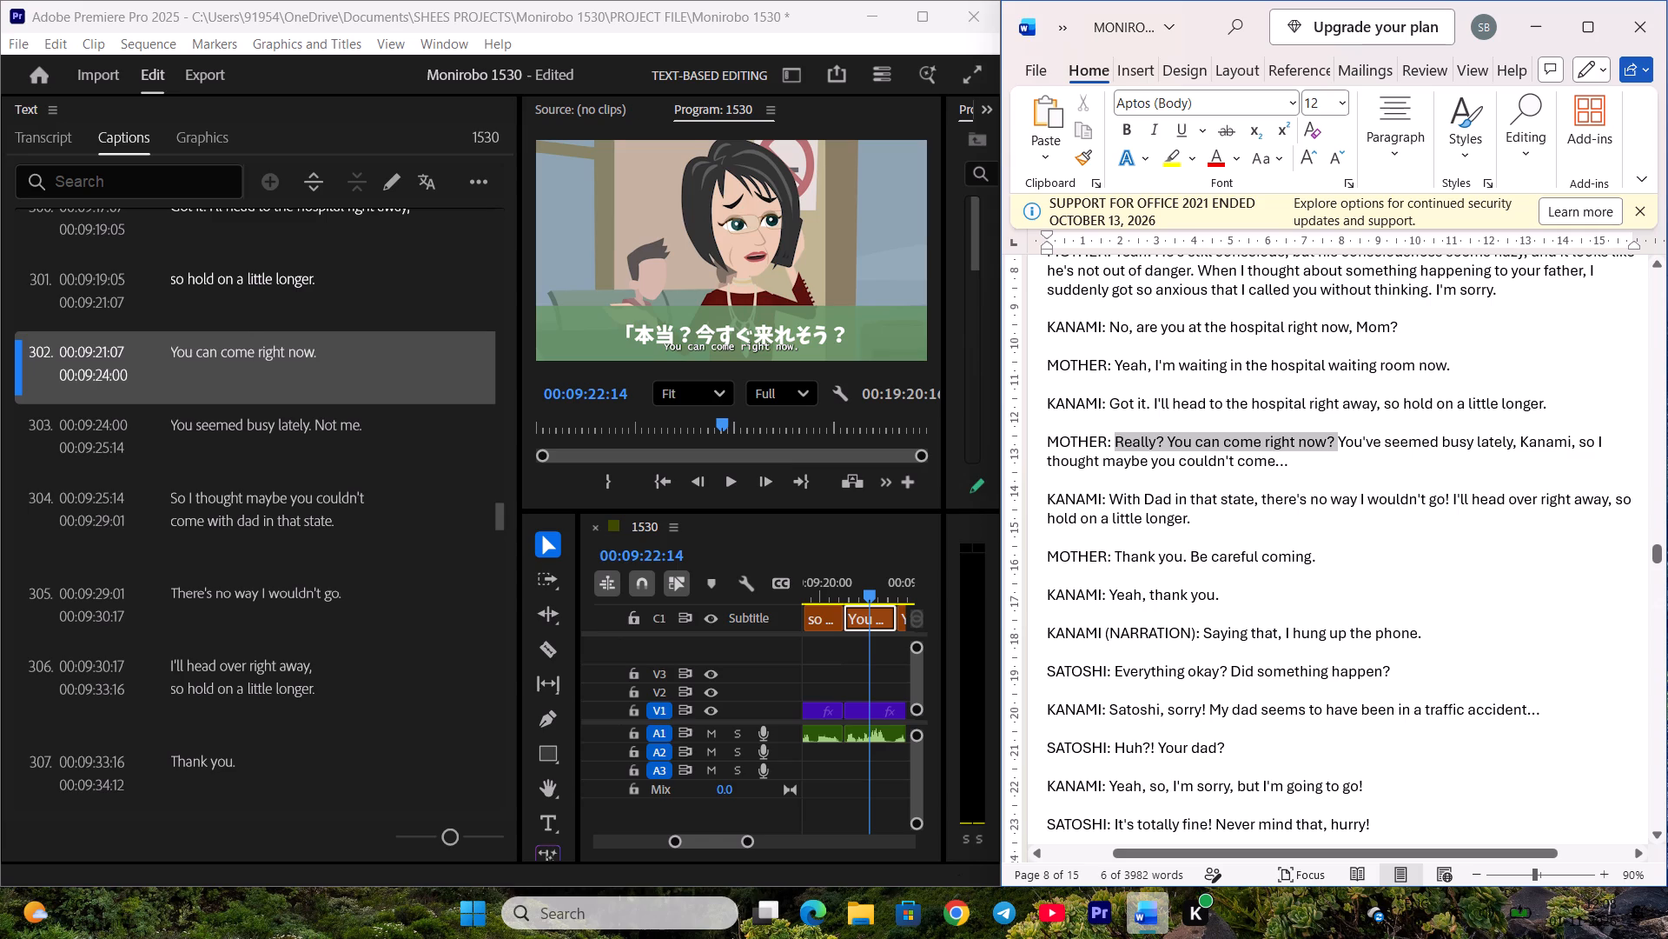
key("ctrl+c")
left_click(244, 363)
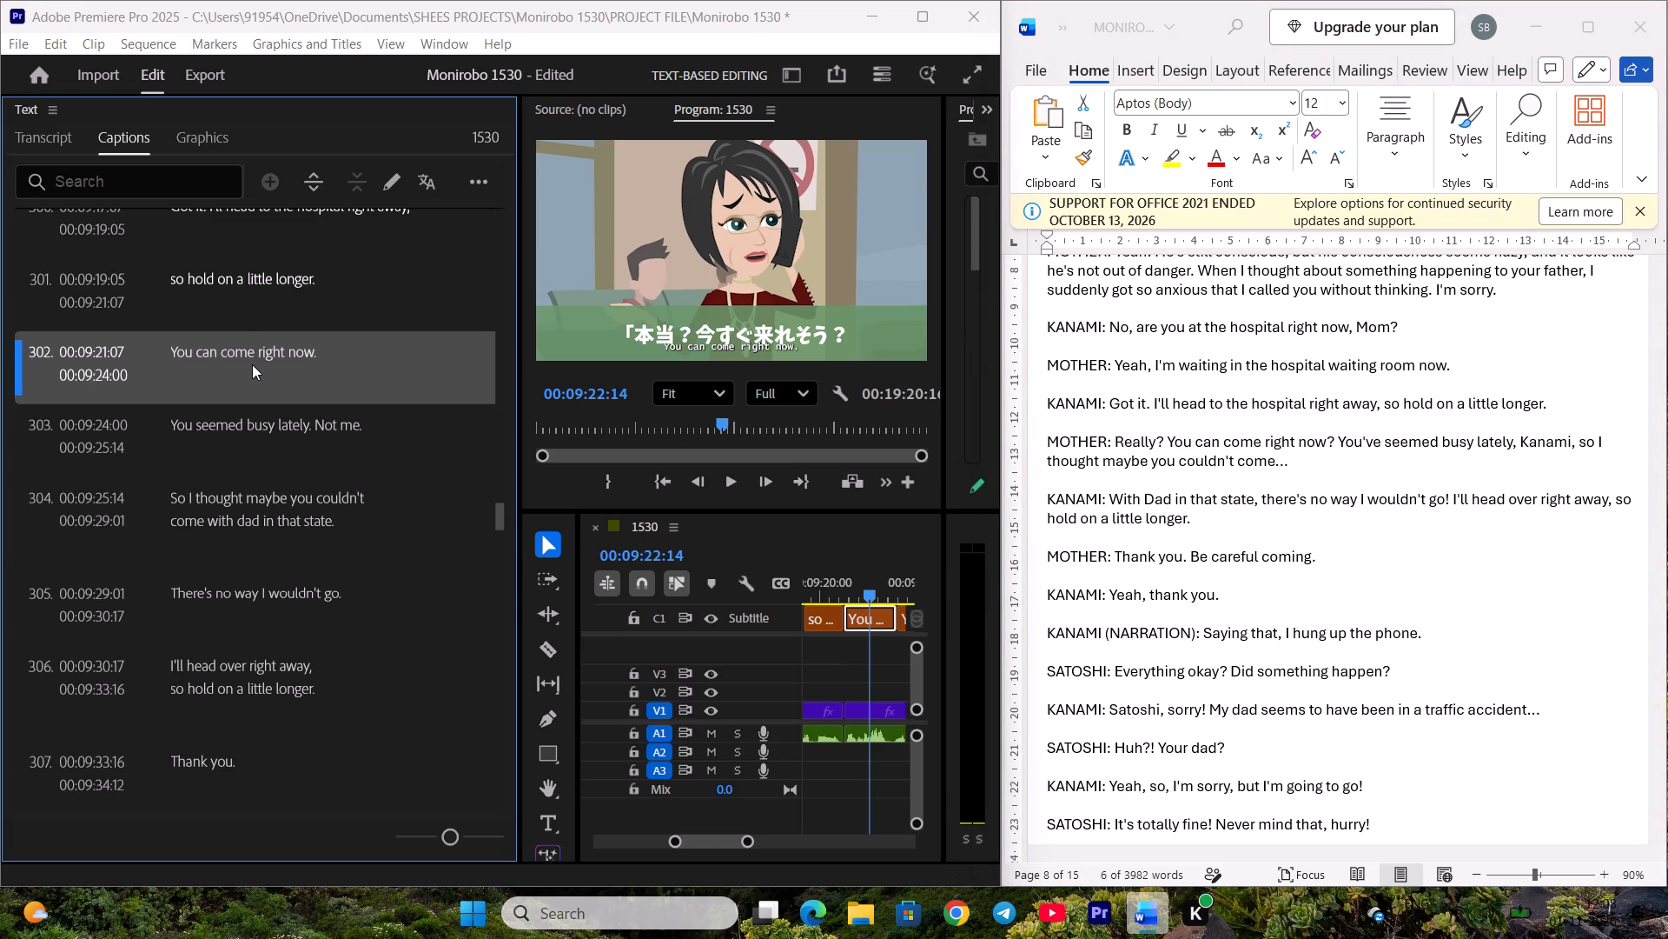
double_click(252, 364)
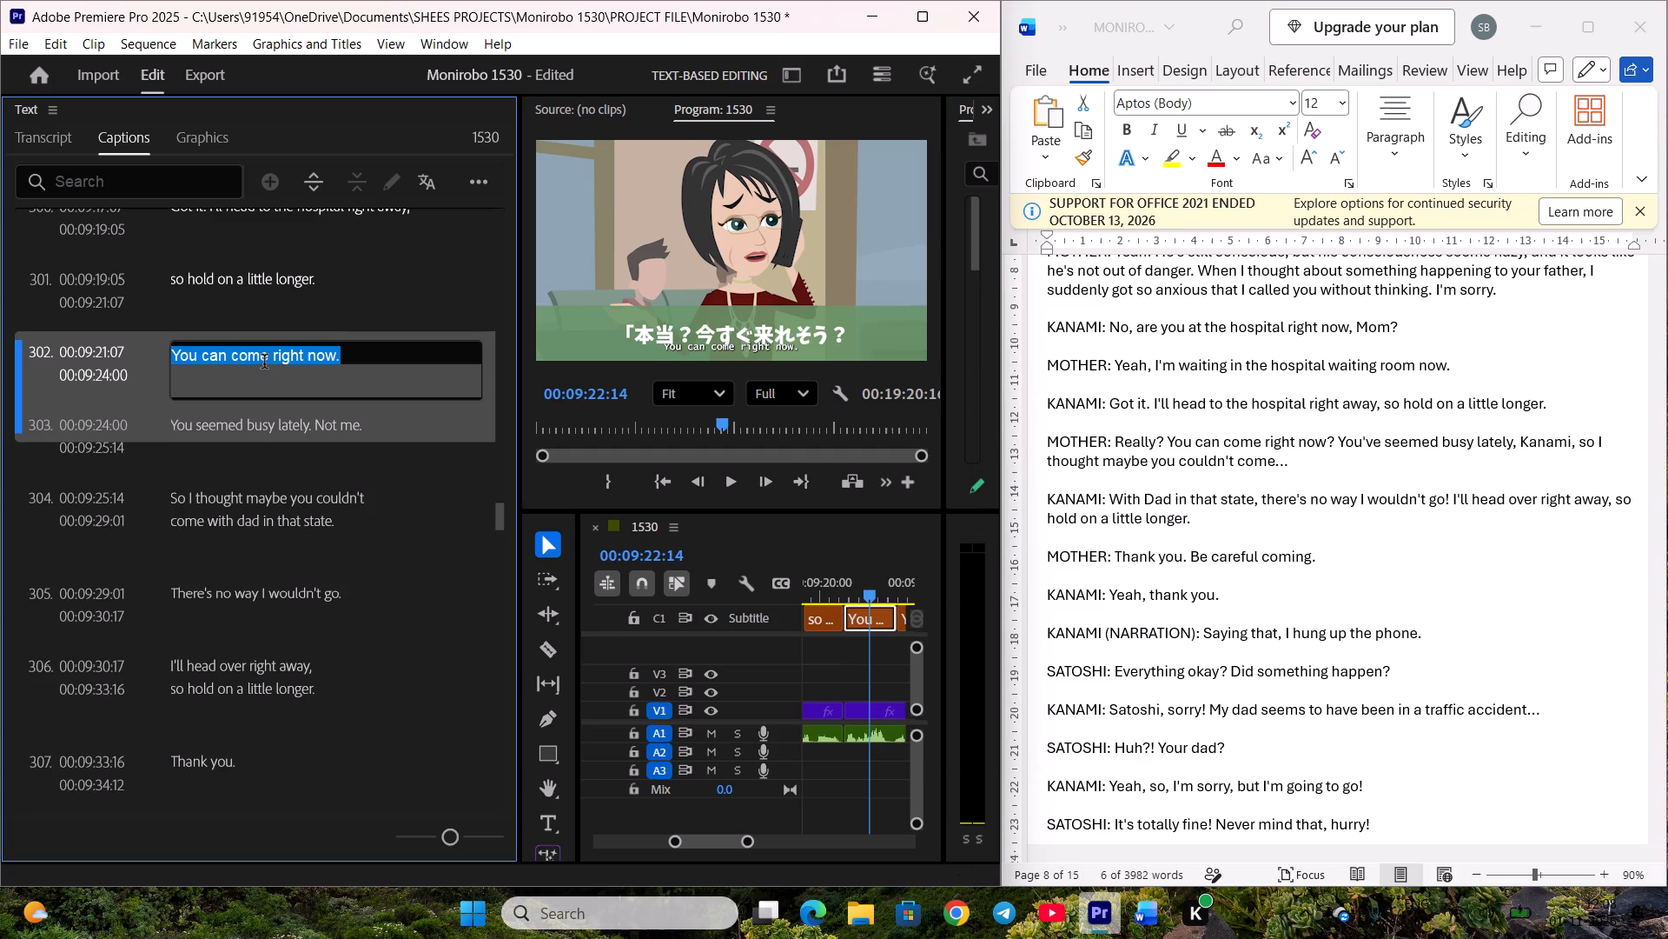
key("ctrl+v")
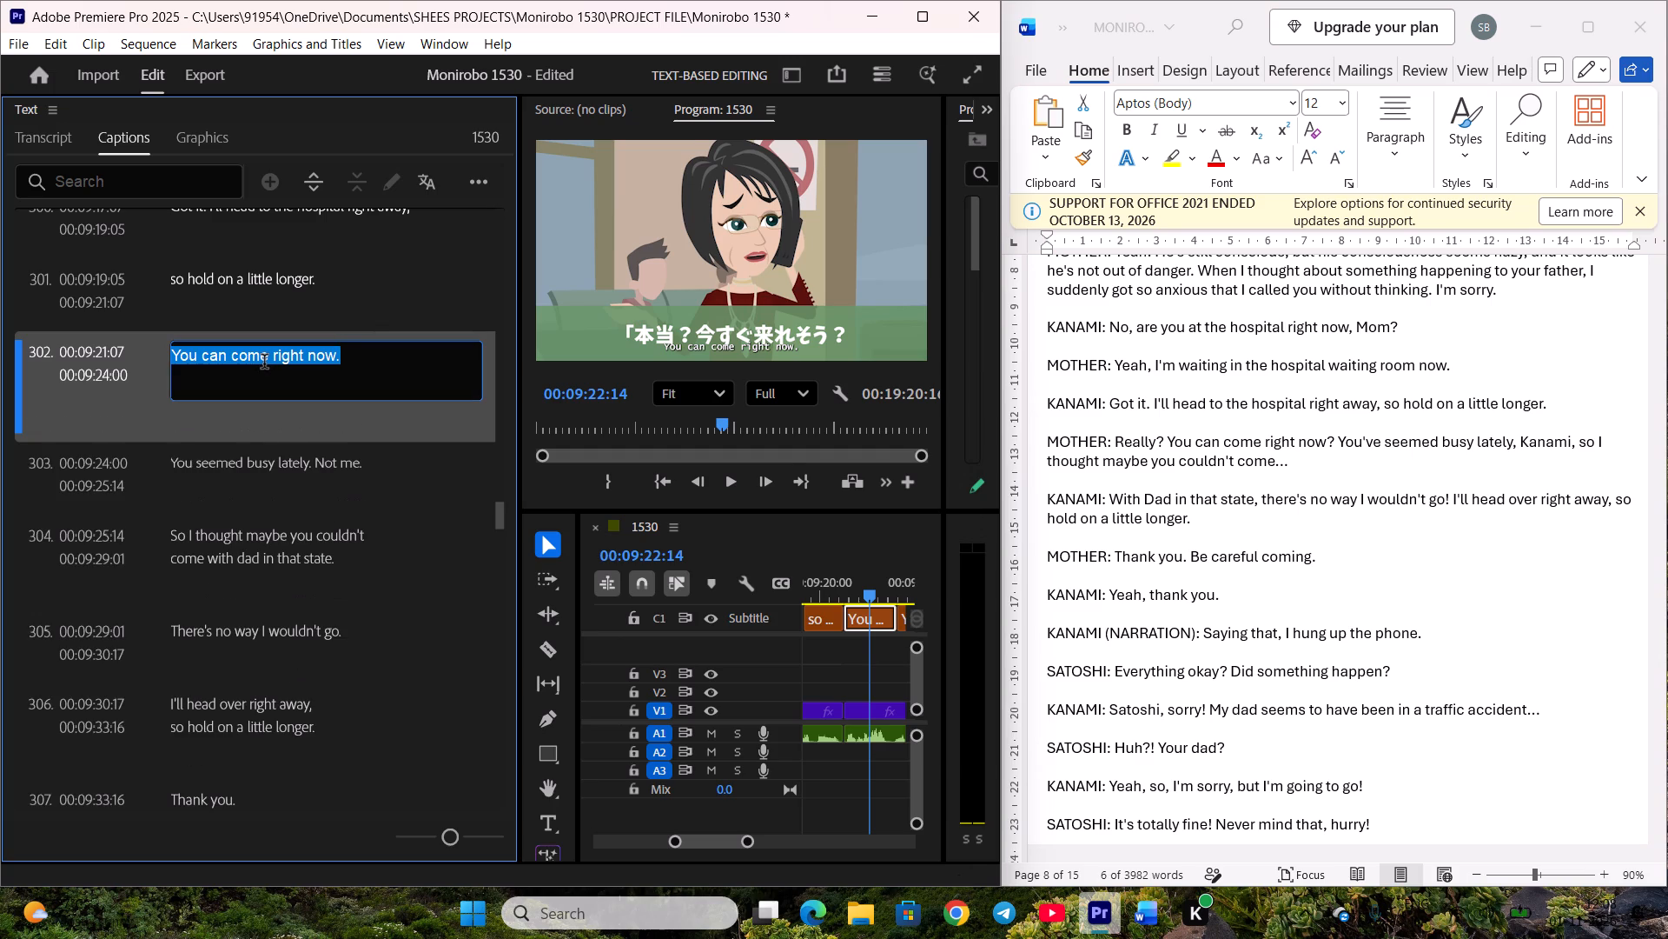
left_click(207, 456)
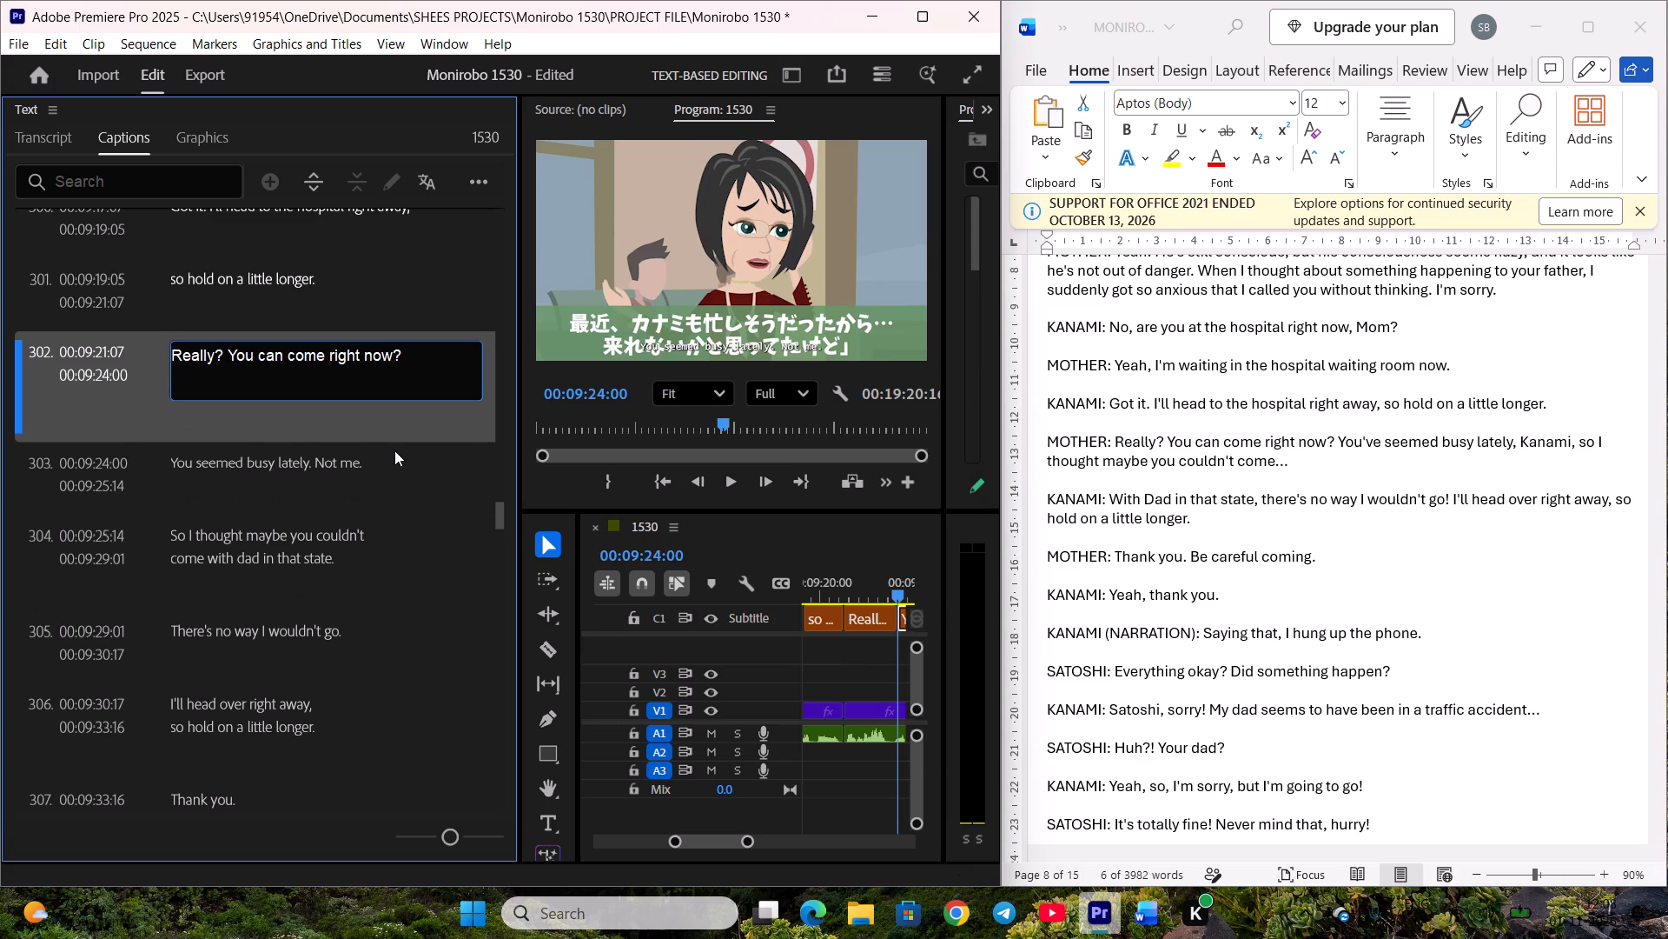
scroll(393, 434, "down", 4)
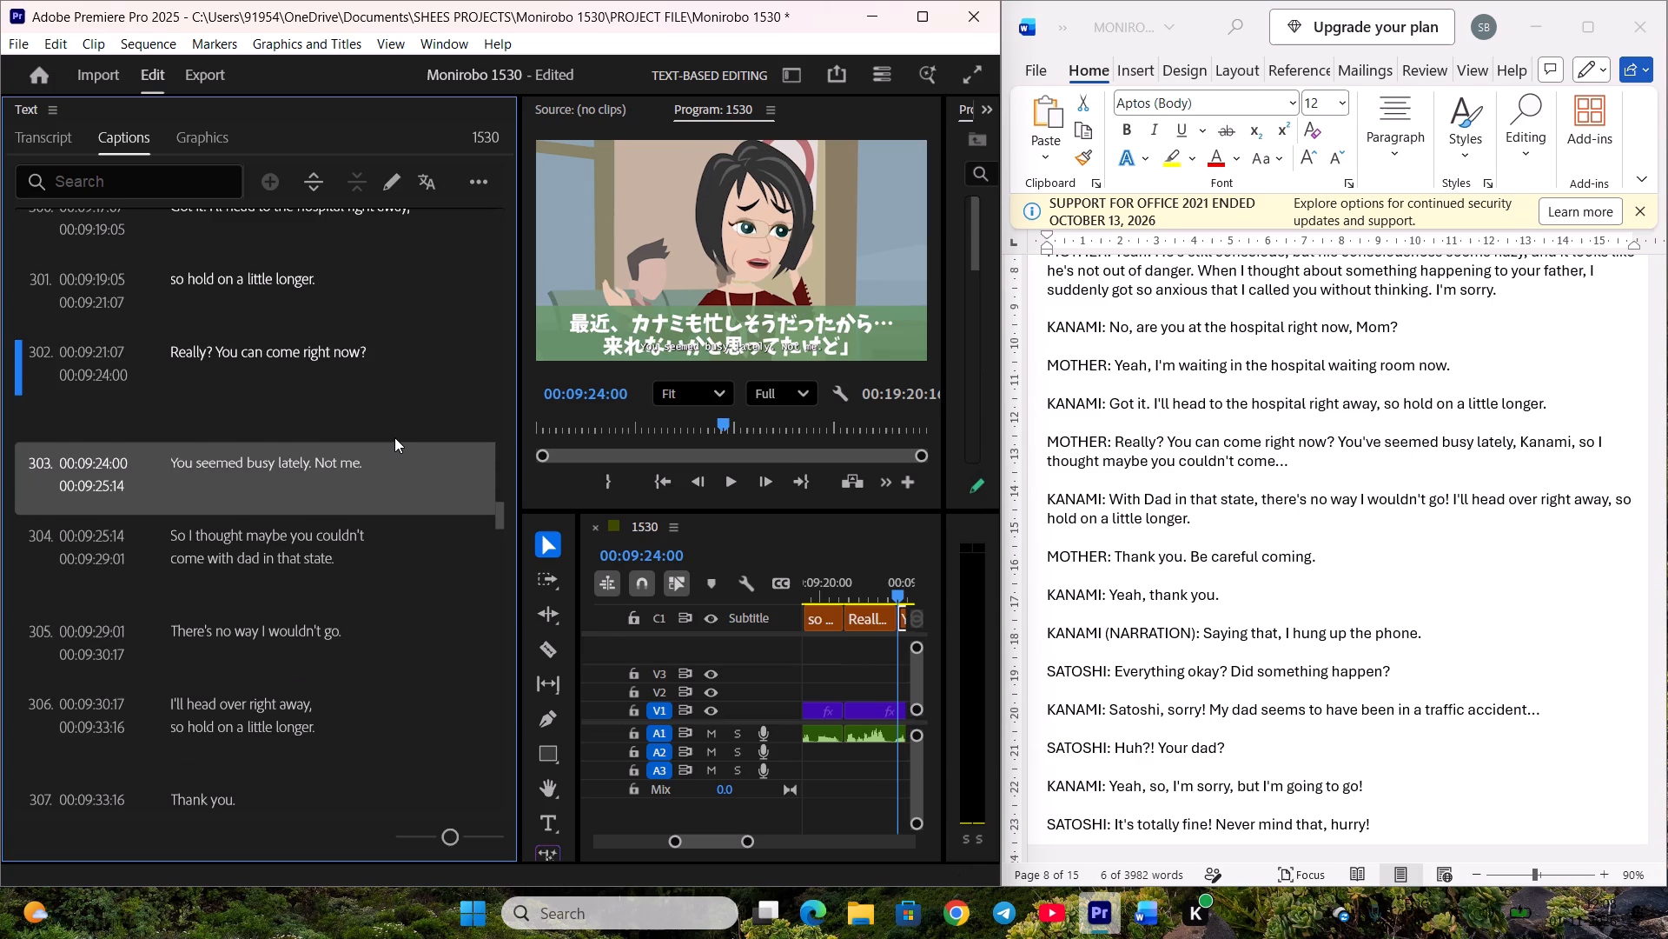
key("ctrl+s")
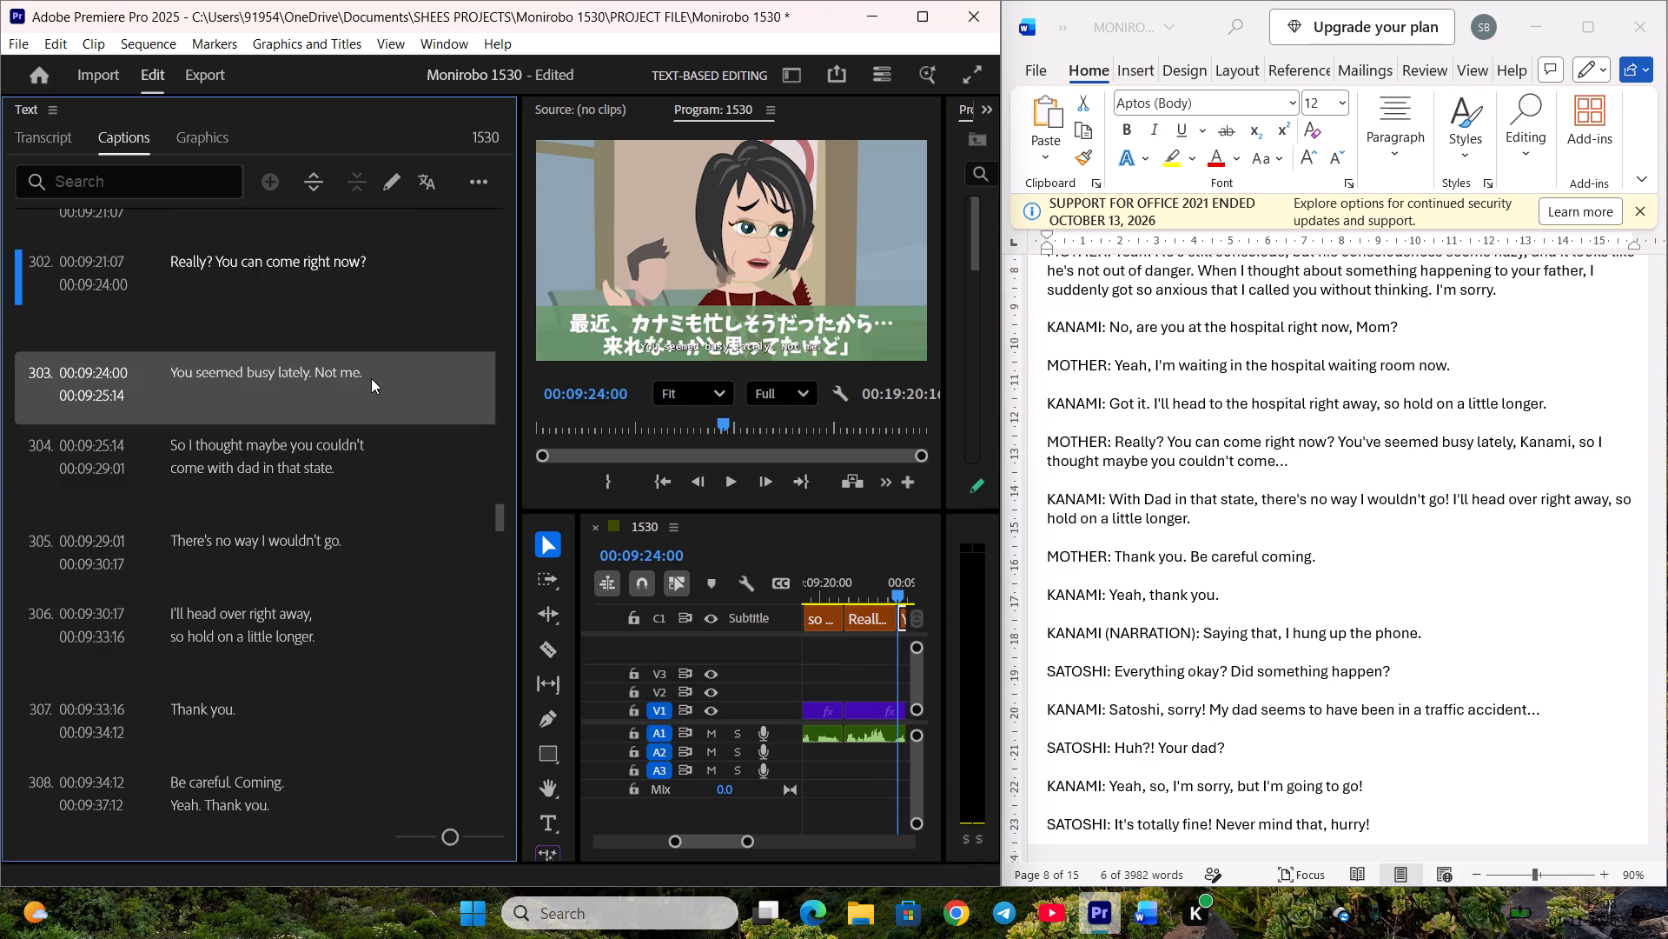
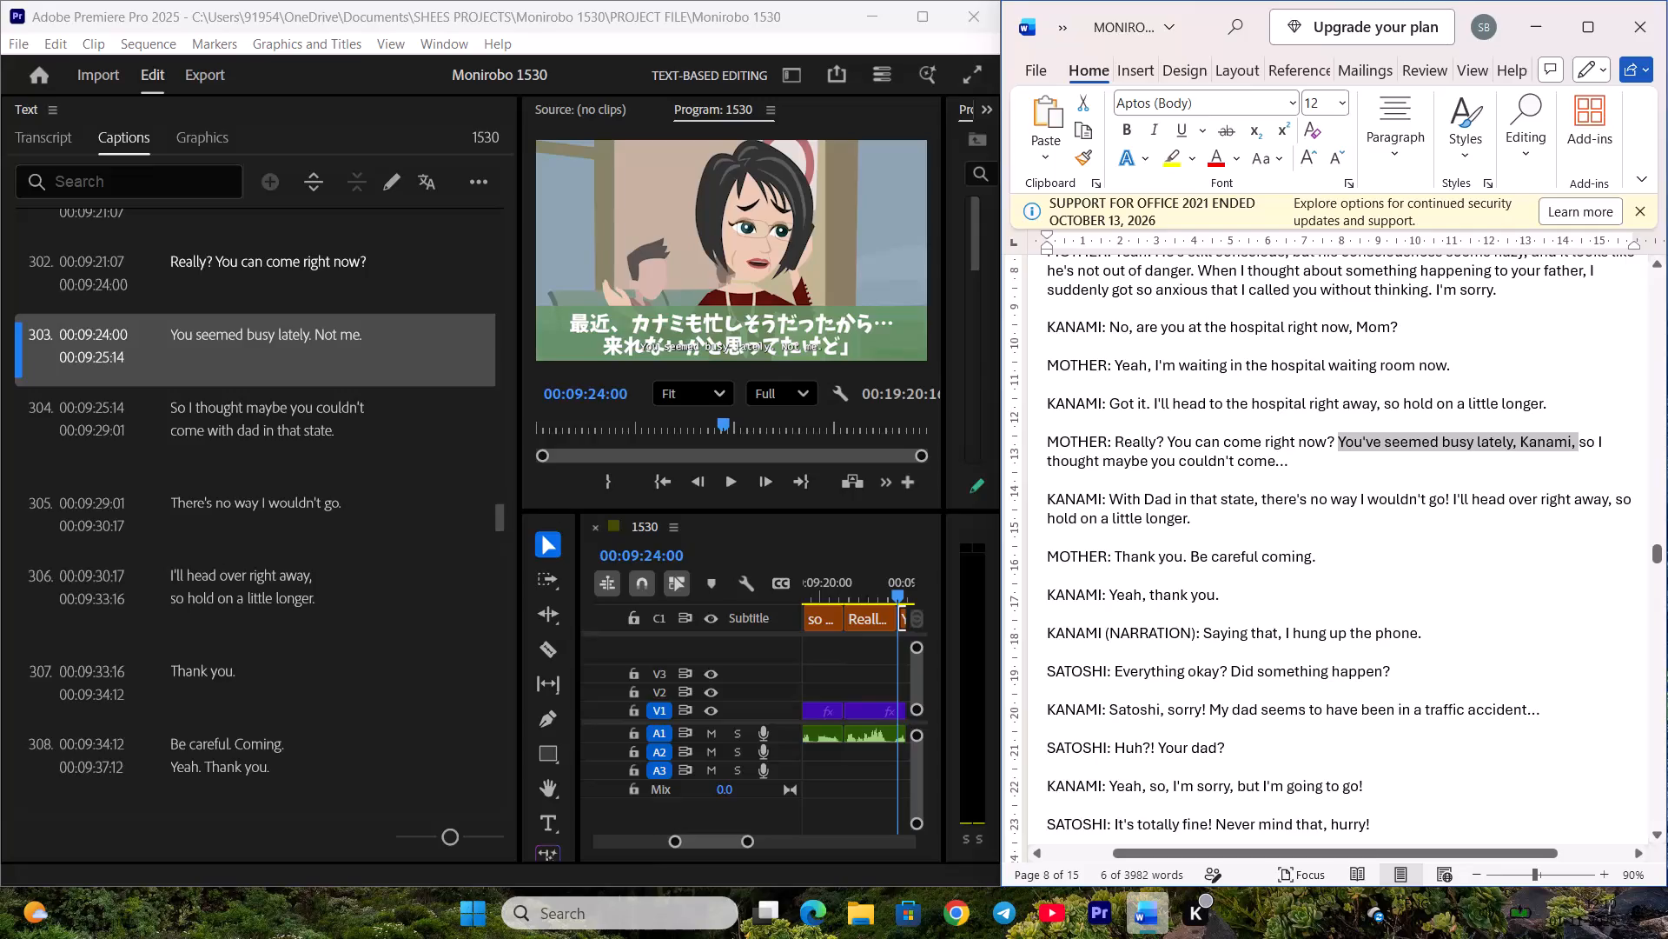
Replace the text of caption 303 with "You've seemed busy lately, Kanami," from the mother's script line.
key("ctrl+c")
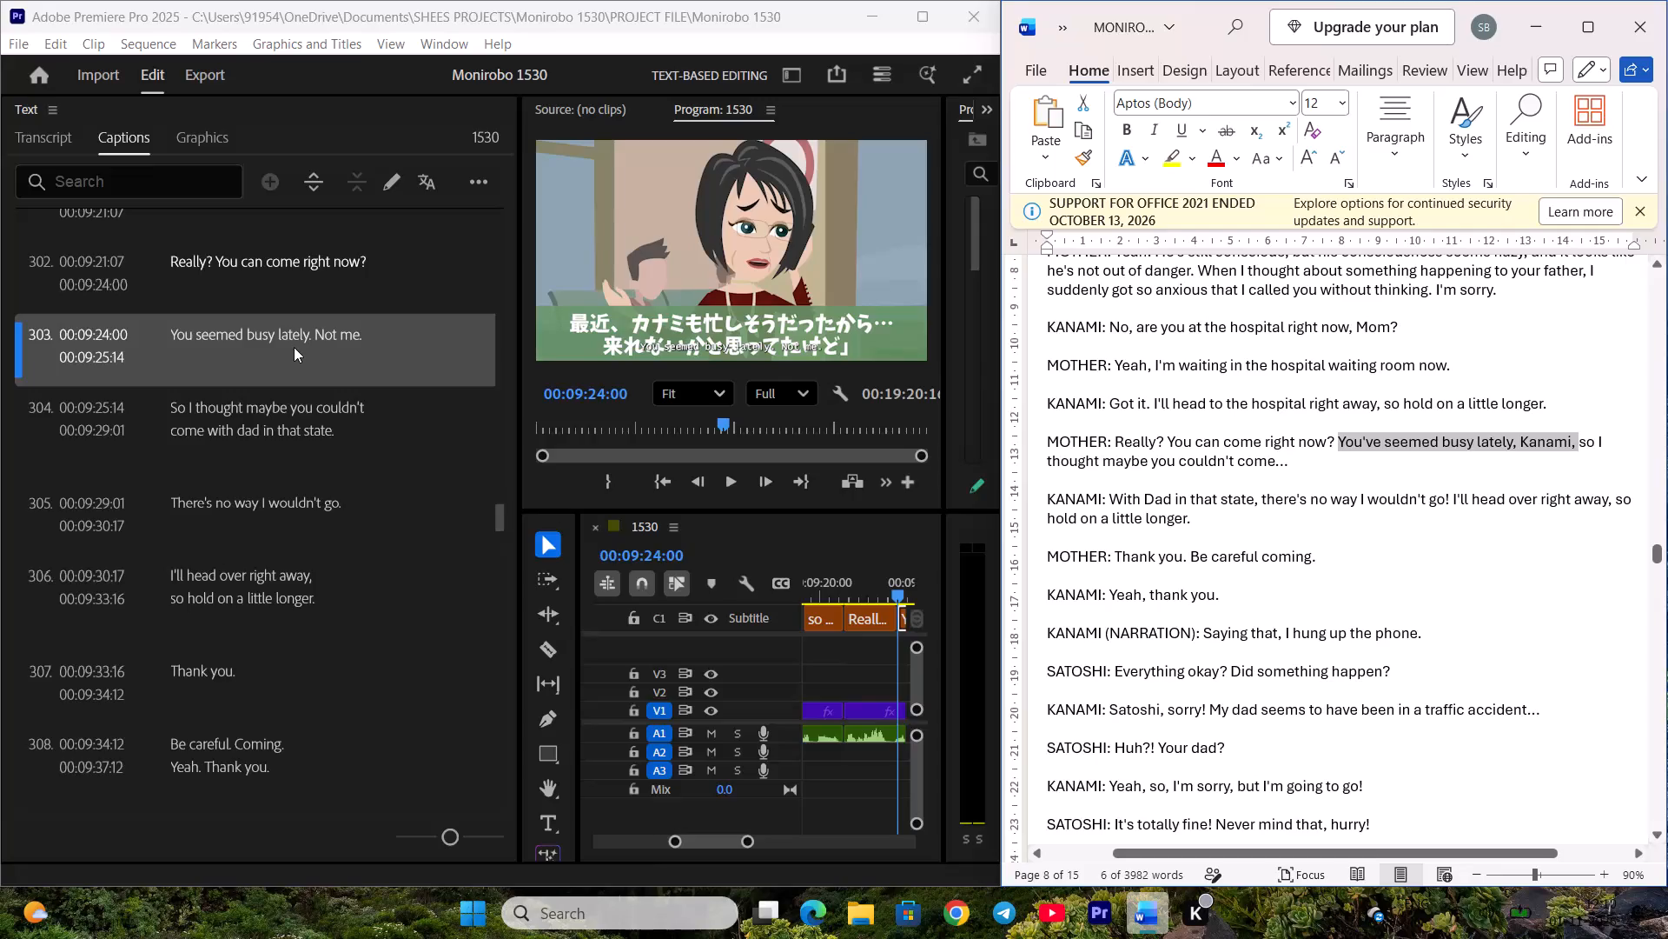
double_click(294, 347)
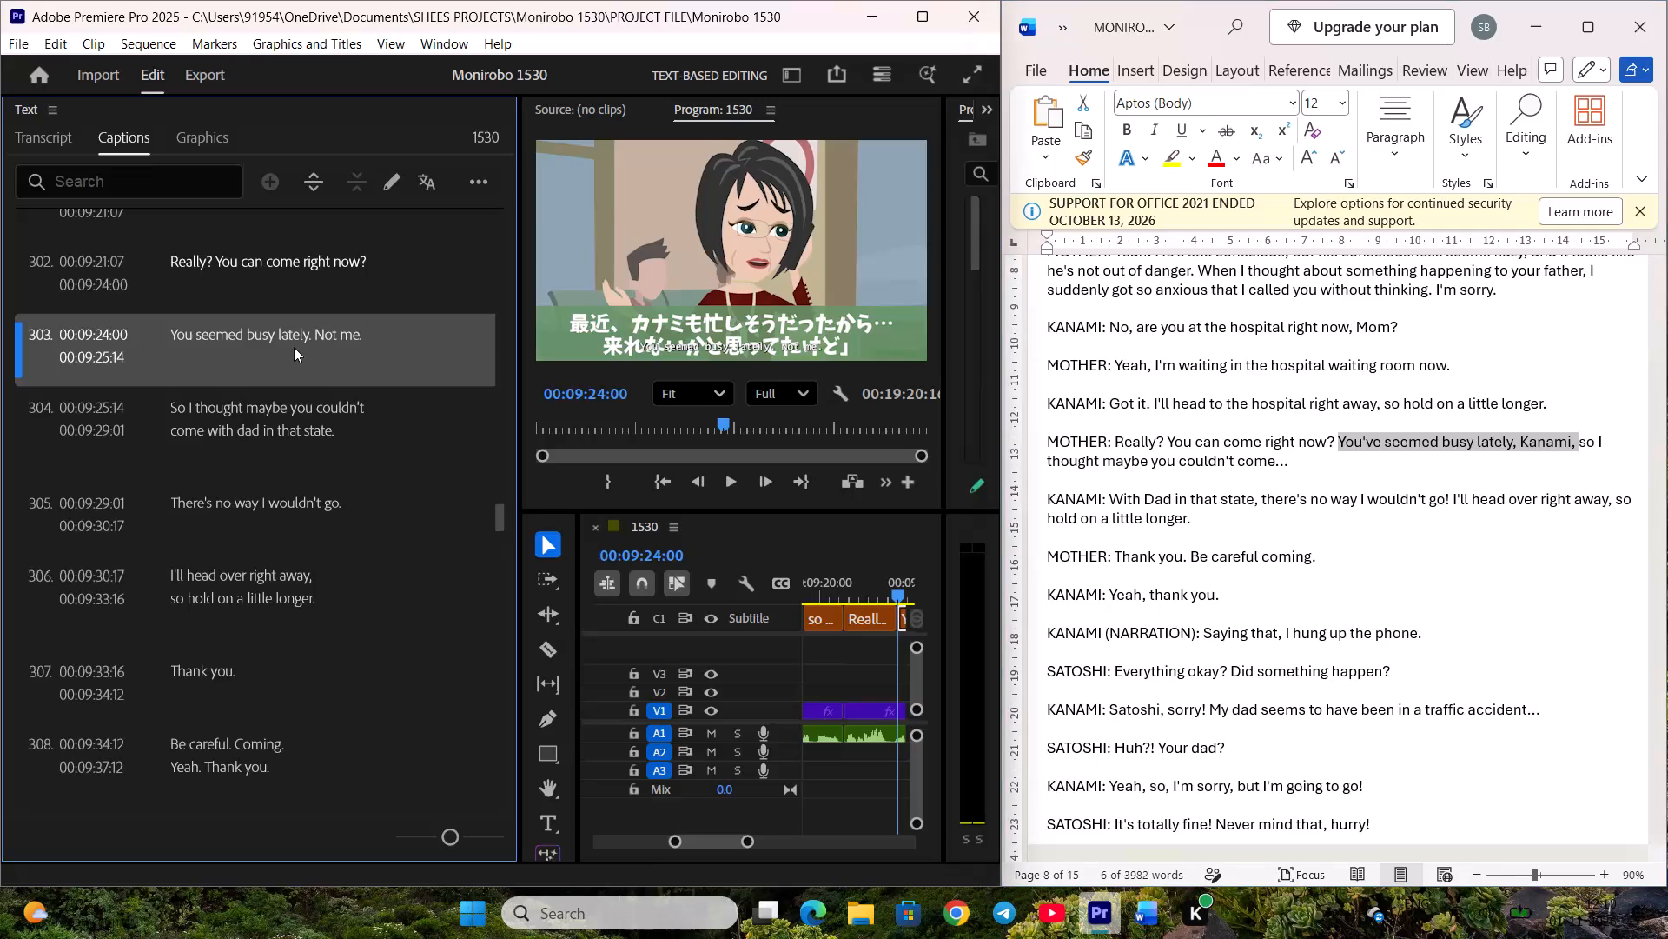